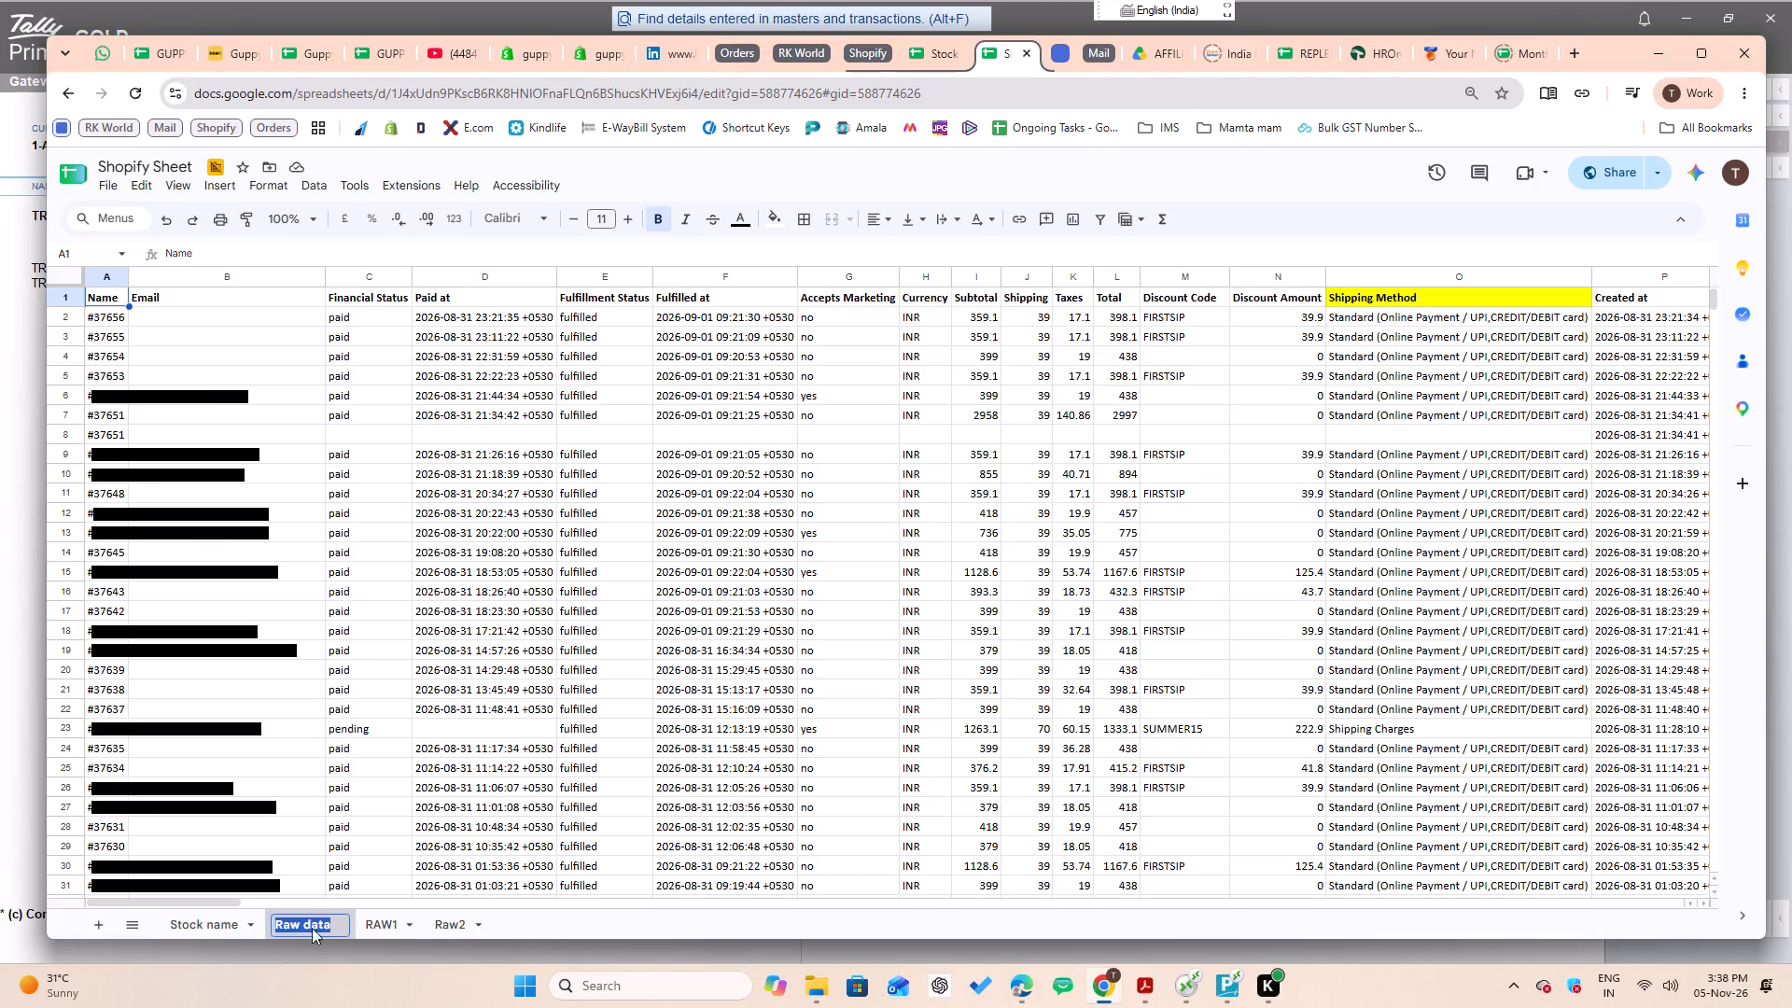
Look over the order fields on the Raw data sheet, from Email across to Lineitem quantity.
{"action": "key", "text": "Escape"}
{"action": "left_click", "coordinate": [378, 927]}
{"action": "left_click", "coordinate": [296, 919]}
{"action": "left_click", "coordinate": [176, 387]}
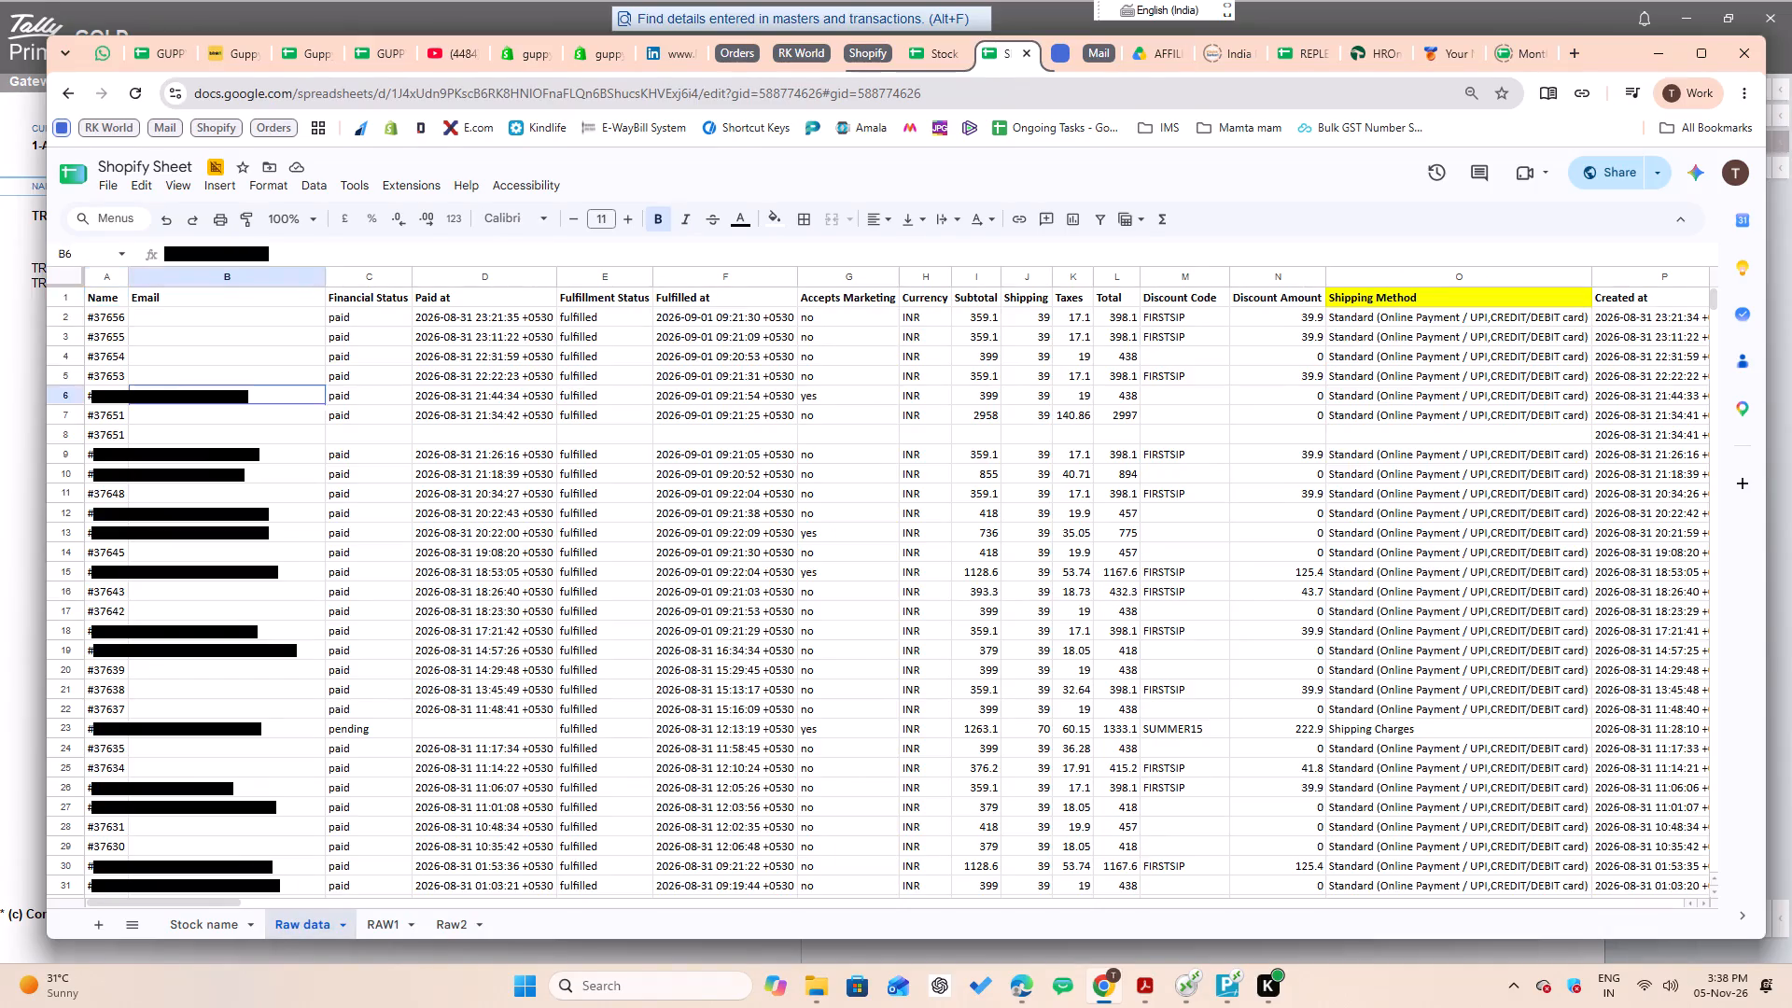
{"action": "key", "text": "Right"}
{"action": "key", "text": "Right"}
{"action": "key", "text": "Right"}
{"action": "key", "text": "Right"}
{"action": "key", "text": "Right"}
{"action": "key", "text": "Right"}
{"action": "key", "text": "Right"}
{"action": "key", "text": "Right"}
{"action": "key", "text": "Right"}
{"action": "key", "text": "Up"}
{"action": "key", "text": "Up"}
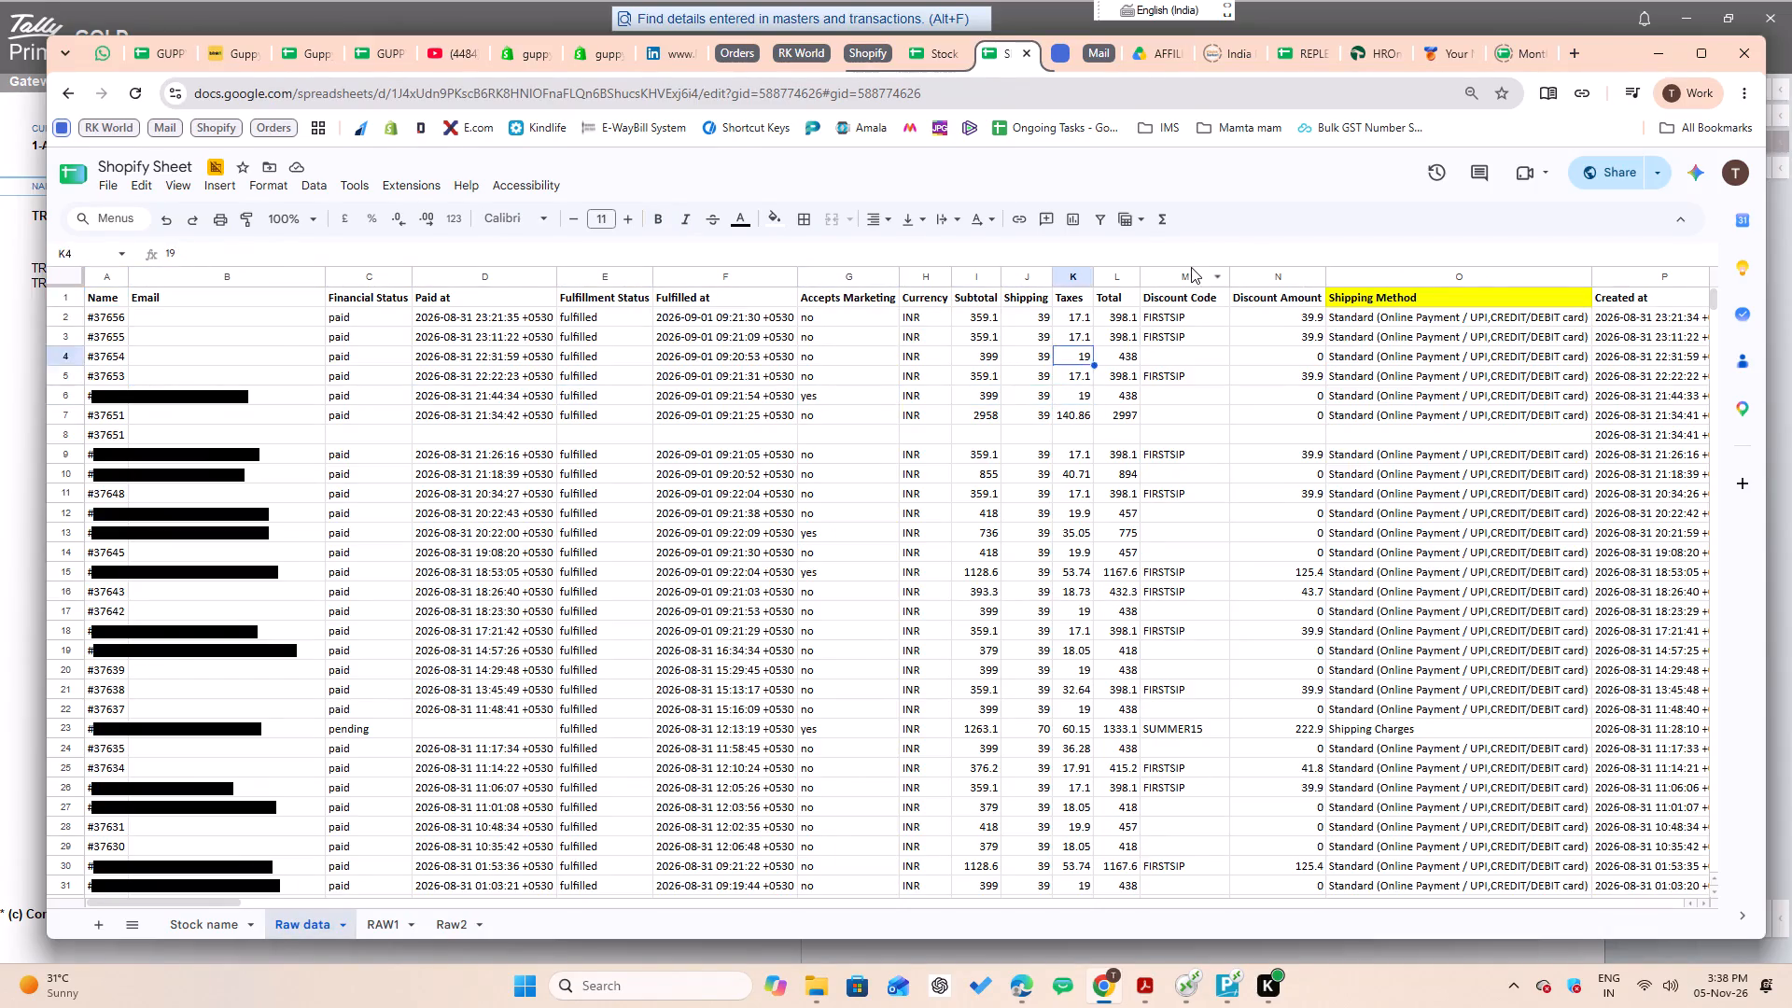
{"action": "key", "text": "Up"}
{"action": "key", "text": "Up"}
{"action": "key", "text": "Right"}
{"action": "key", "text": "Right"}
{"action": "key", "text": "Right"}
{"action": "key", "text": "Right"}
{"action": "key", "text": "Right"}
{"action": "key", "text": "Right"}
{"action": "key", "text": "Down"}
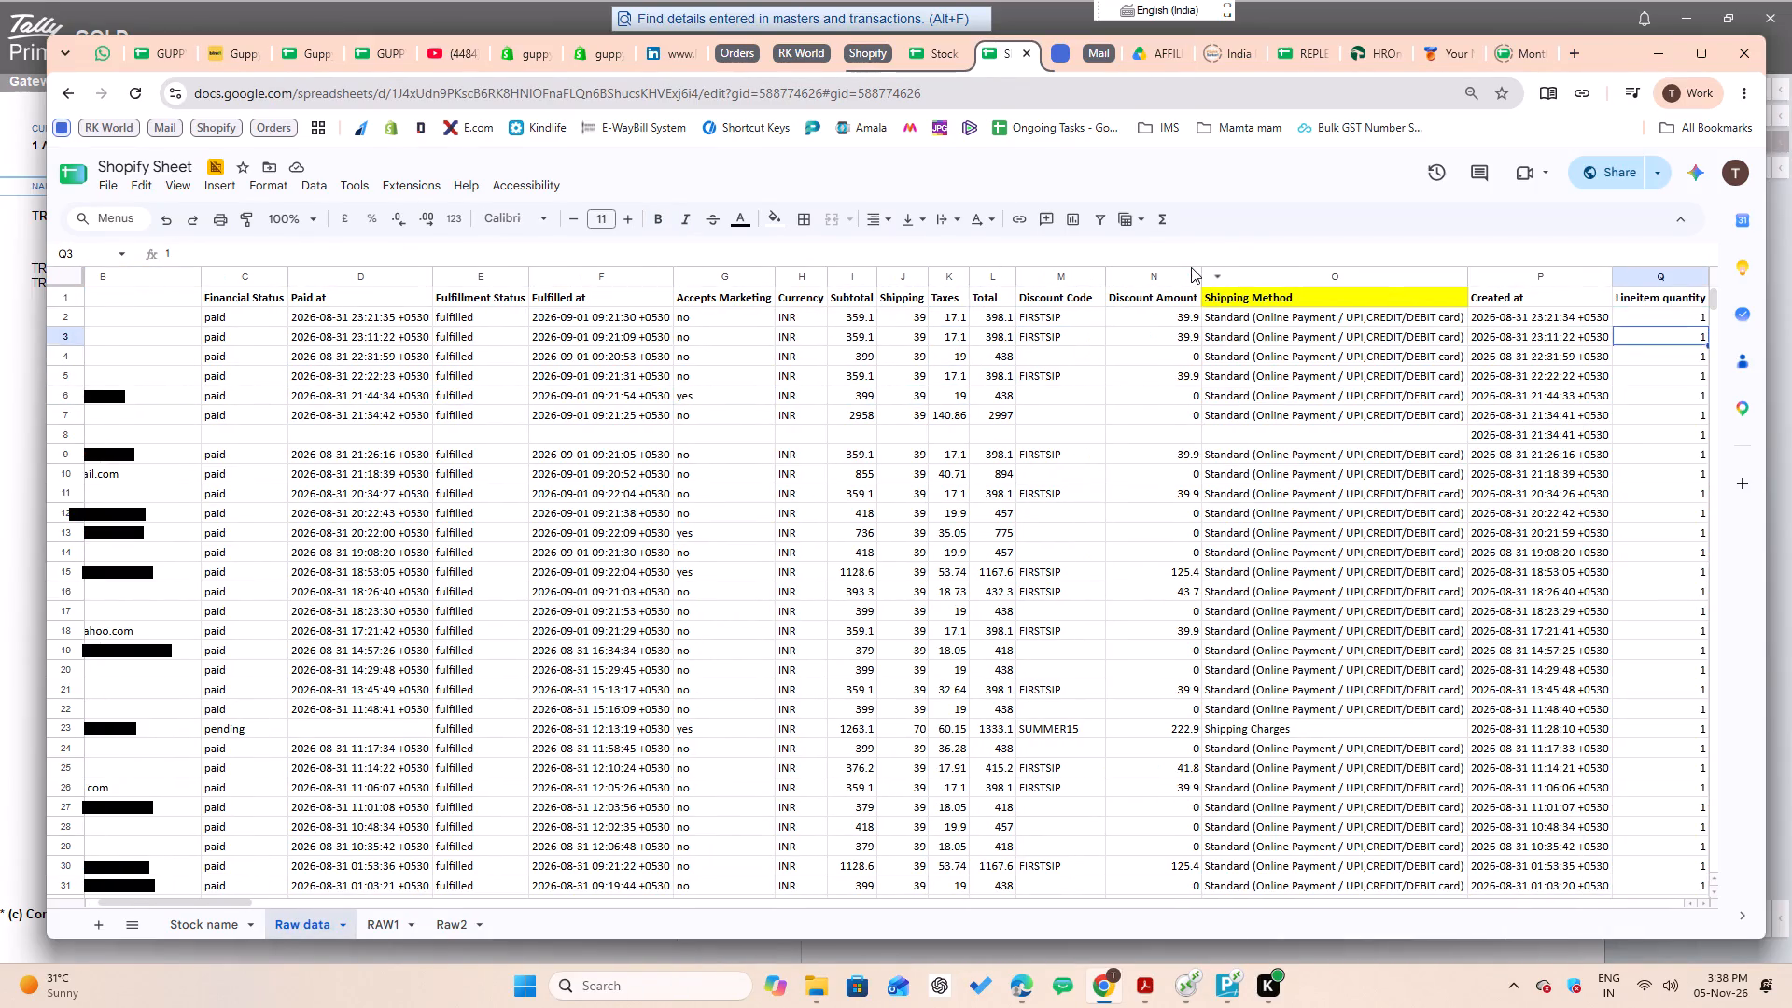
{"action": "key", "text": "Down"}
{"action": "key", "text": "Down"}
{"action": "key", "text": "Down"}
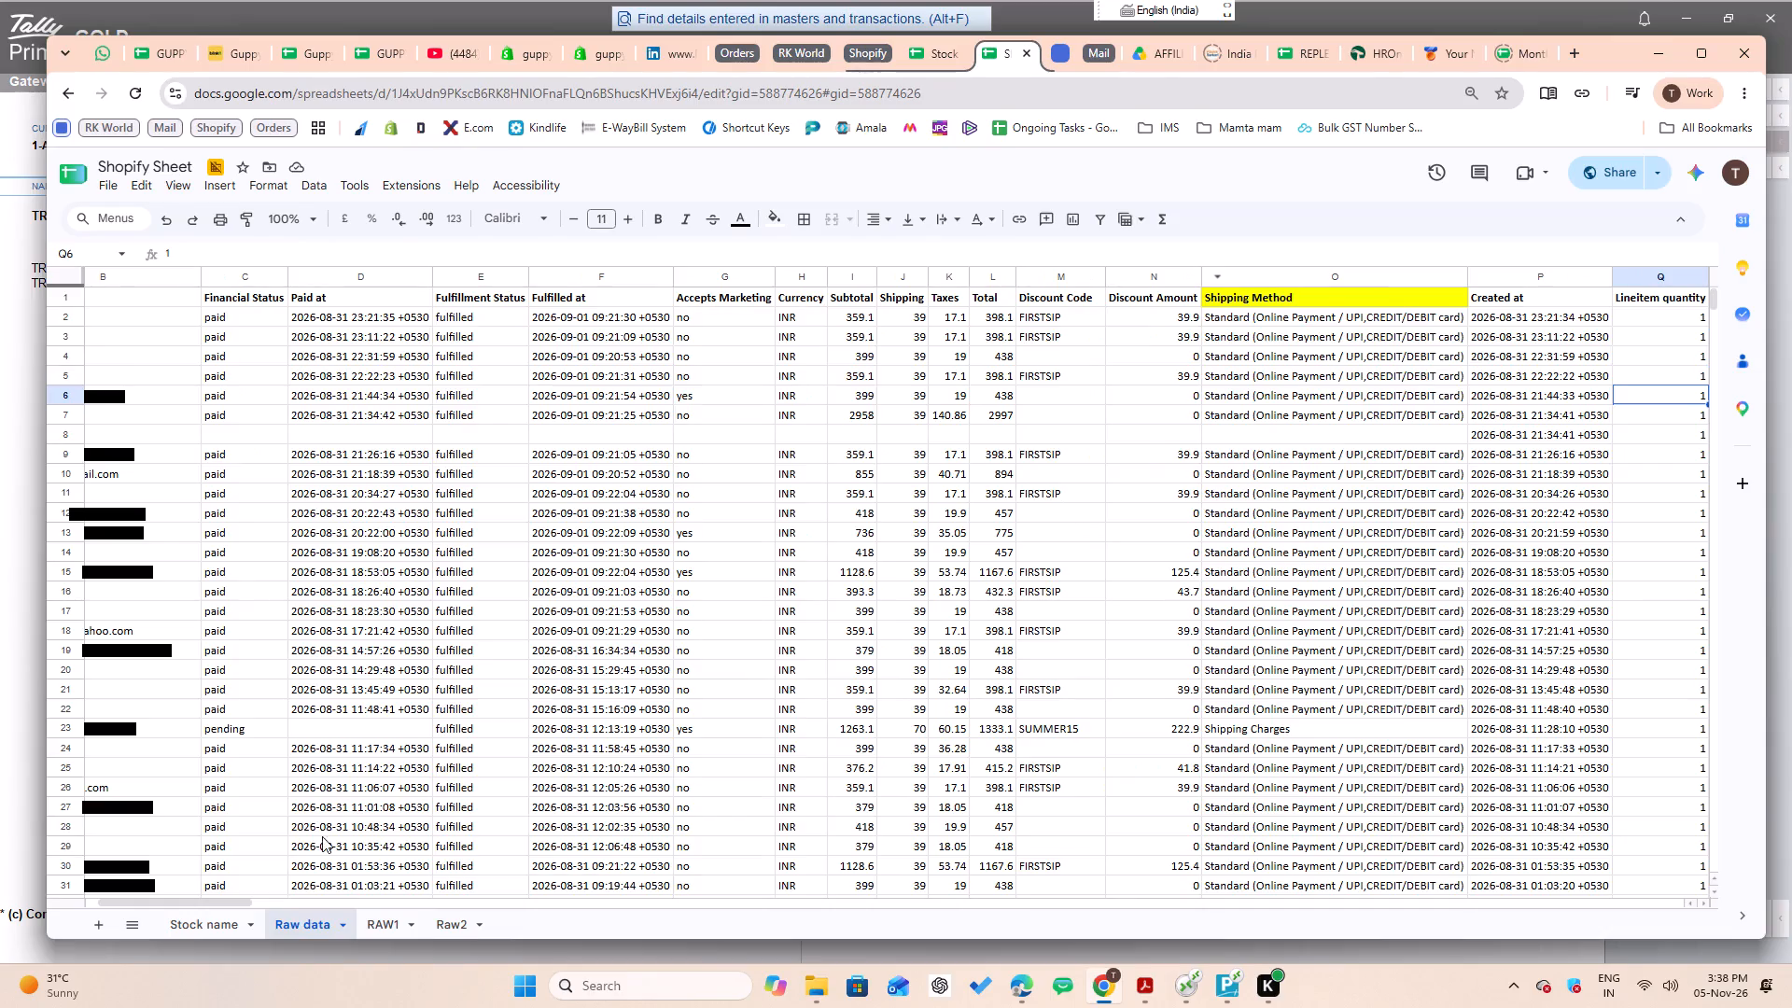
Rename the Raw data sheet as "Place of your data here".
{"action": "double_click", "coordinate": [298, 927]}
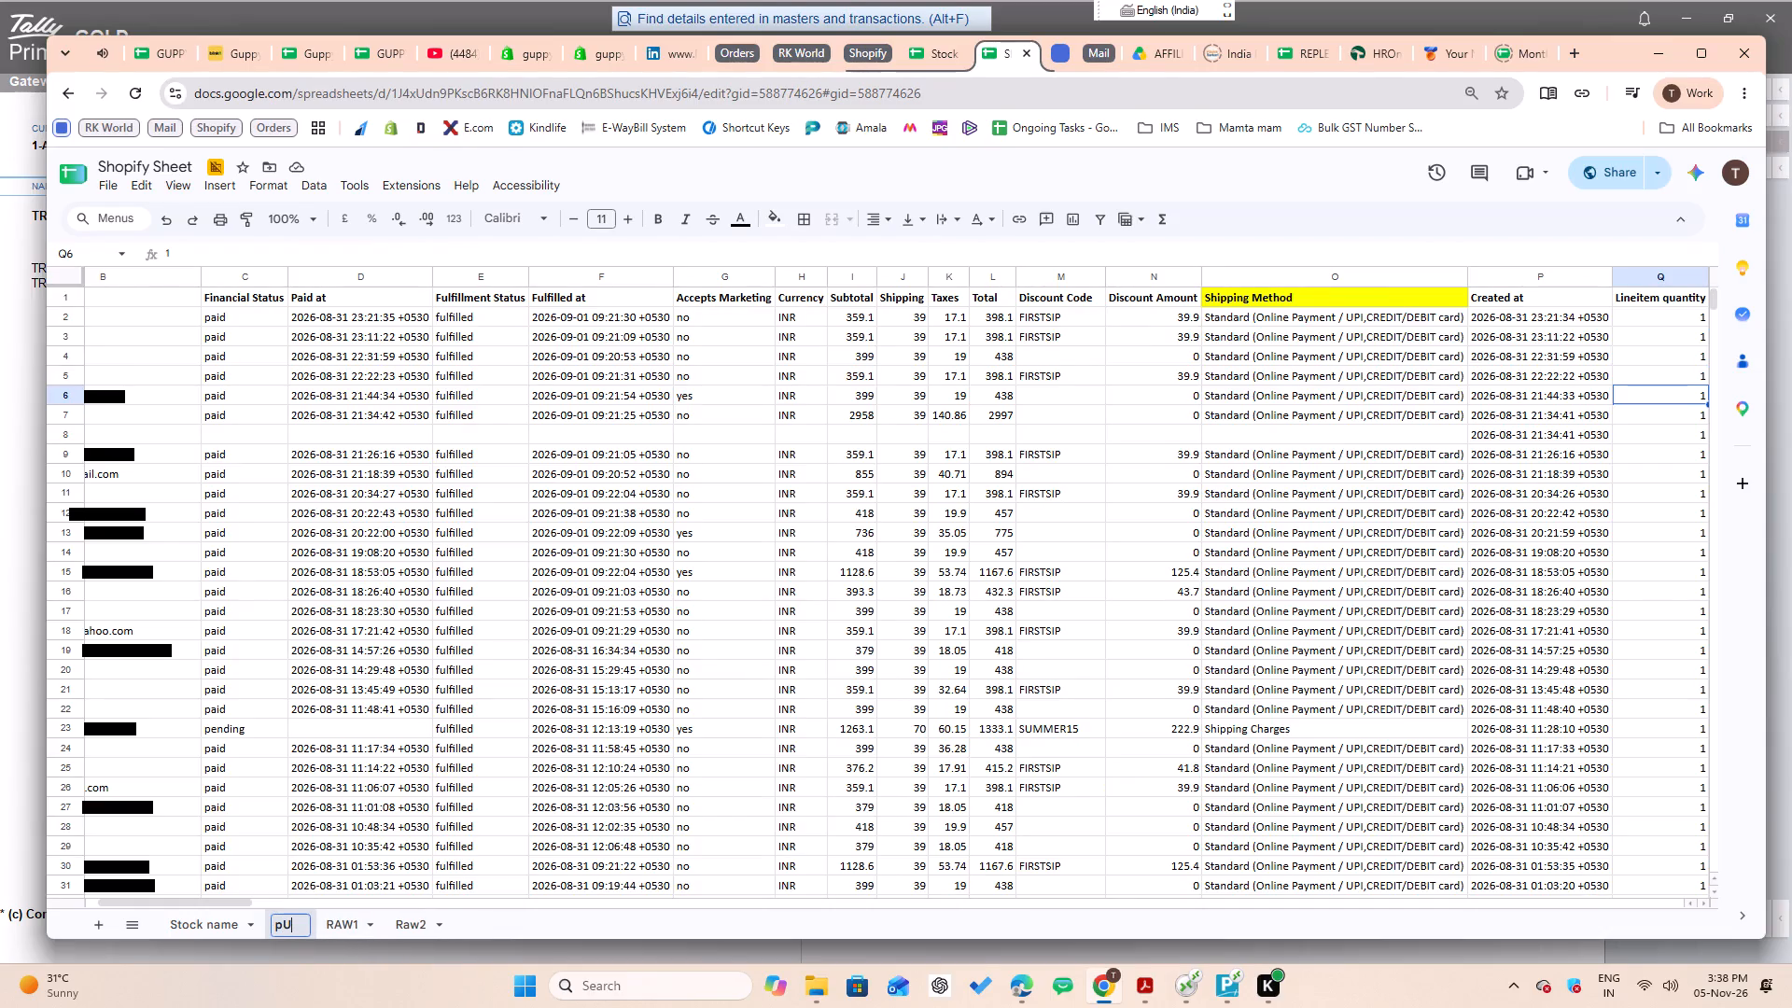
{"action": "key", "text": "BackSpace"}
{"action": "key", "text": "BackSpace"}
{"action": "key", "text": "BackSpace"}
{"action": "key", "text": "BackSpace"}
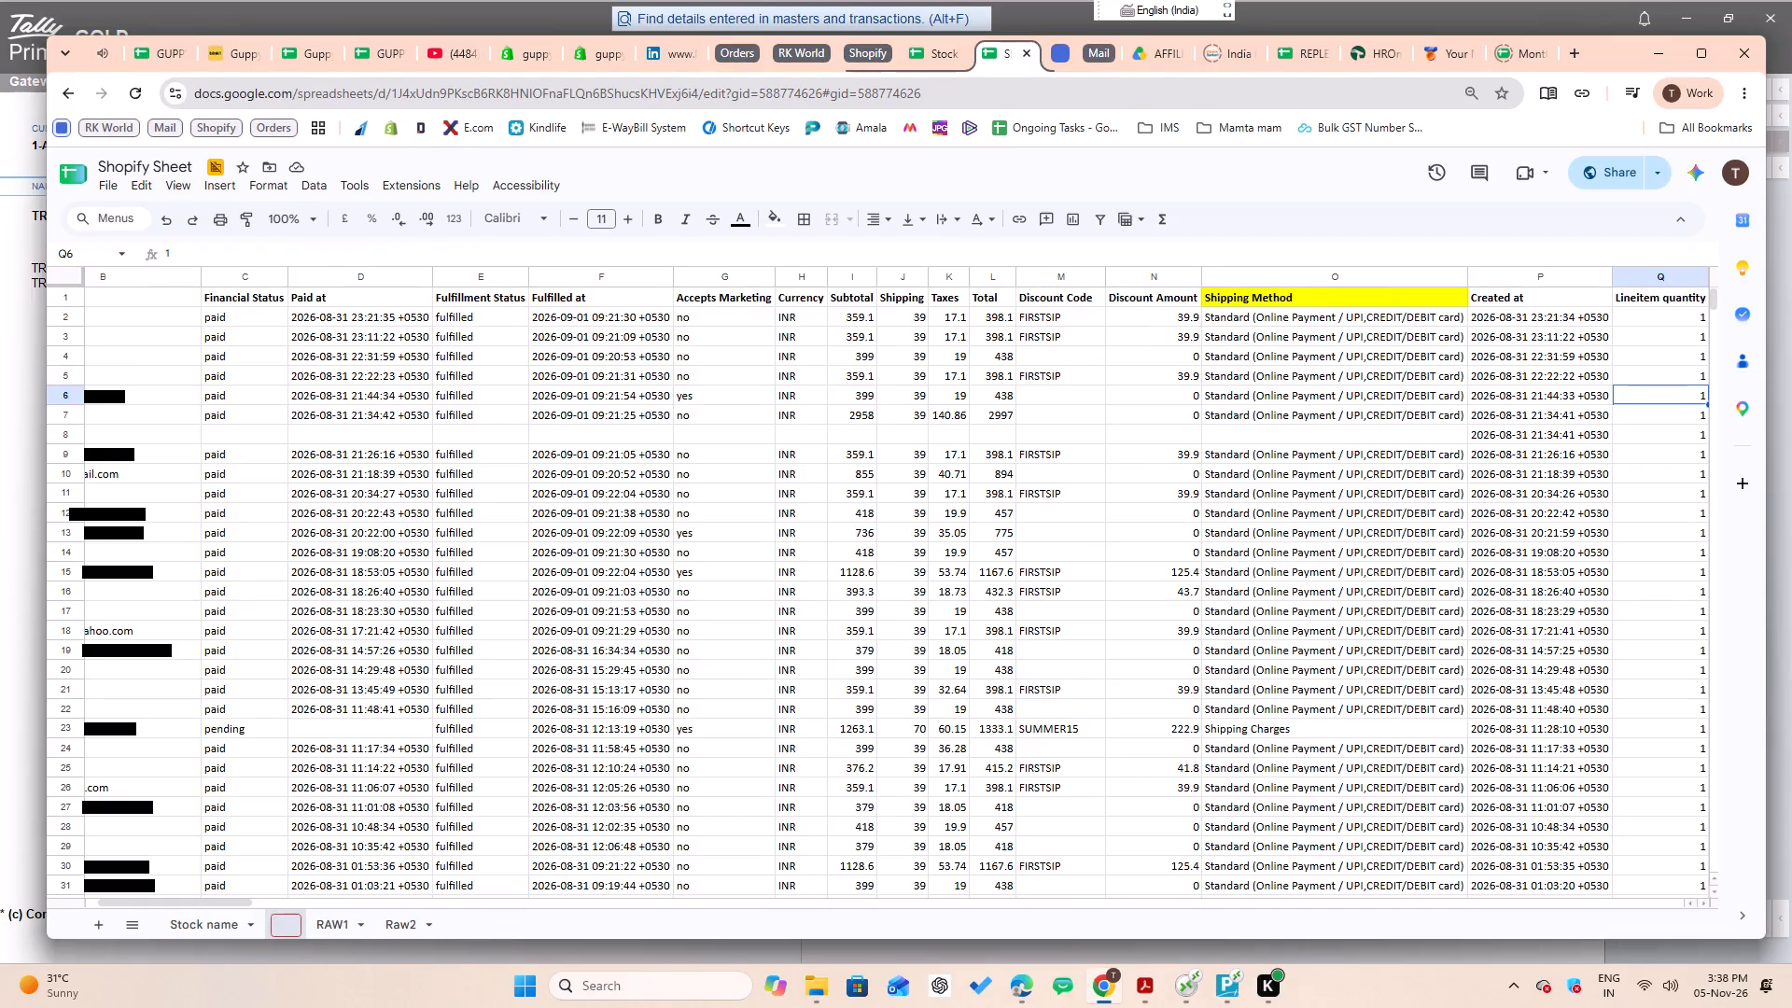
{"action": "key", "text": "shift+p"}
{"action": "type", "text": "lace"}
{"action": "key", "text": "space"}
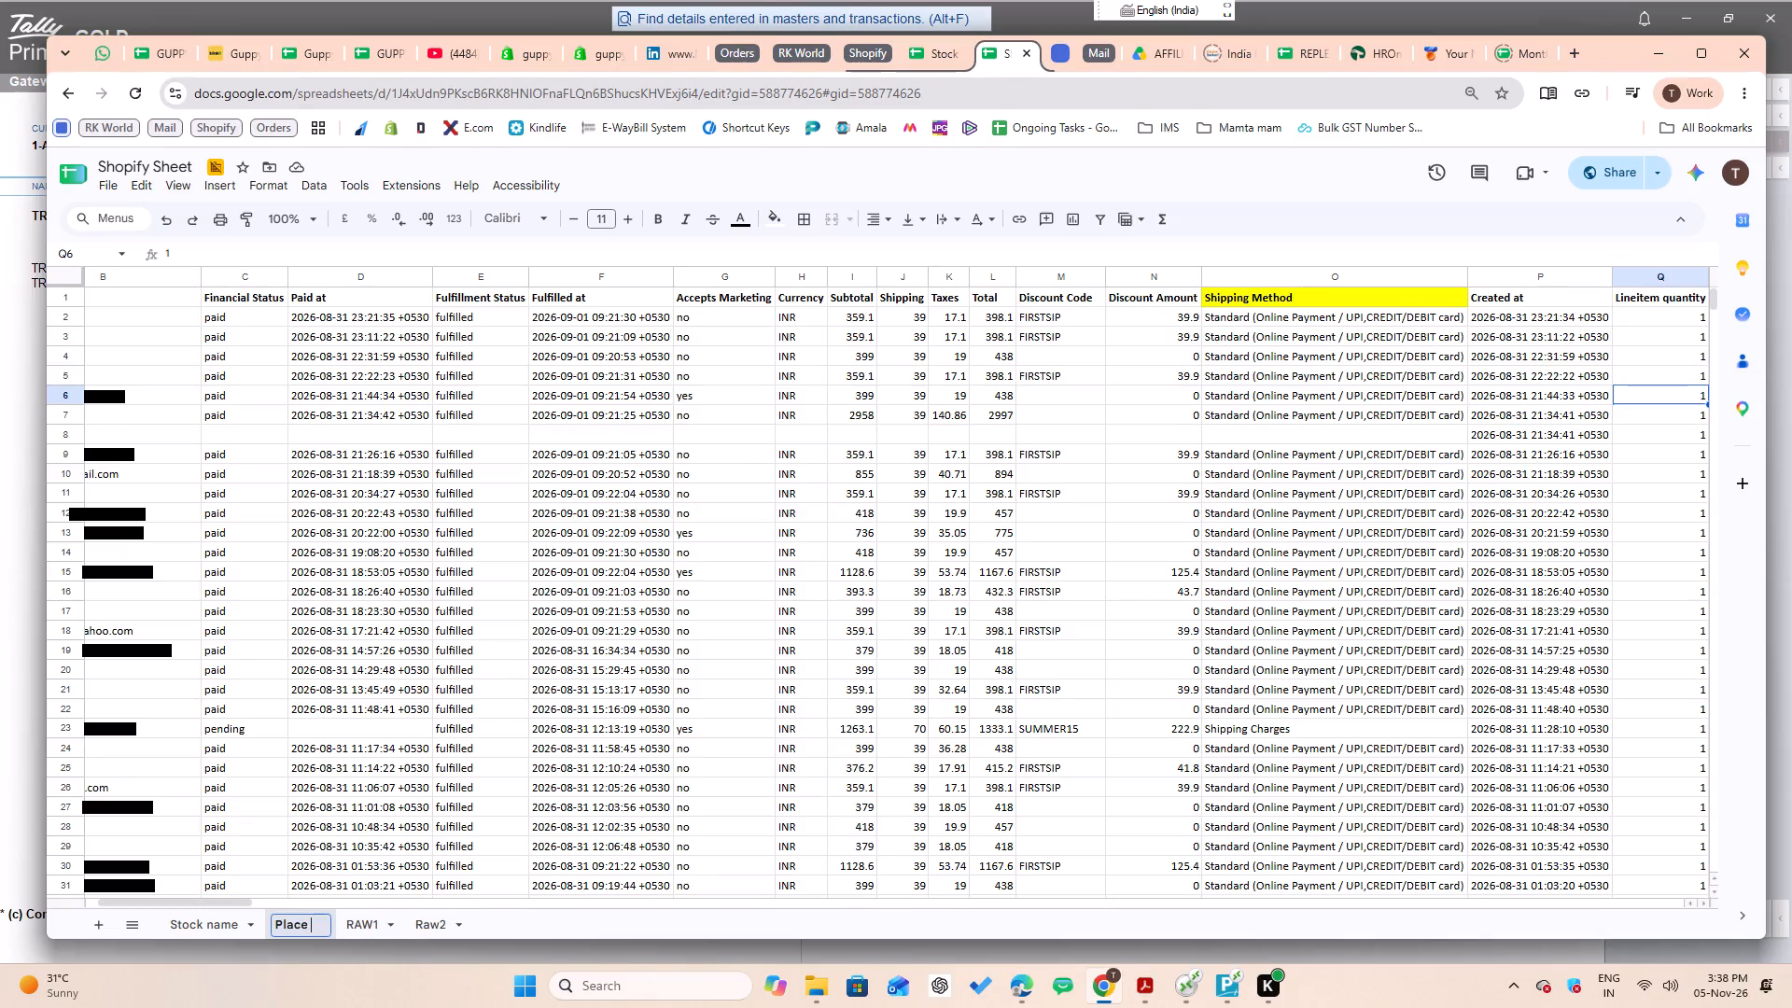
{"action": "type", "text": "of"}
{"action": "key", "text": "space"}
{"action": "key", "text": "o"}
{"action": "key", "text": "BackSpace"}
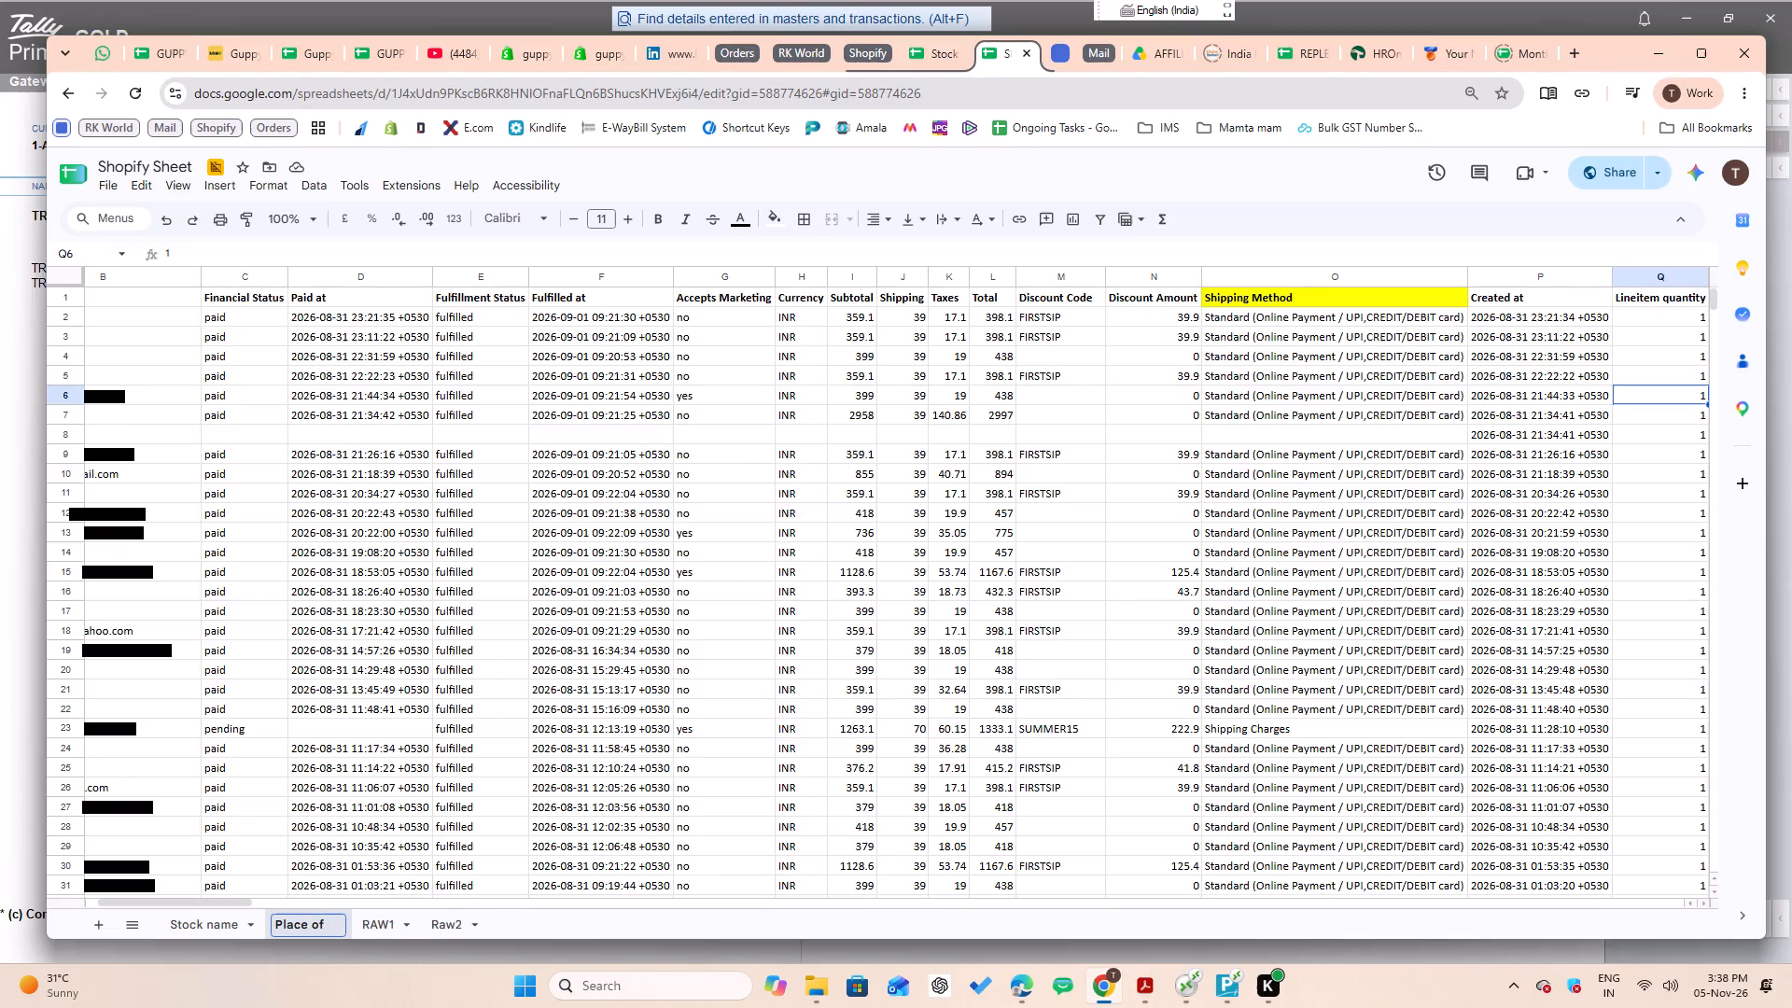
{"action": "type", "text": "your data"}
{"action": "key", "text": "space"}
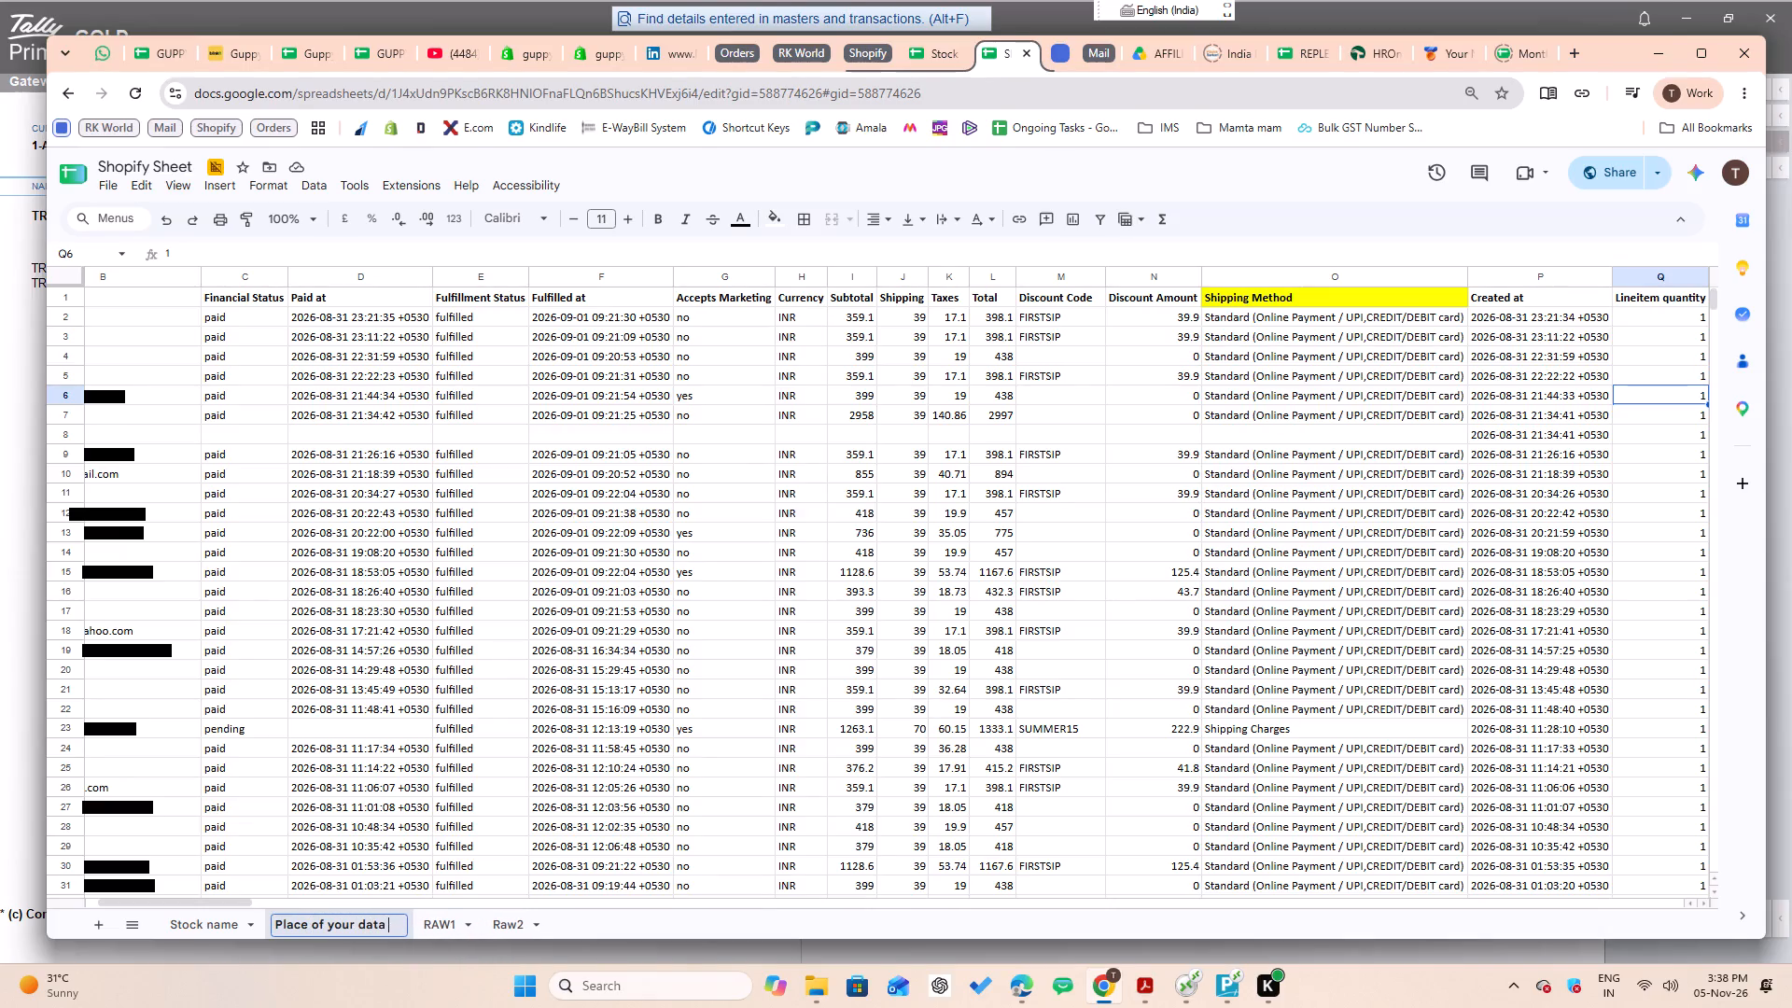
{"action": "type", "text": "here"}
{"action": "key", "text": "Return"}
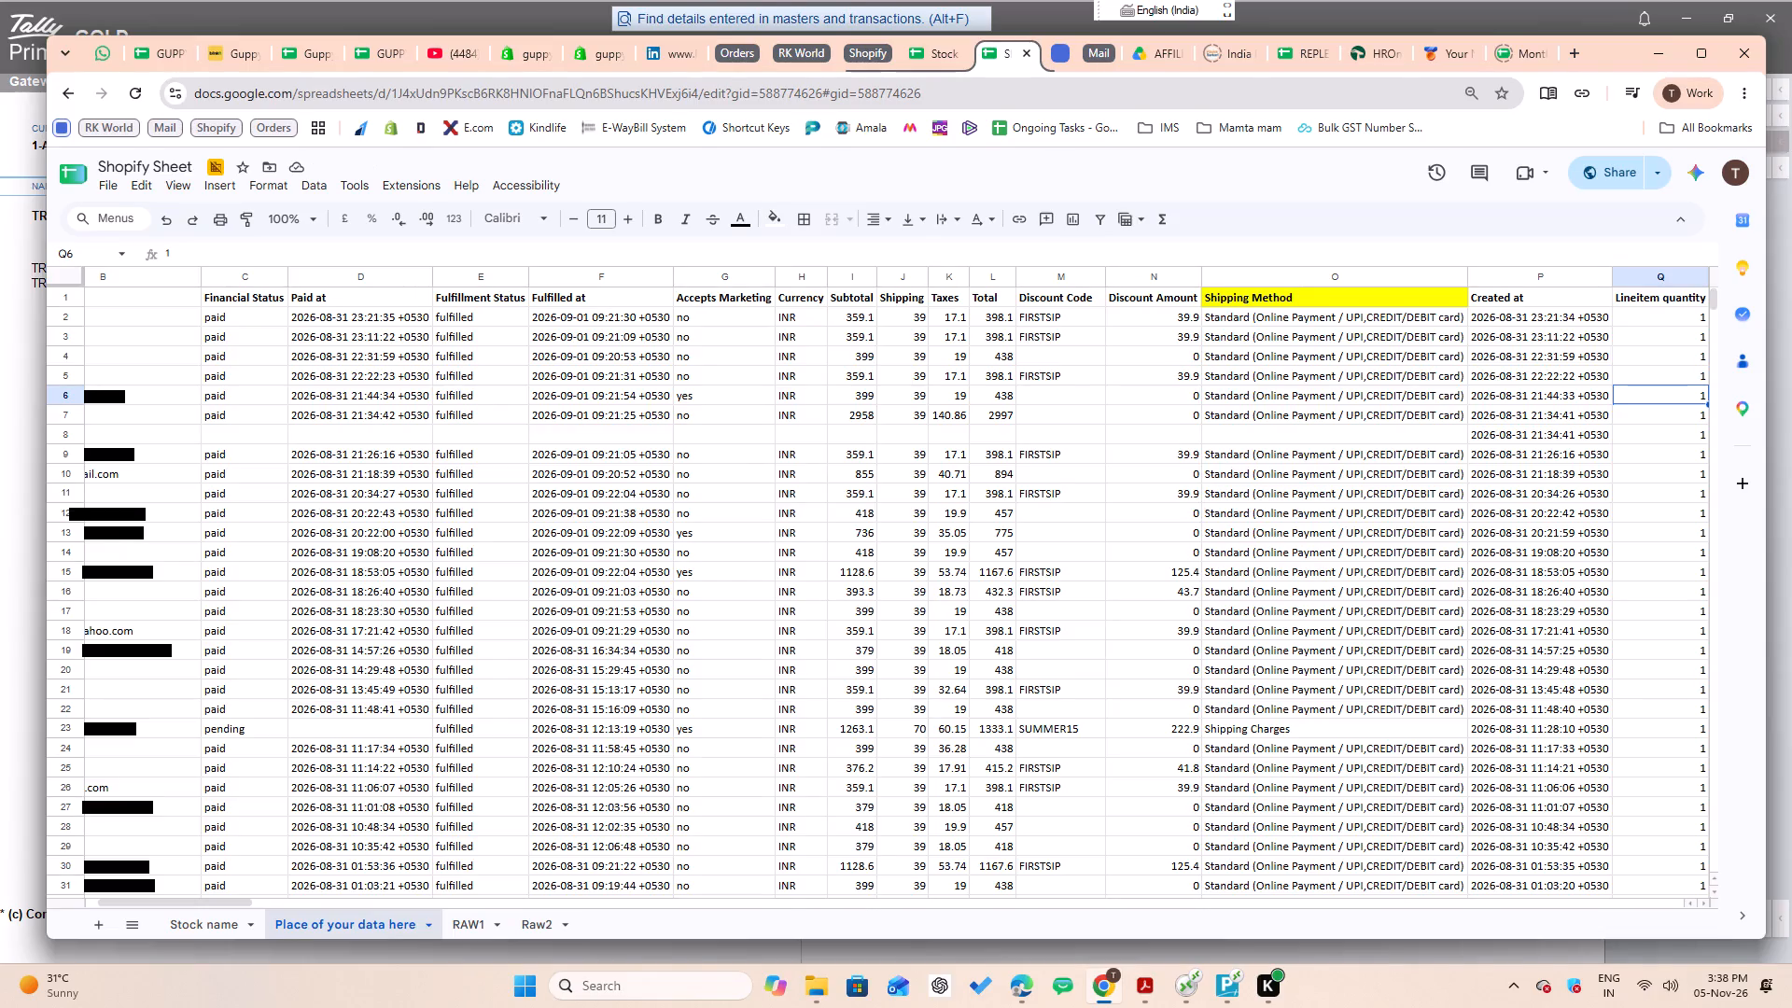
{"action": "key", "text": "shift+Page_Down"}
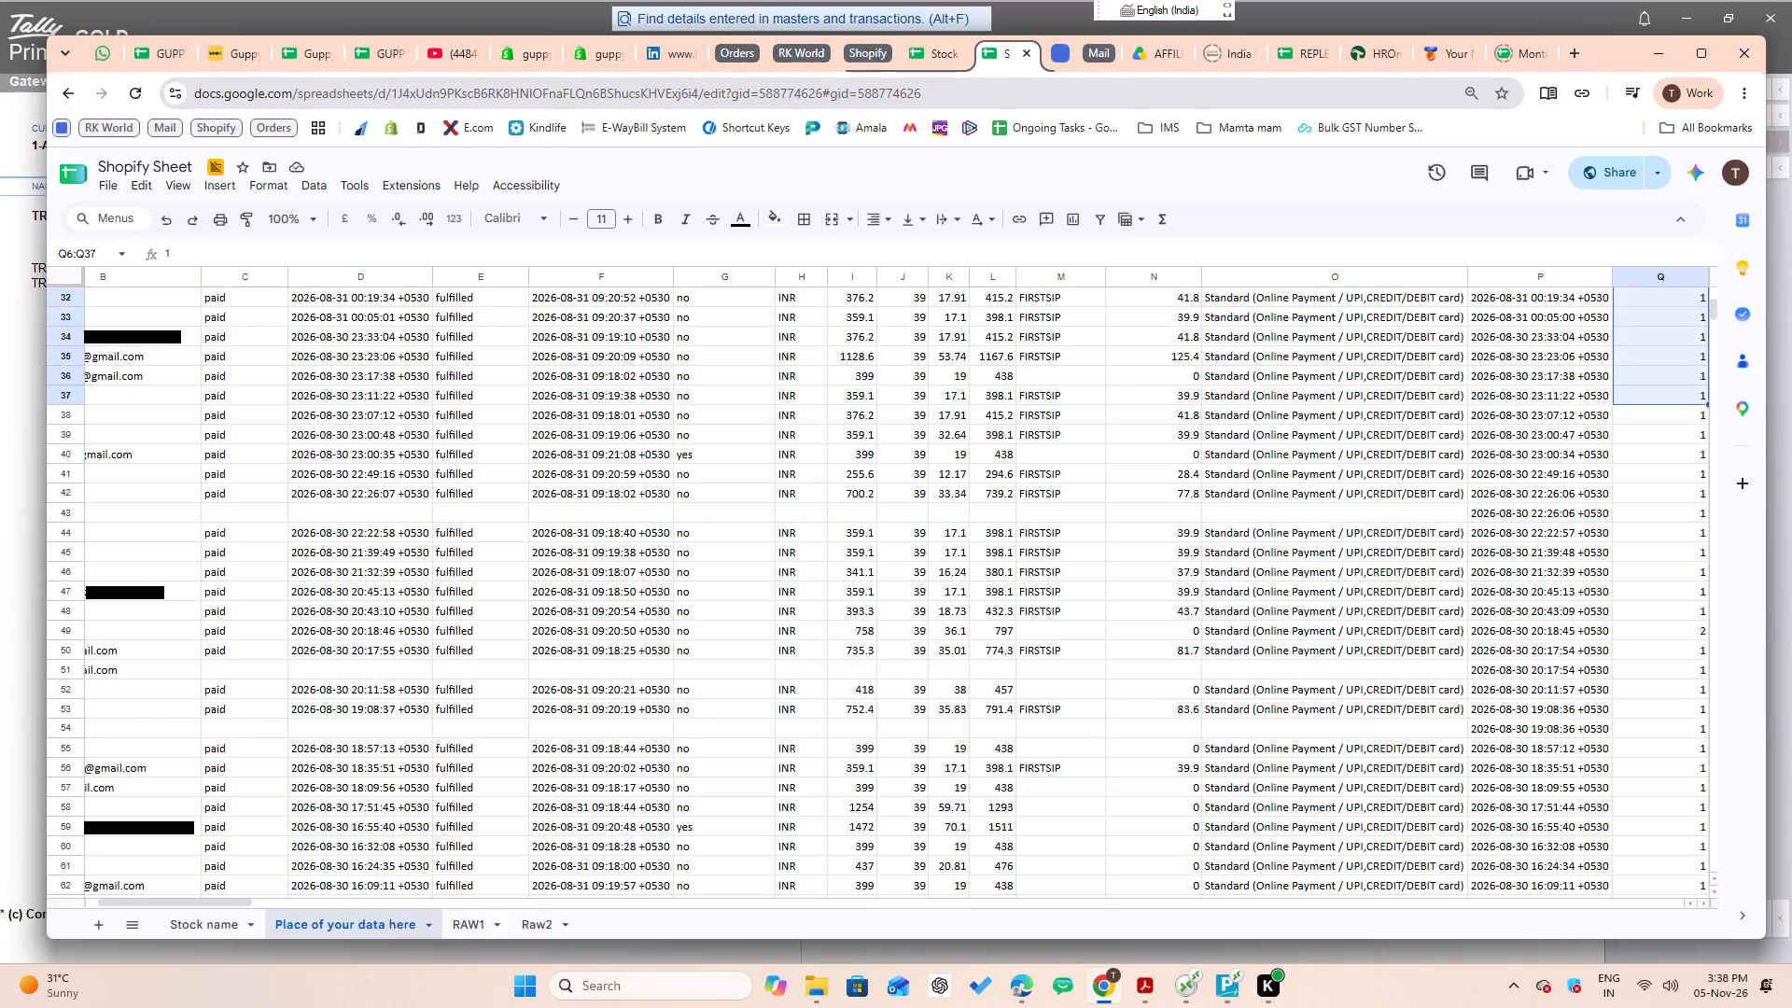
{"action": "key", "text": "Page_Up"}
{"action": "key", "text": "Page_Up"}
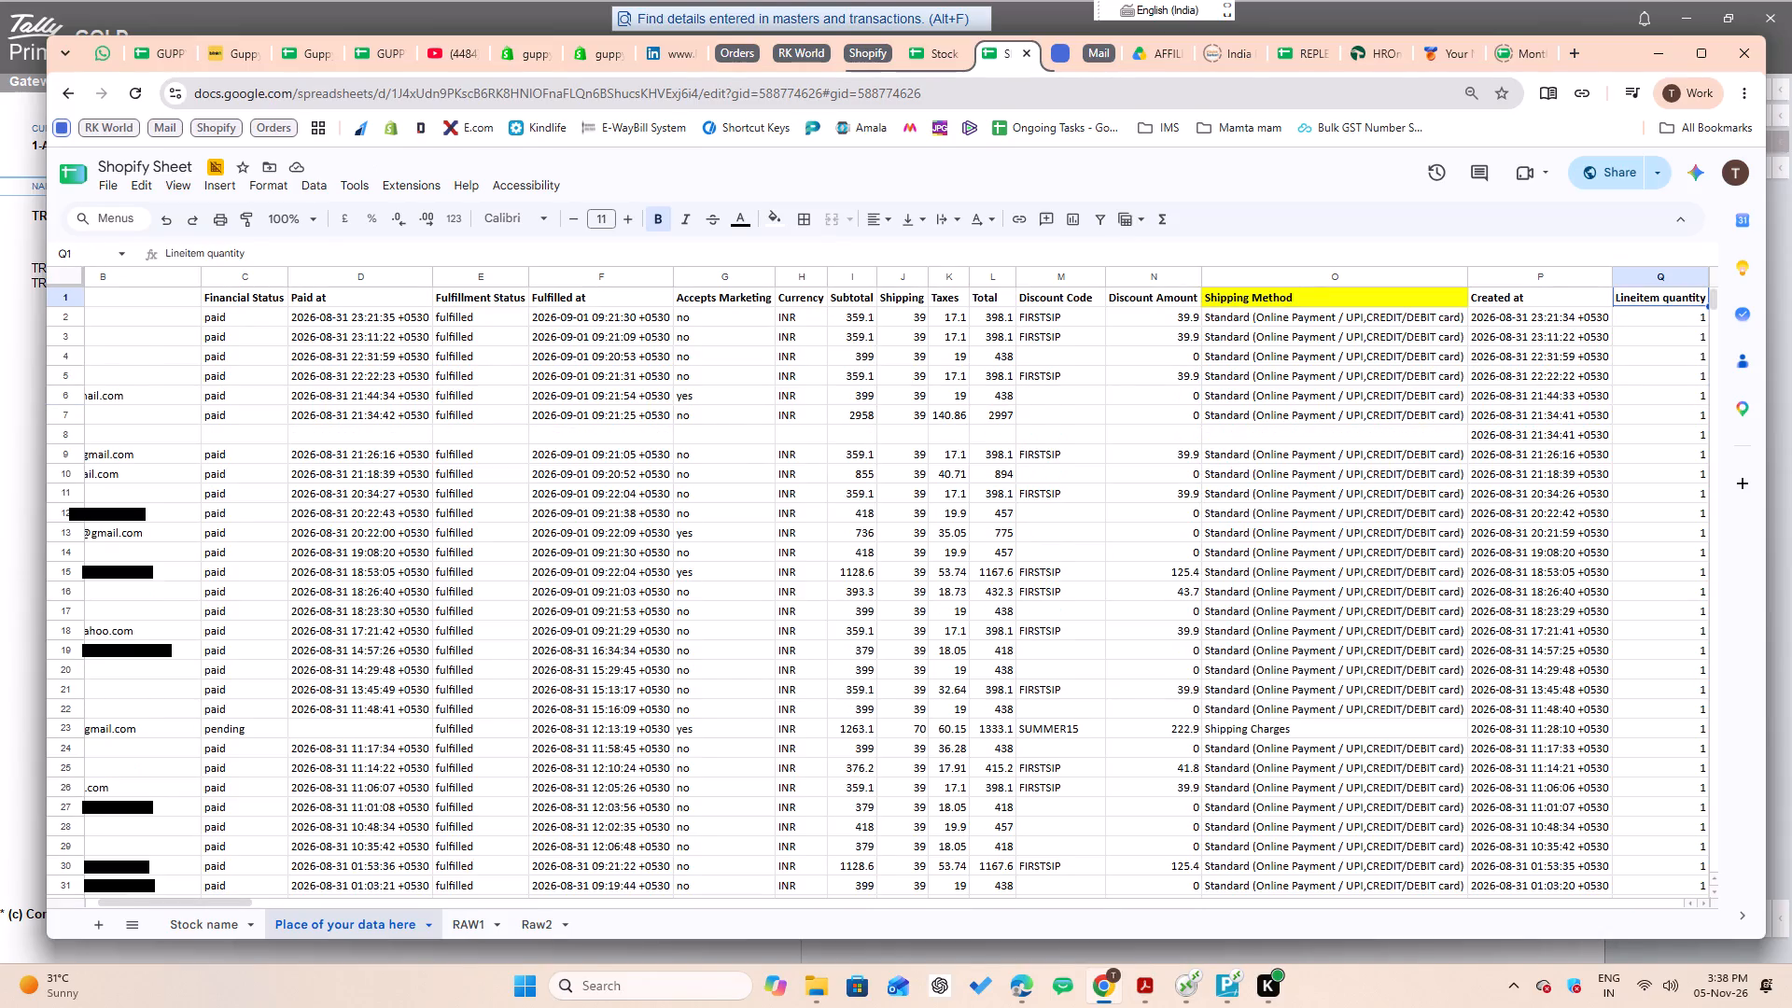
On the RAW1 sheet, select E2 in the Formula column and enlarge the formula bar to show its whole formula.
{"action": "left_click", "coordinate": [462, 937]}
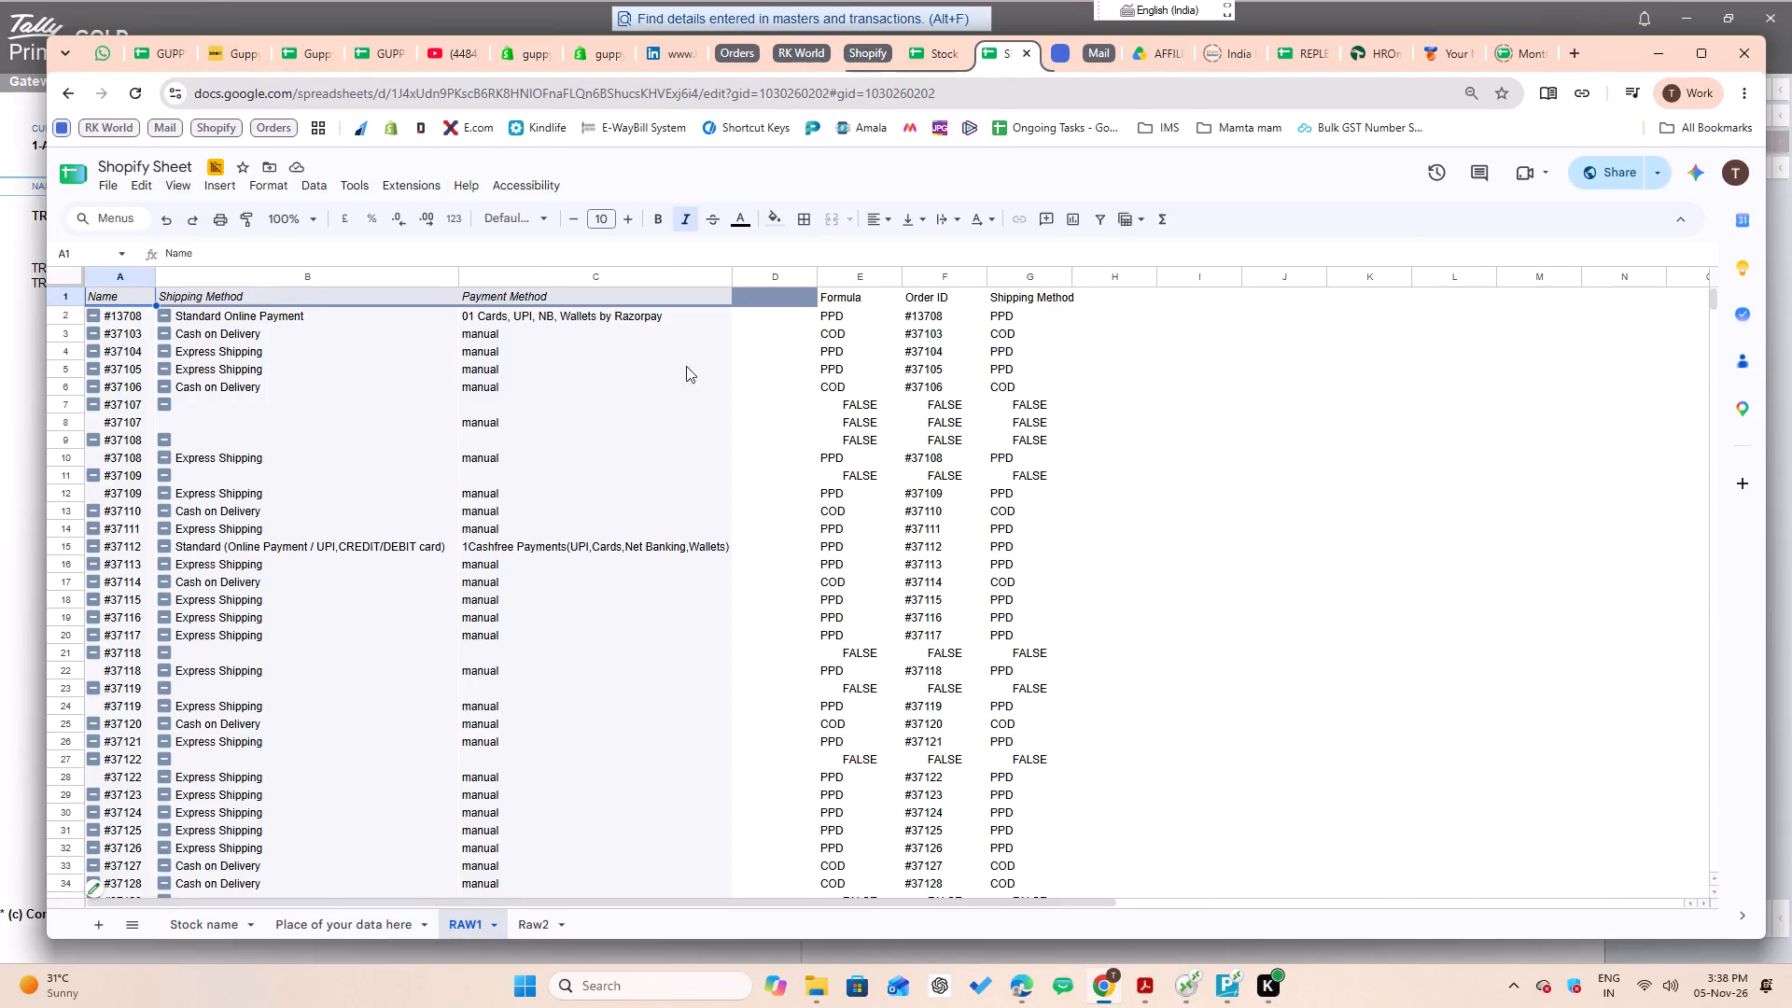
{"action": "left_click", "coordinate": [826, 352]}
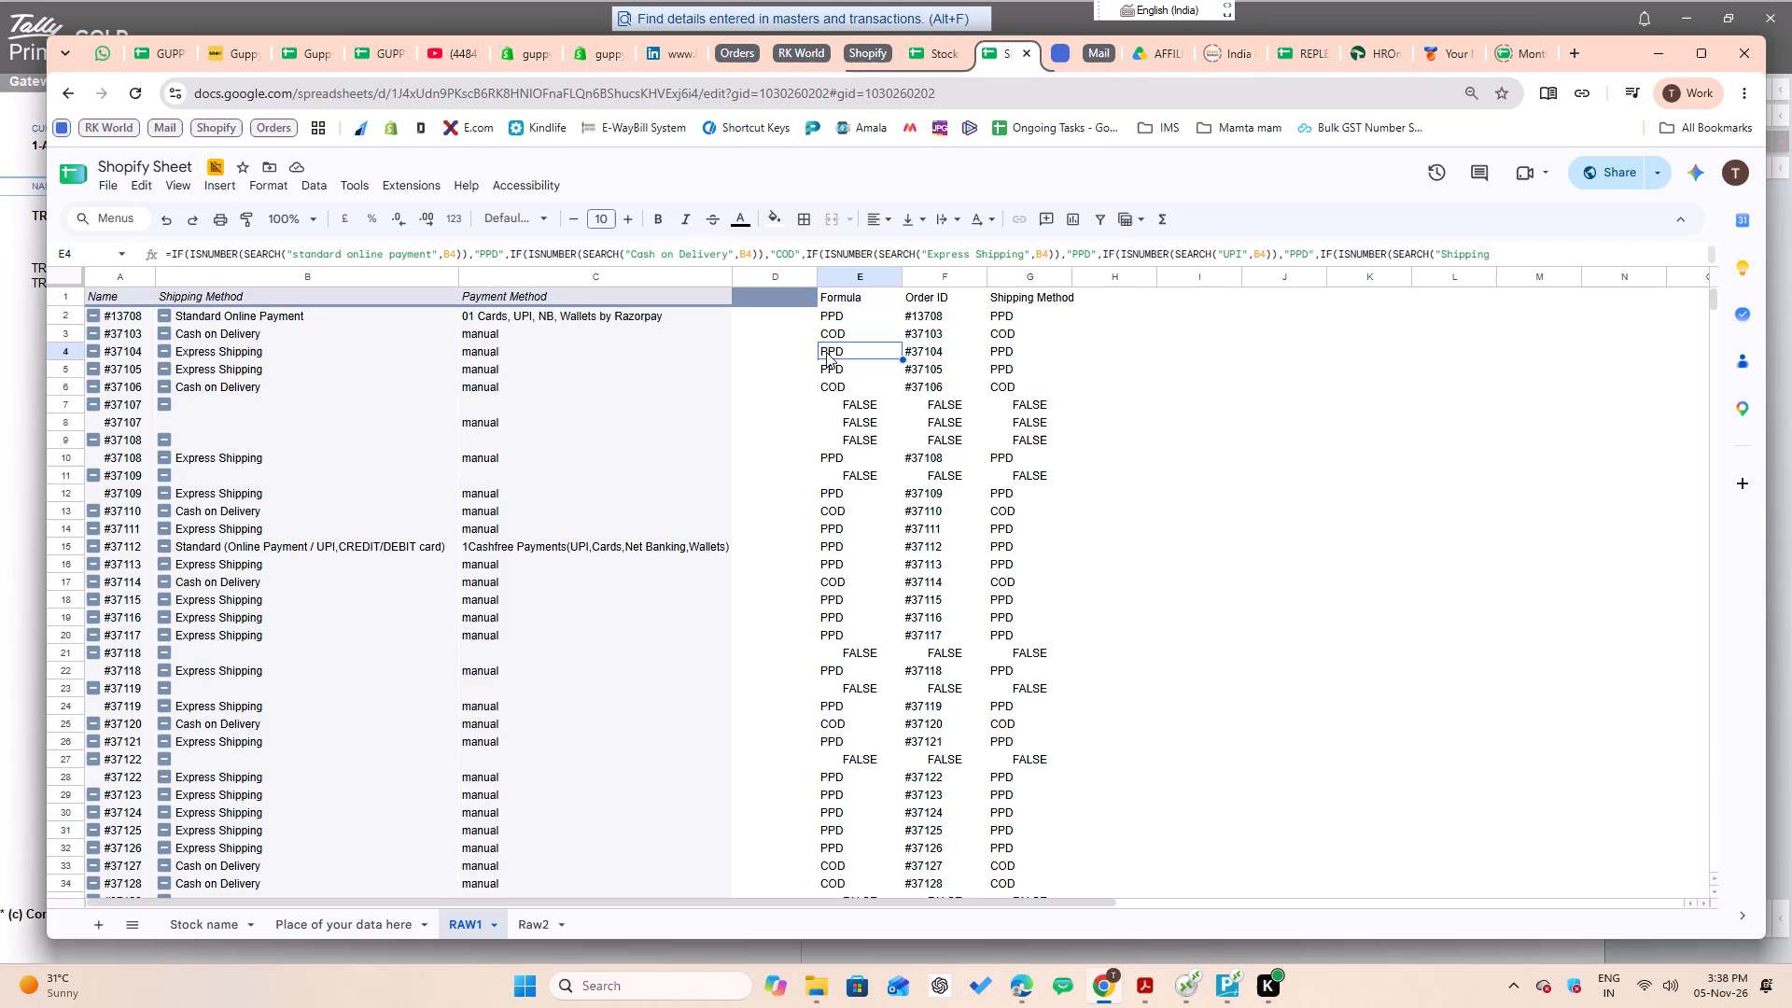
{"action": "key", "text": "Up"}
{"action": "key", "text": "Up"}
{"action": "key", "text": "Up"}
{"action": "key", "text": "Up"}
{"action": "key", "text": "Up"}
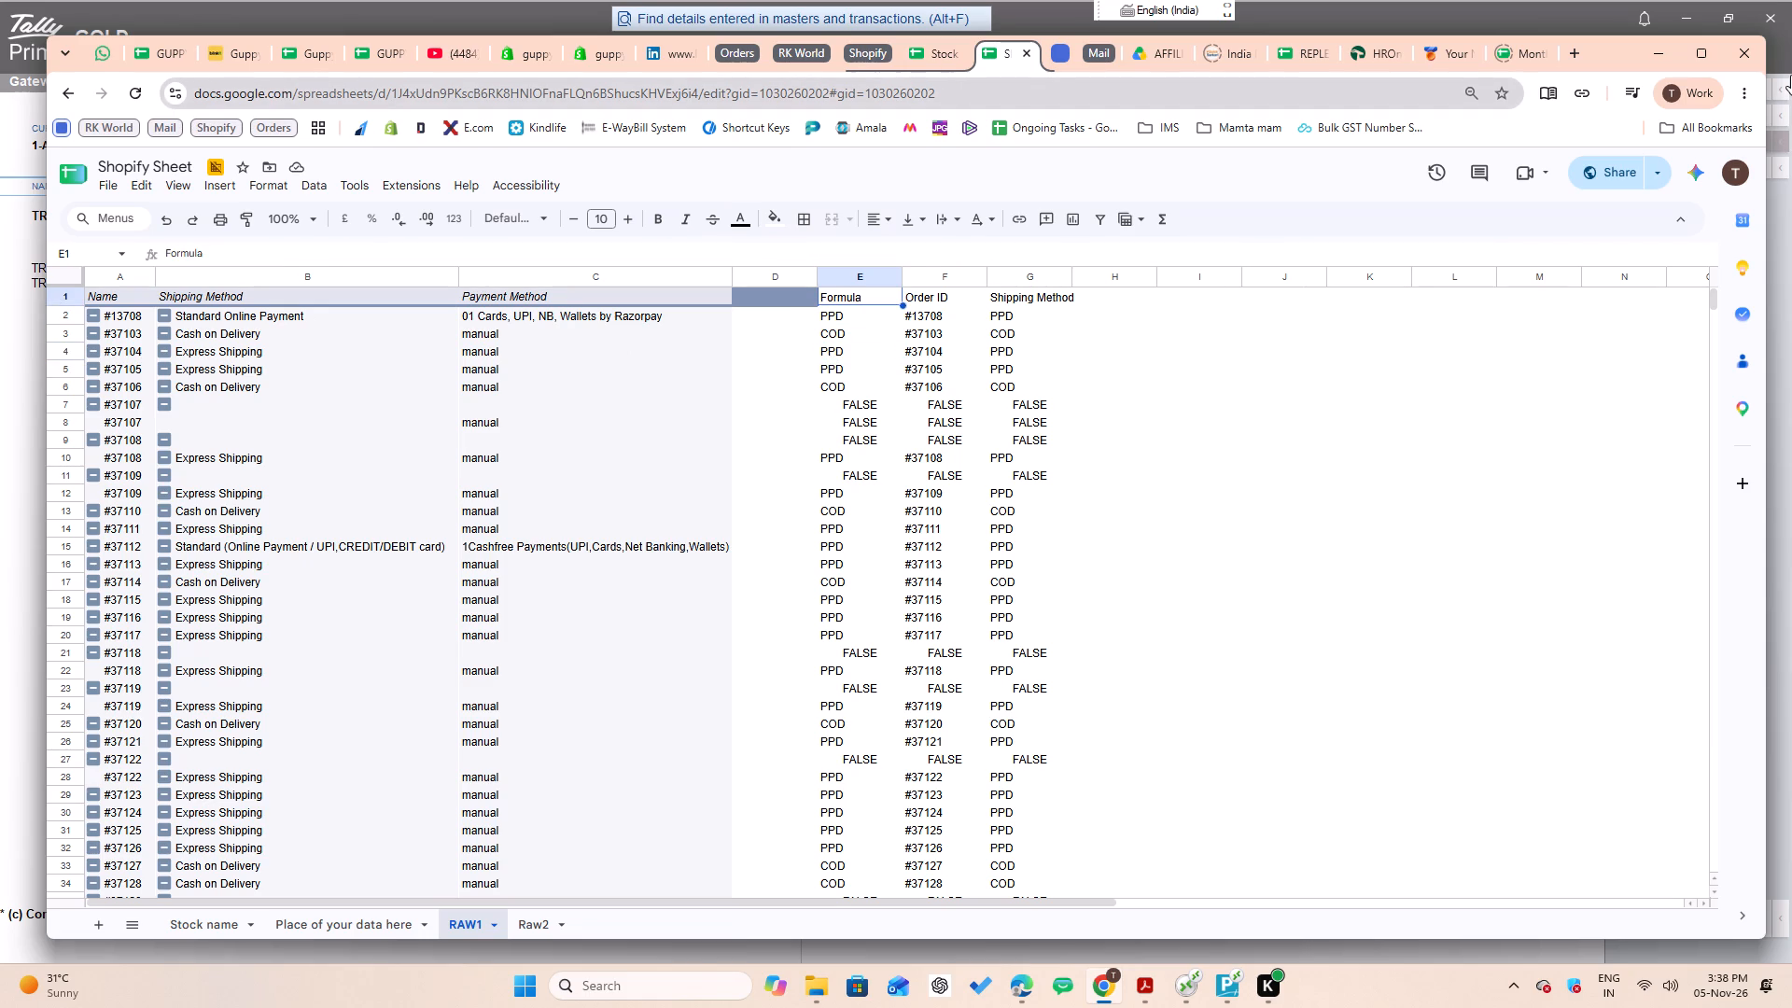
{"action": "key", "text": "Down"}
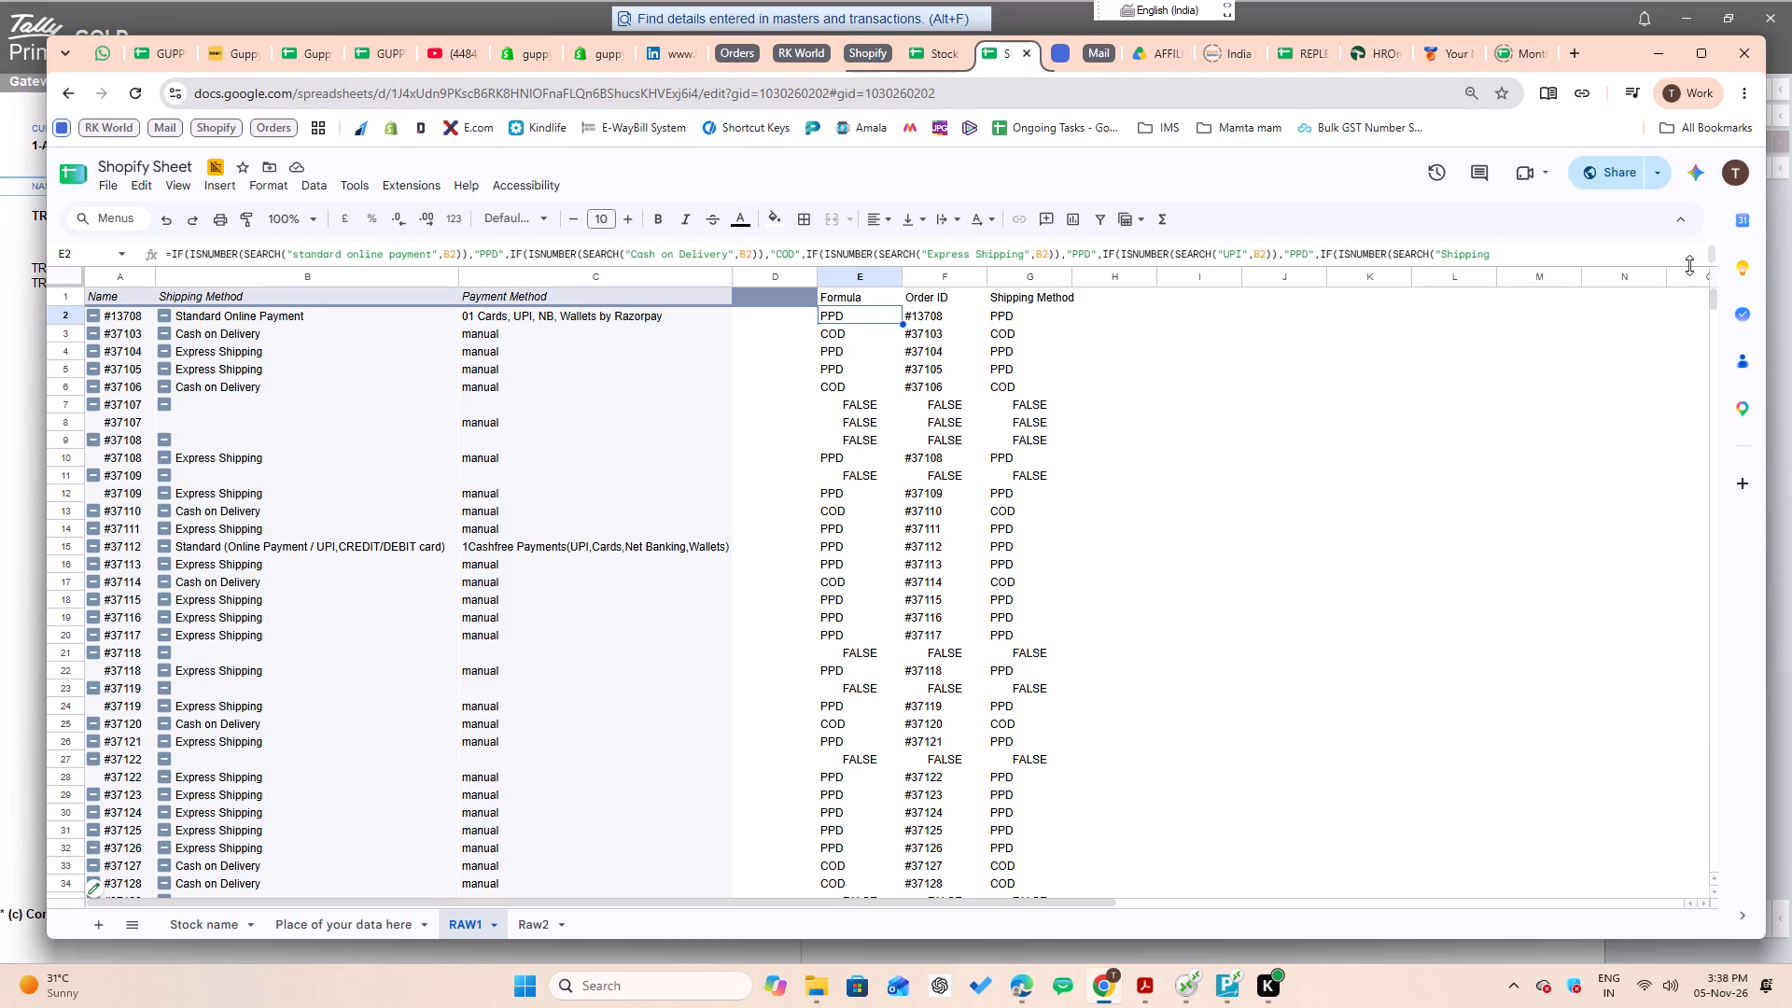
{"action": "left_click_drag", "start_coordinate": [1690, 264], "coordinate": [1693, 305]}
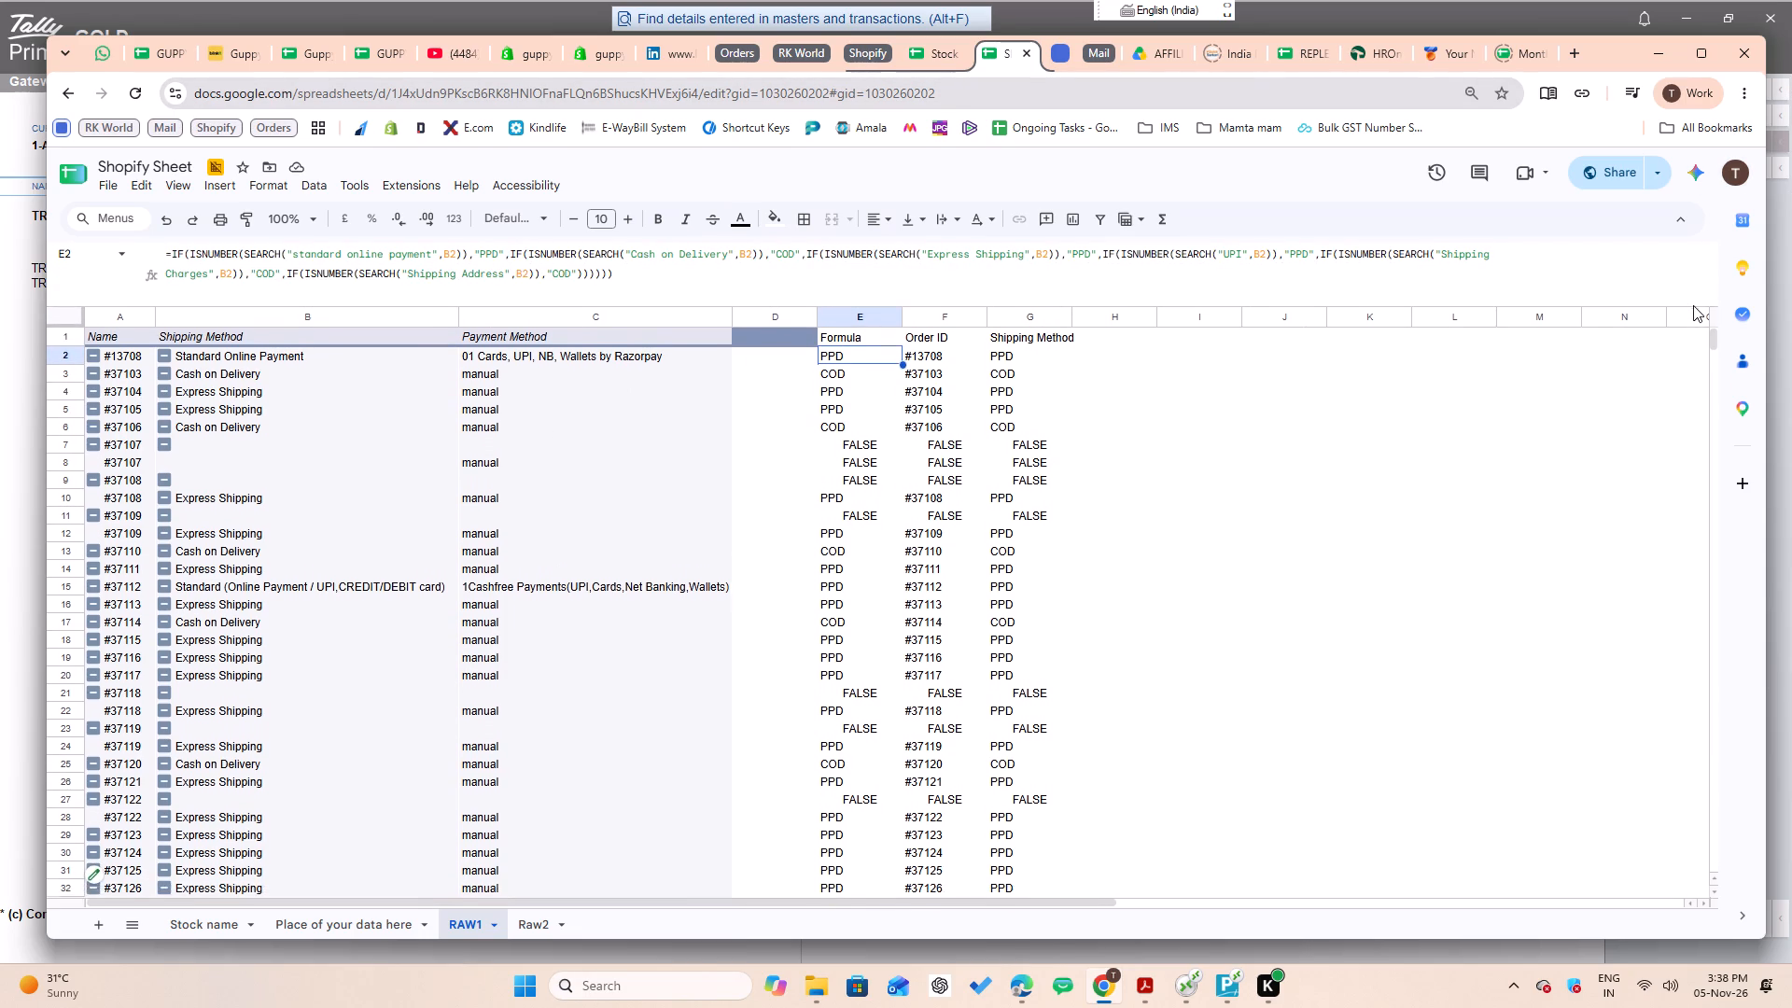
{"action": "left_click_drag", "start_coordinate": [1693, 305], "coordinate": [1694, 301]}
Open the nested PPD/COD formula in E2 to read its shipping-method conditions, and leave it without editing.
{"action": "left_click", "coordinate": [705, 276]}
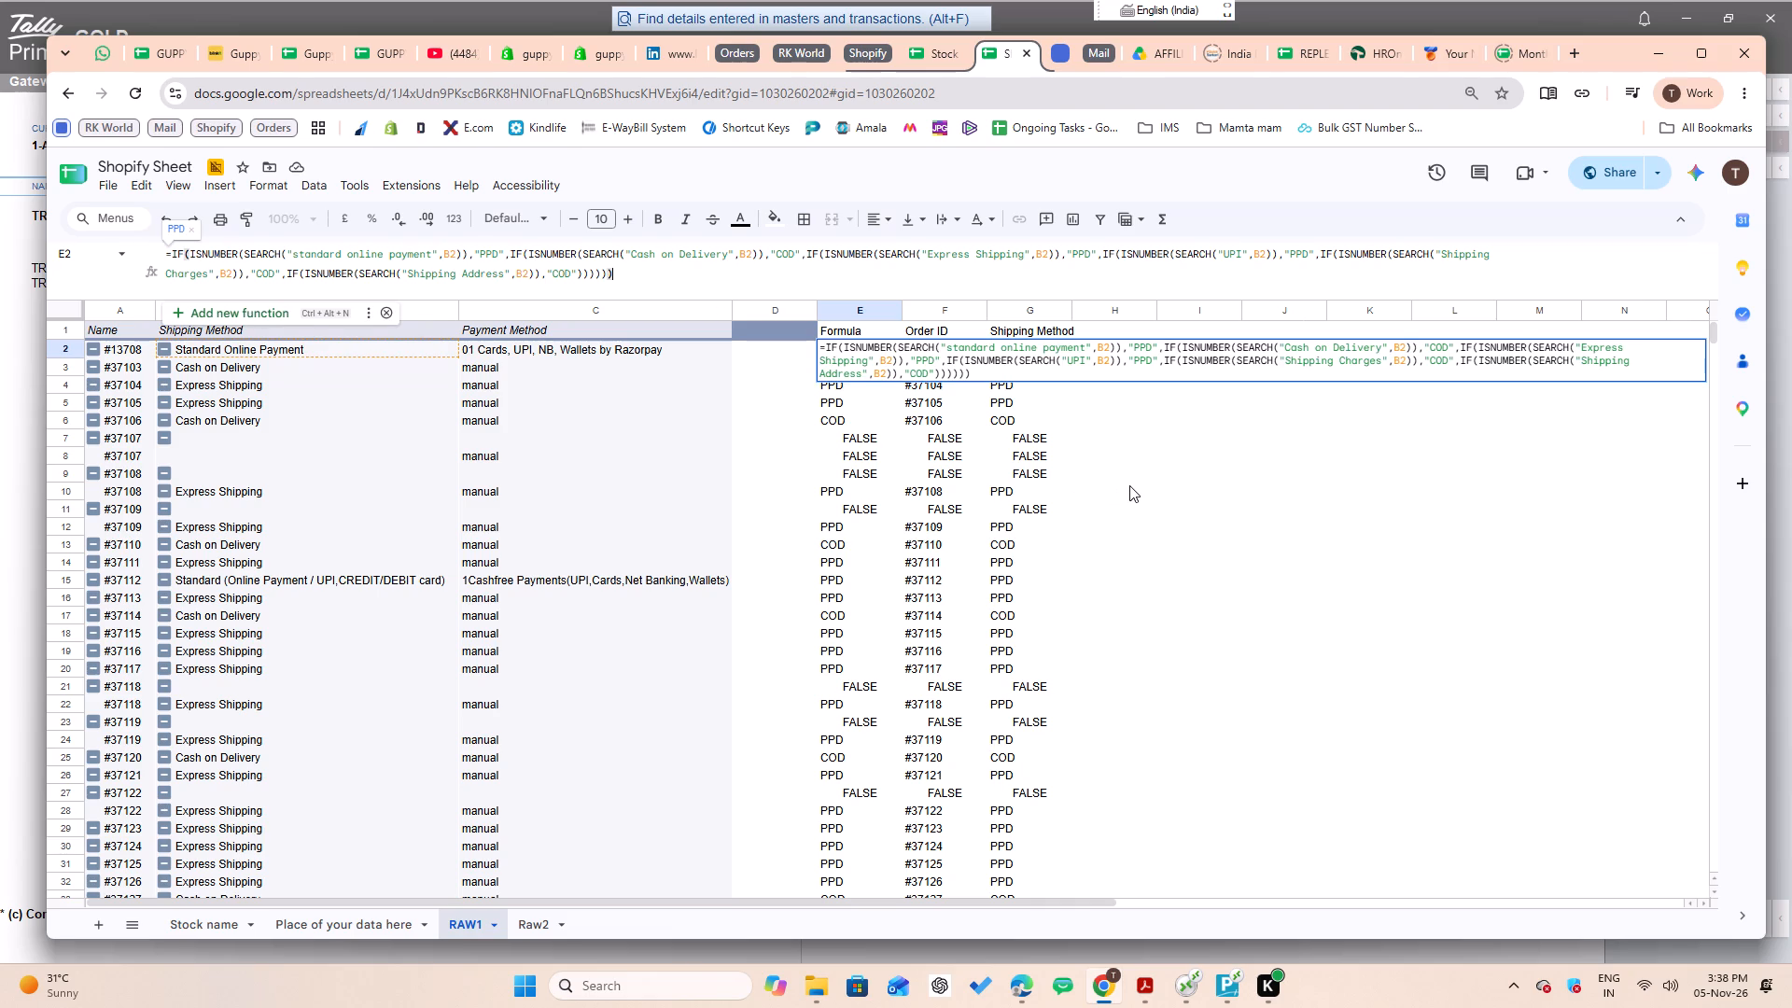
{"action": "key", "text": "Escape"}
{"action": "key", "text": "Escape"}
{"action": "key", "text": "Escape"}
{"action": "key", "text": "Escape"}
{"action": "key", "text": "Escape"}
{"action": "key", "text": "Escape"}
{"action": "key", "text": "Escape"}
{"action": "key", "text": "Escape"}
{"action": "key", "text": "Escape"}
{"action": "key", "text": "Escape"}
{"action": "key", "text": "Escape"}
{"action": "key", "text": "Escape"}
{"action": "key", "text": "Escape"}
{"action": "key", "text": "Escape"}
{"action": "key", "text": "Escape"}
{"action": "key", "text": "Escape"}
{"action": "key", "text": "Escape"}
{"action": "key", "text": "Escape"}
{"action": "key", "text": "Escape"}
{"action": "key", "text": "Escape"}
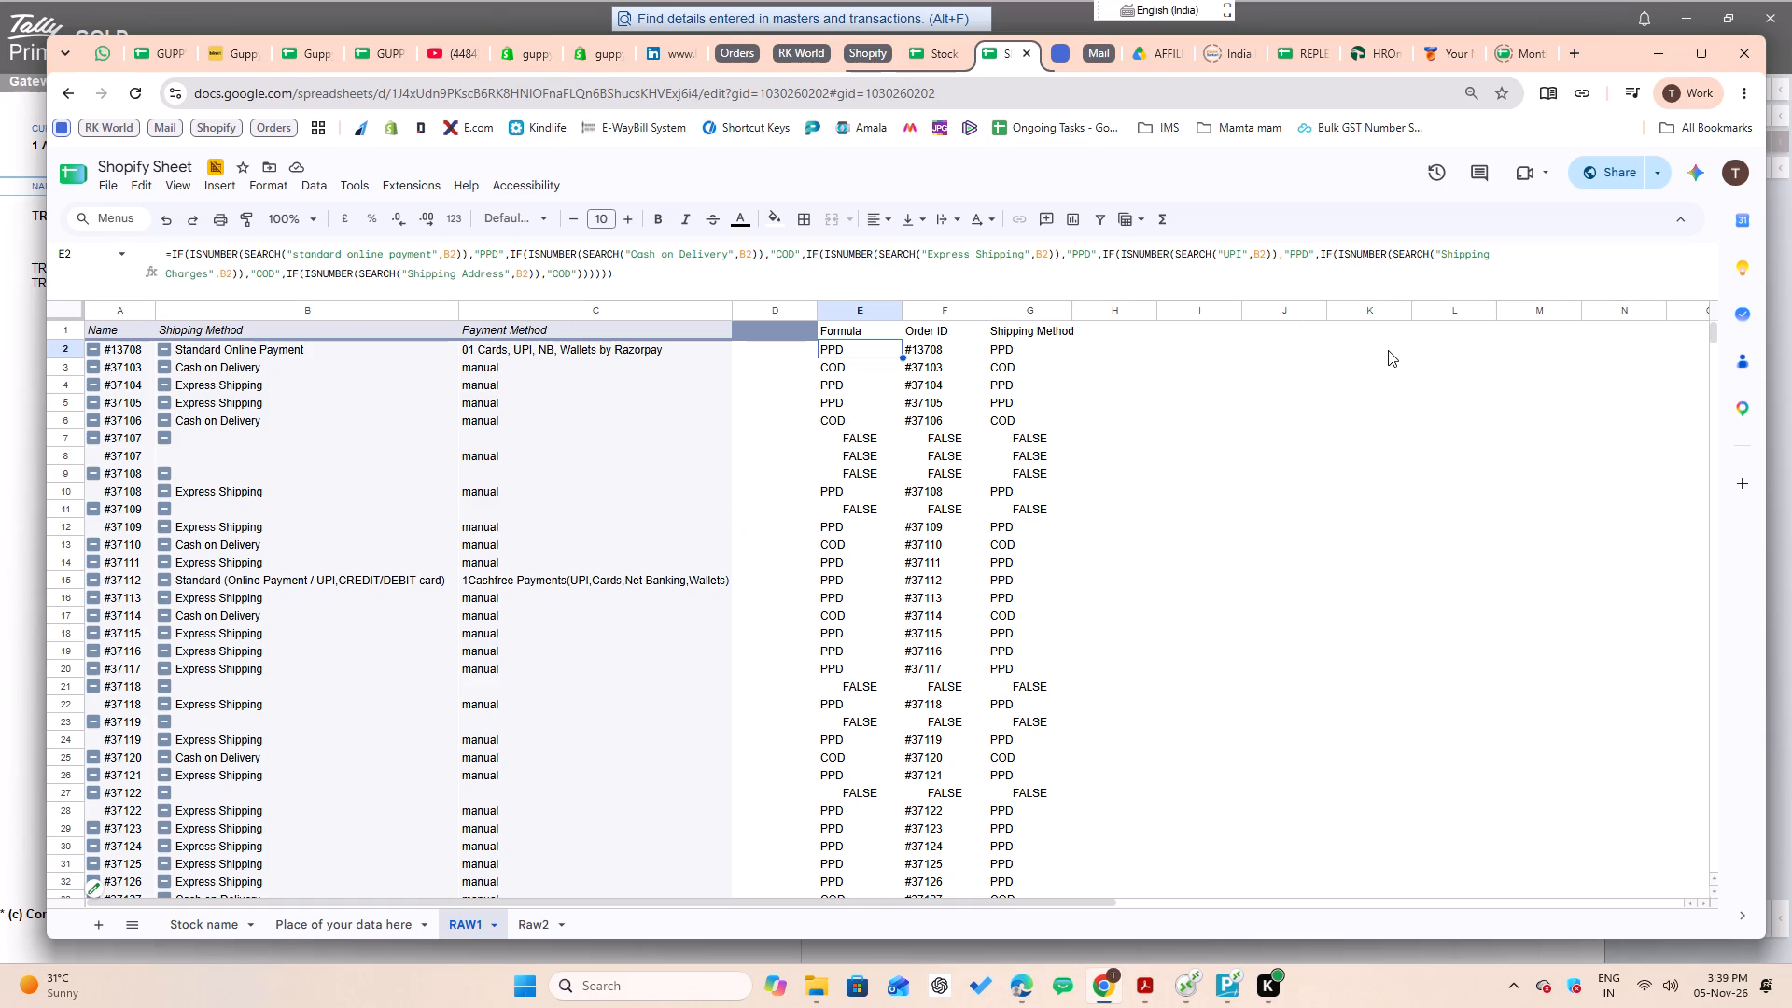
Examine the row 2 formulas under Formula, Order ID and Shipping Method, stepping through the ISNUMBER/SEARCH part of E2.
{"action": "key", "text": "Right"}
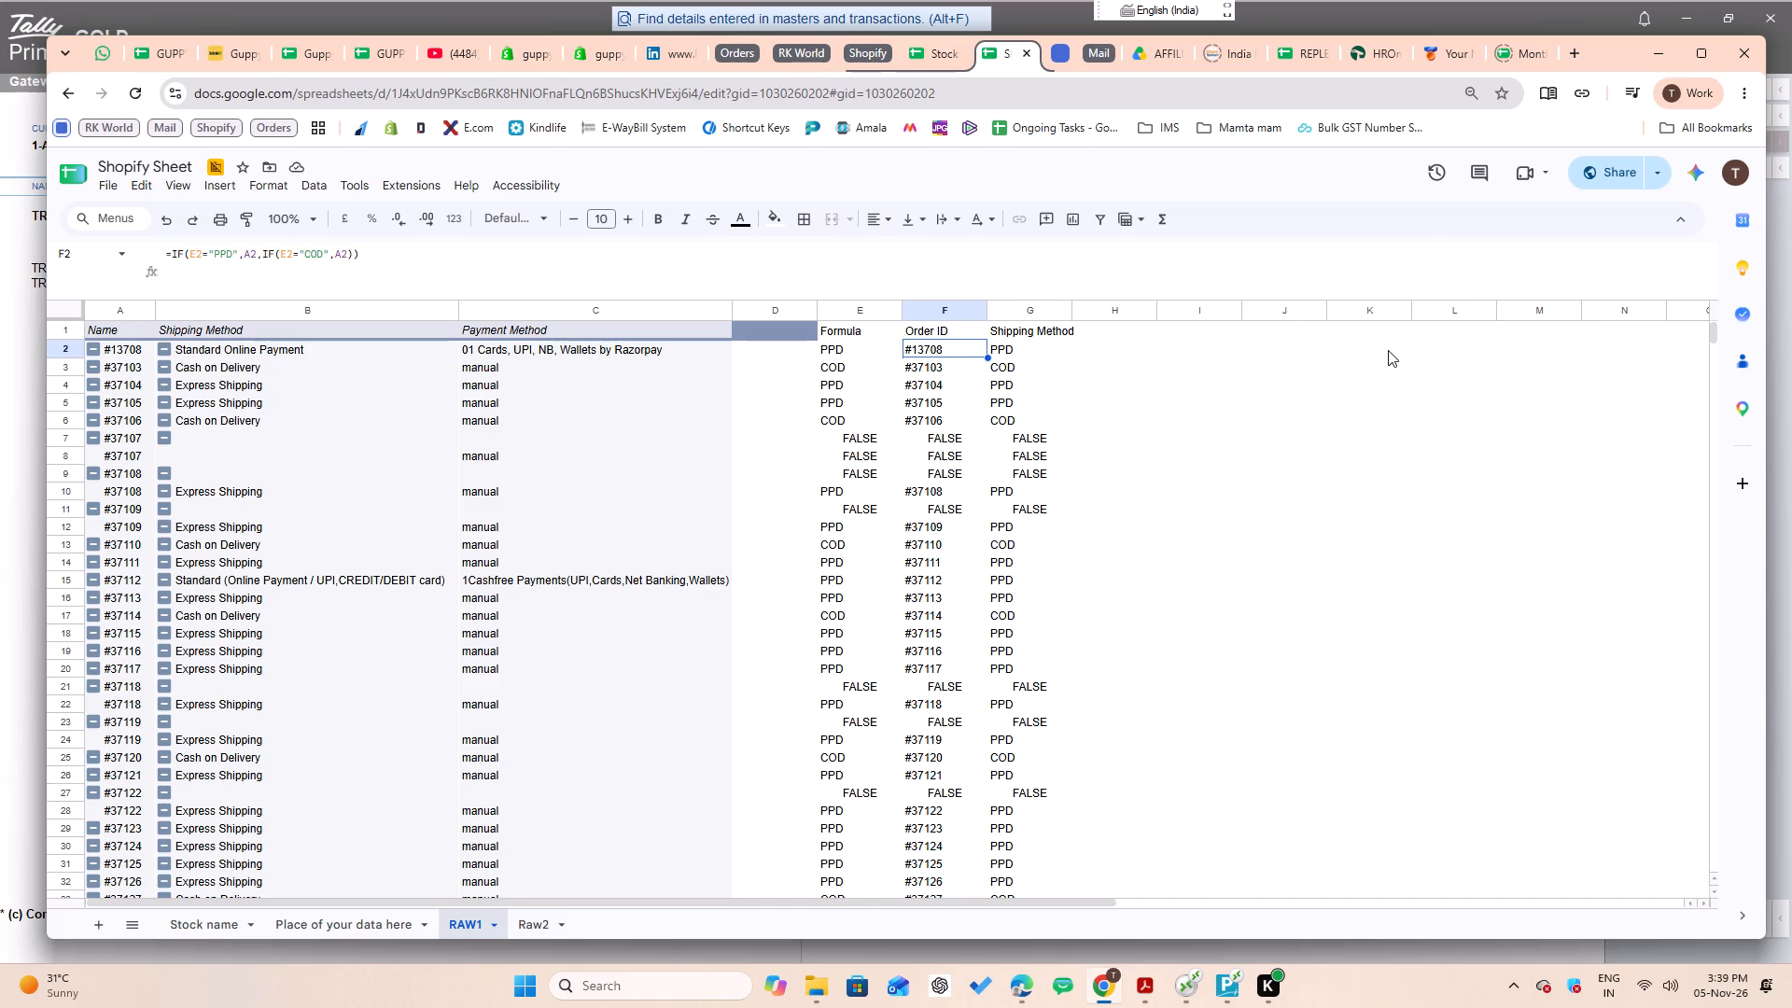
{"action": "key", "text": "Left"}
{"action": "key", "text": "F2"}
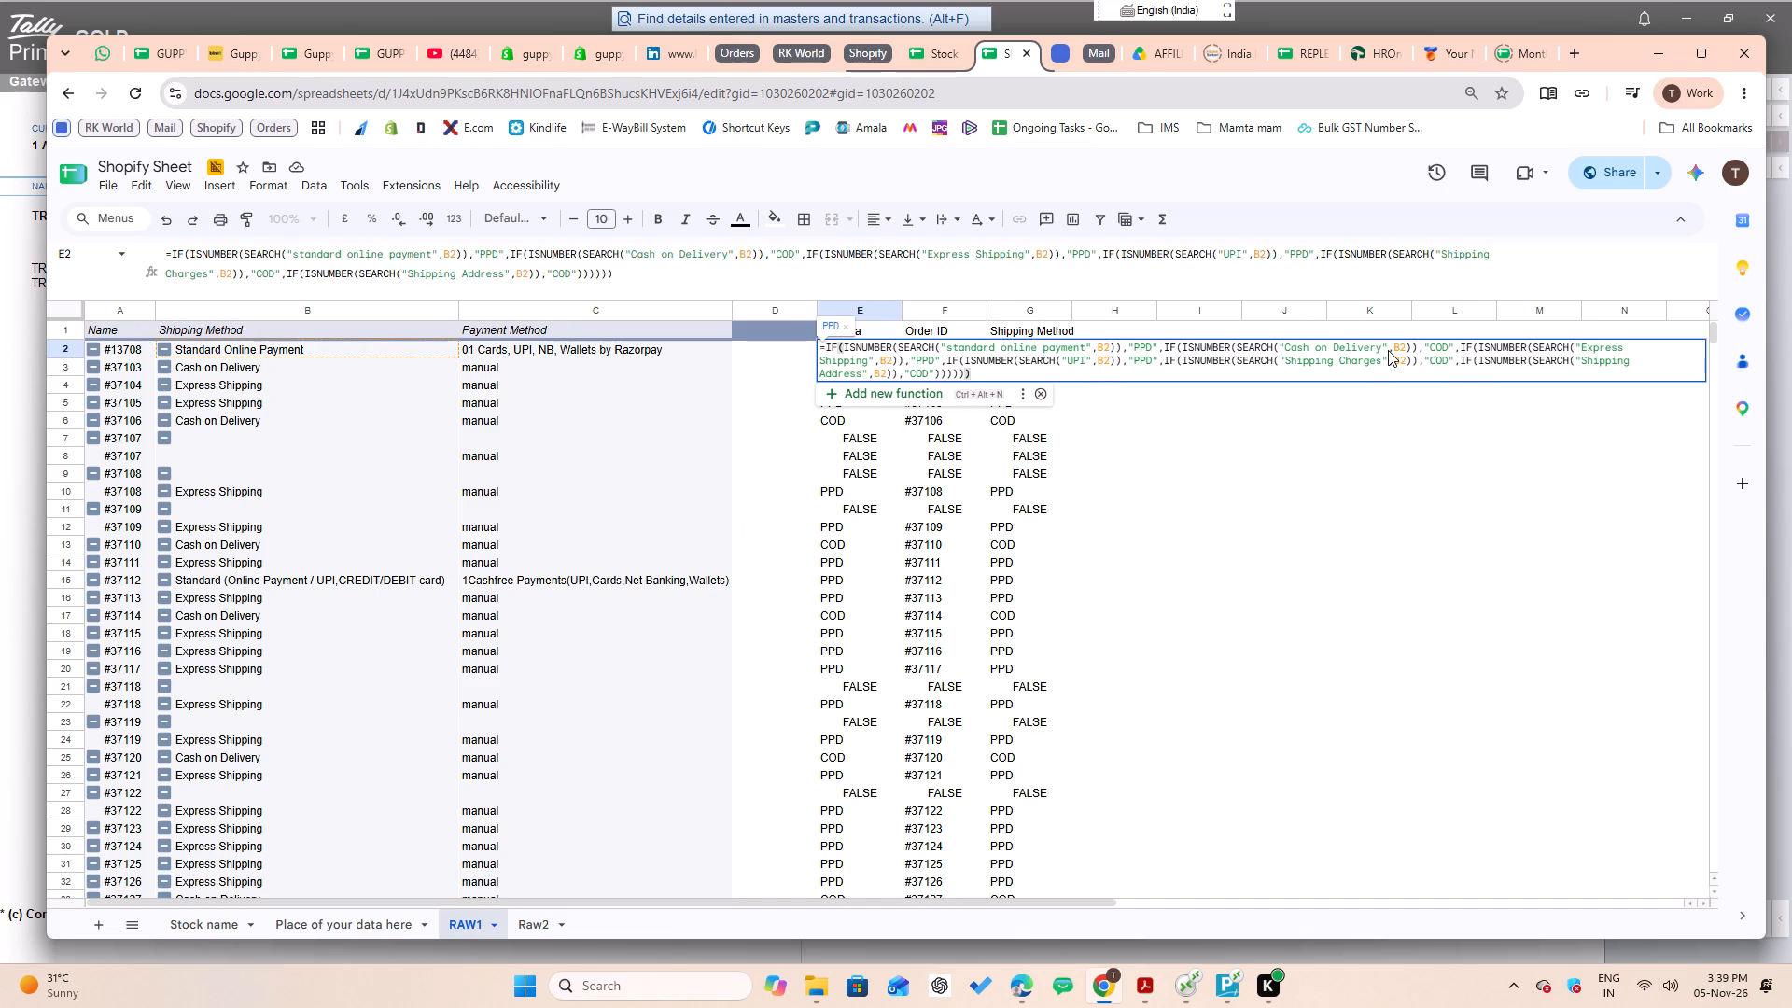
{"action": "key", "text": "Up"}
{"action": "key", "text": "Up"}
{"action": "key", "text": "ctrl+Left"}
{"action": "key", "text": "ctrl+Left"}
{"action": "key", "text": "ctrl+Left"}
{"action": "key", "text": "Left"}
{"action": "key", "text": "Left"}
{"action": "key", "text": "Left"}
{"action": "key", "text": "Left"}
{"action": "key", "text": "Left"}
{"action": "key", "text": "Left"}
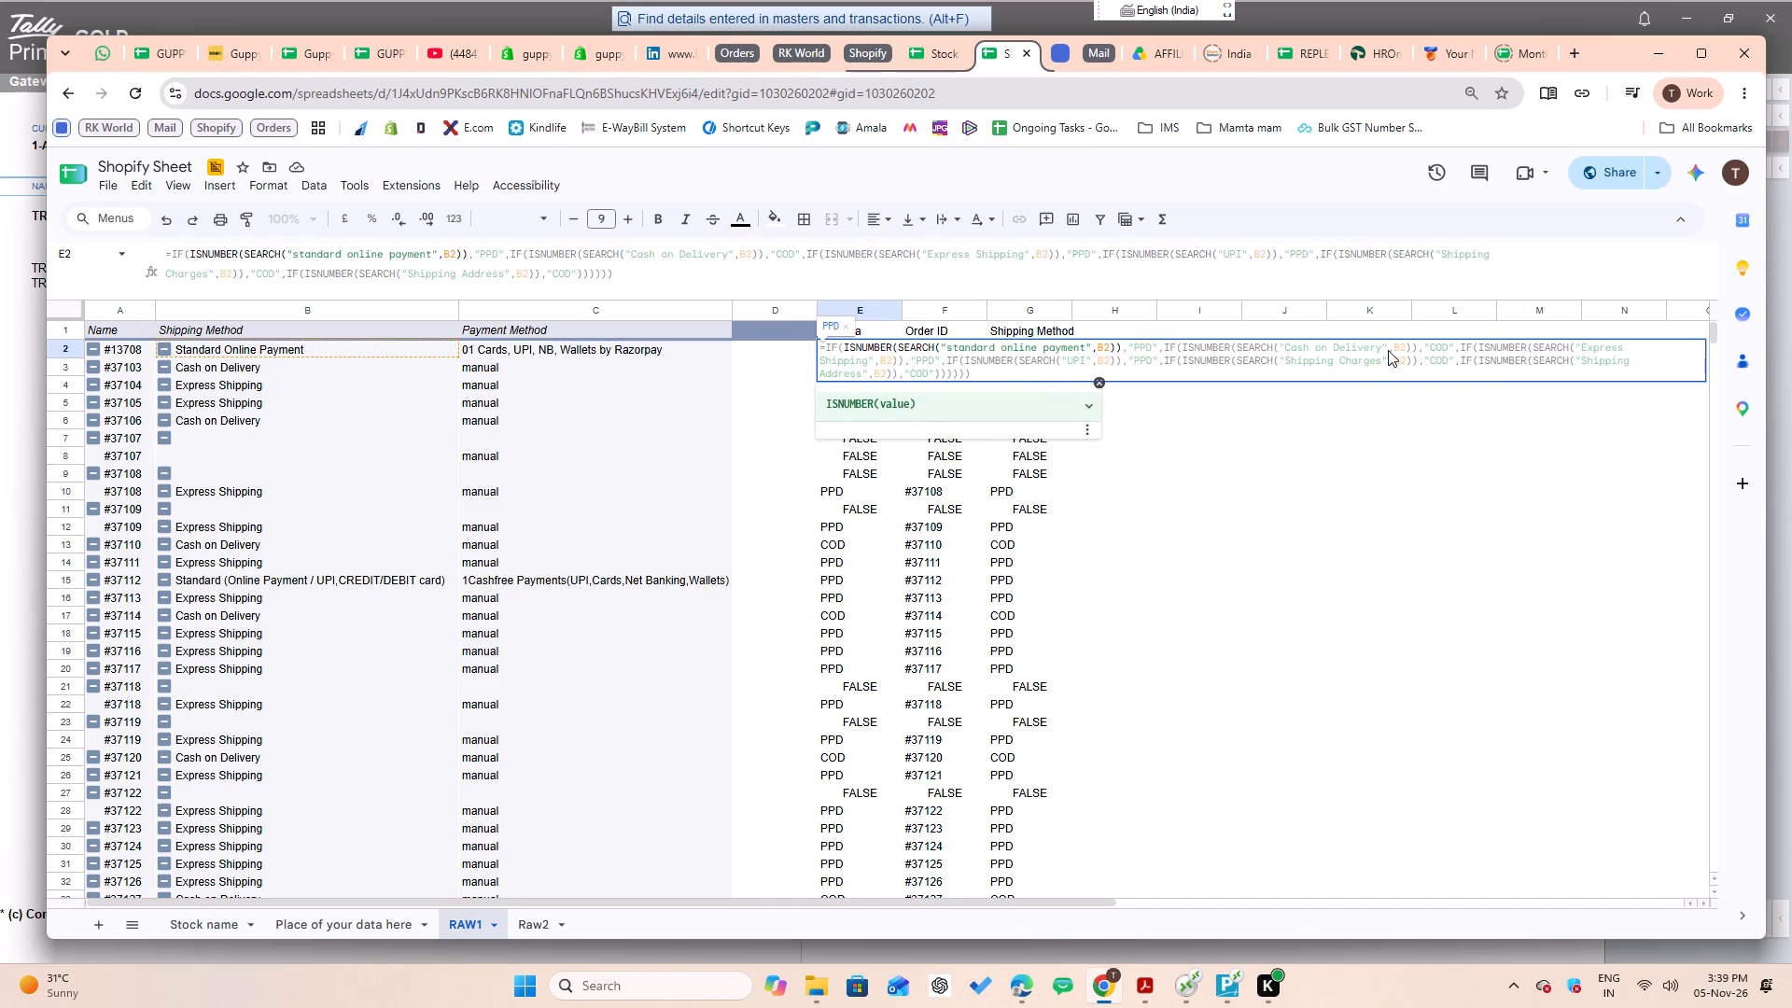
{"action": "key", "text": "Escape"}
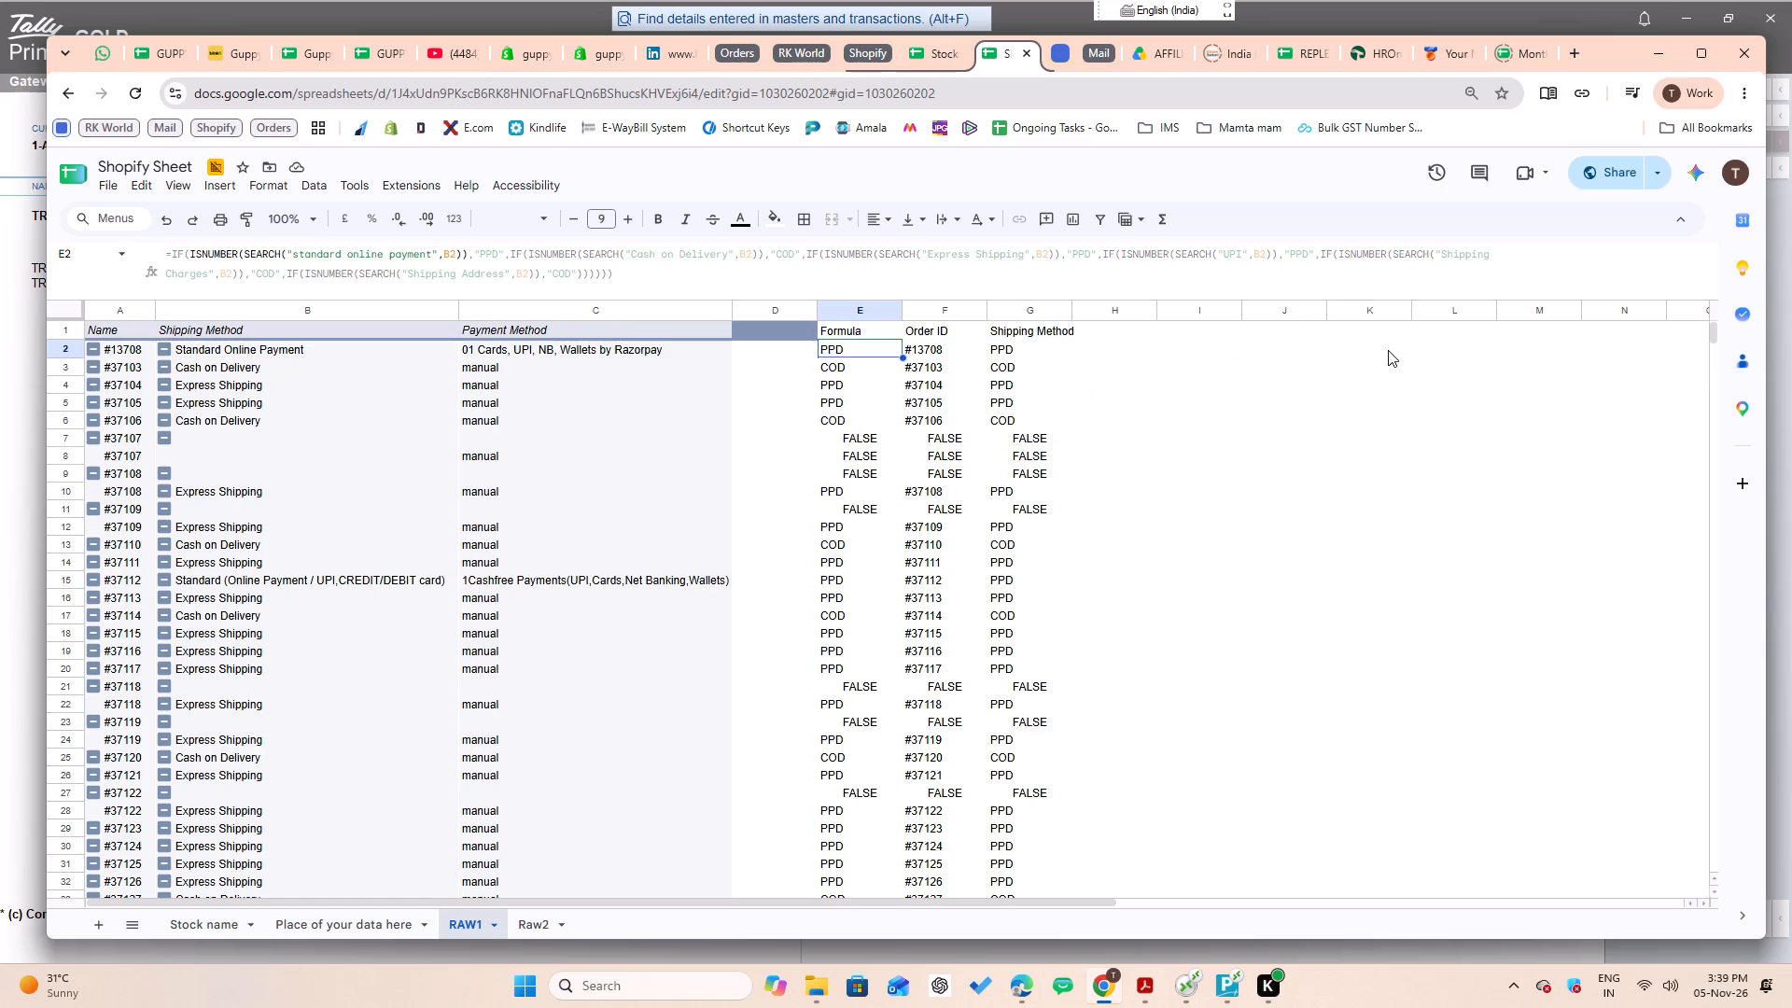
{"action": "key", "text": "Right"}
{"action": "key", "text": "Right"}
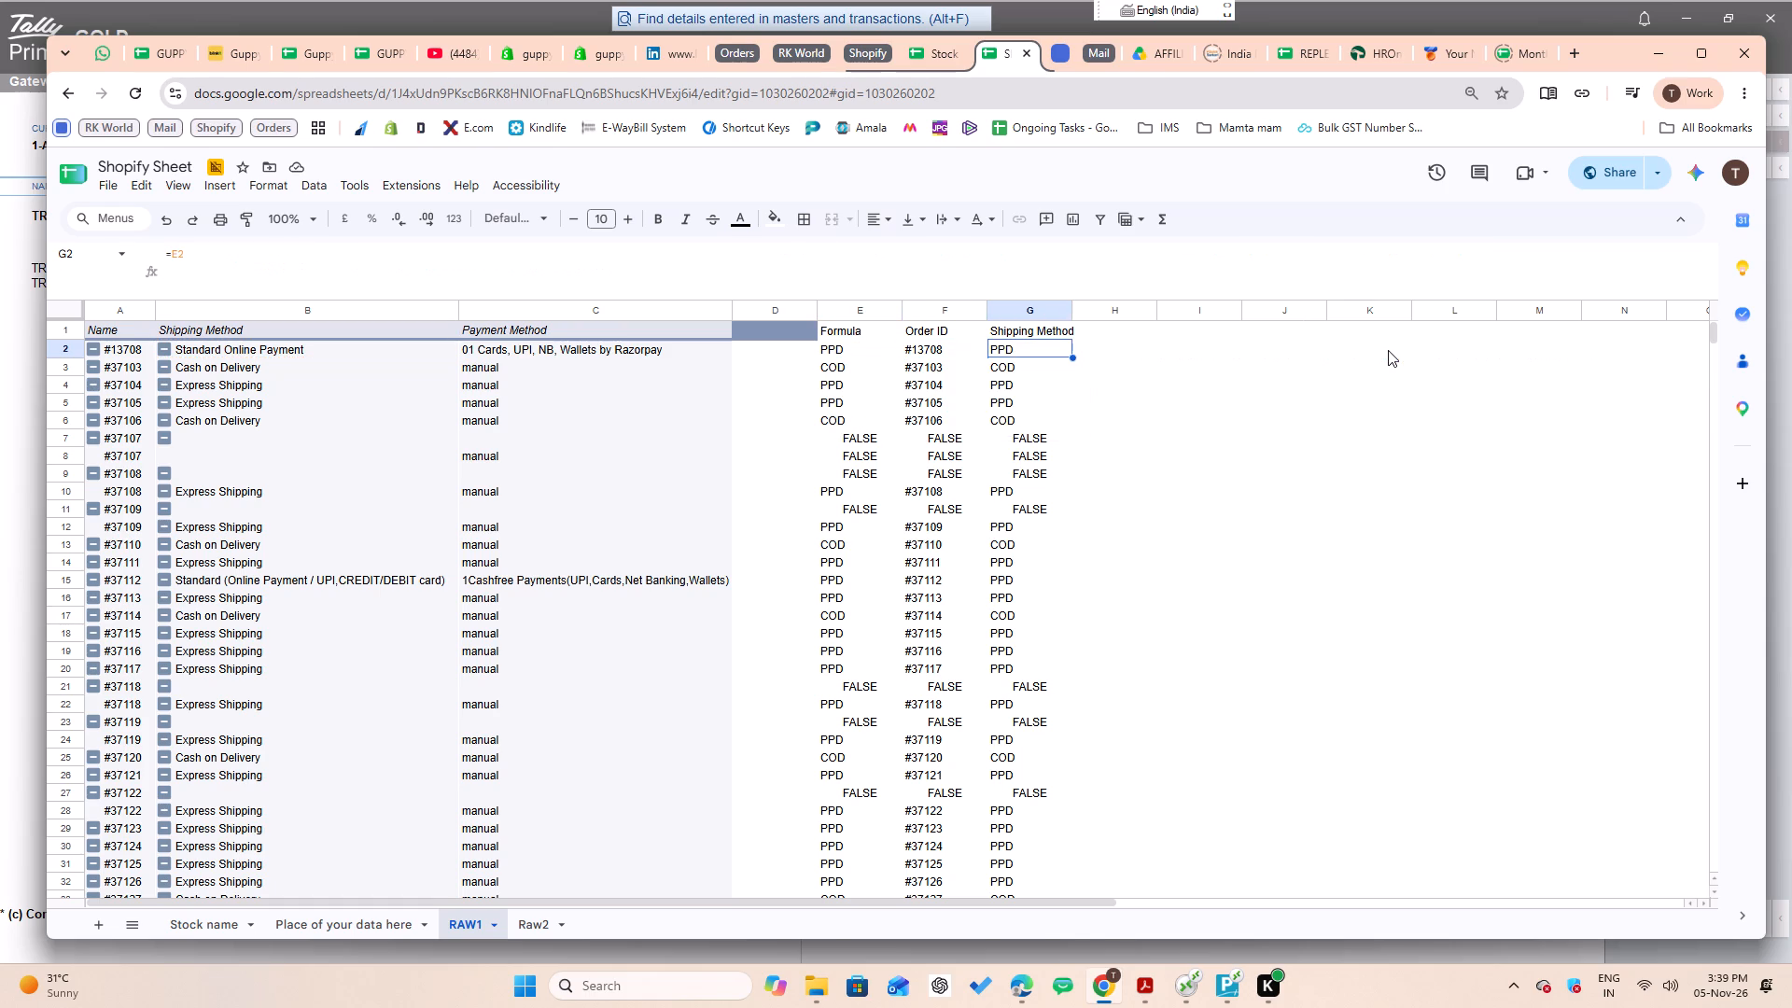
Review the header row of the Raw2 sheet, including the Name cell's reference and the PPD/COD column.
{"action": "key", "text": "ctrl+Page_Down"}
{"action": "key", "text": "ctrl+Page_Up"}
{"action": "key", "text": "ctrl+shift+Page_Down"}
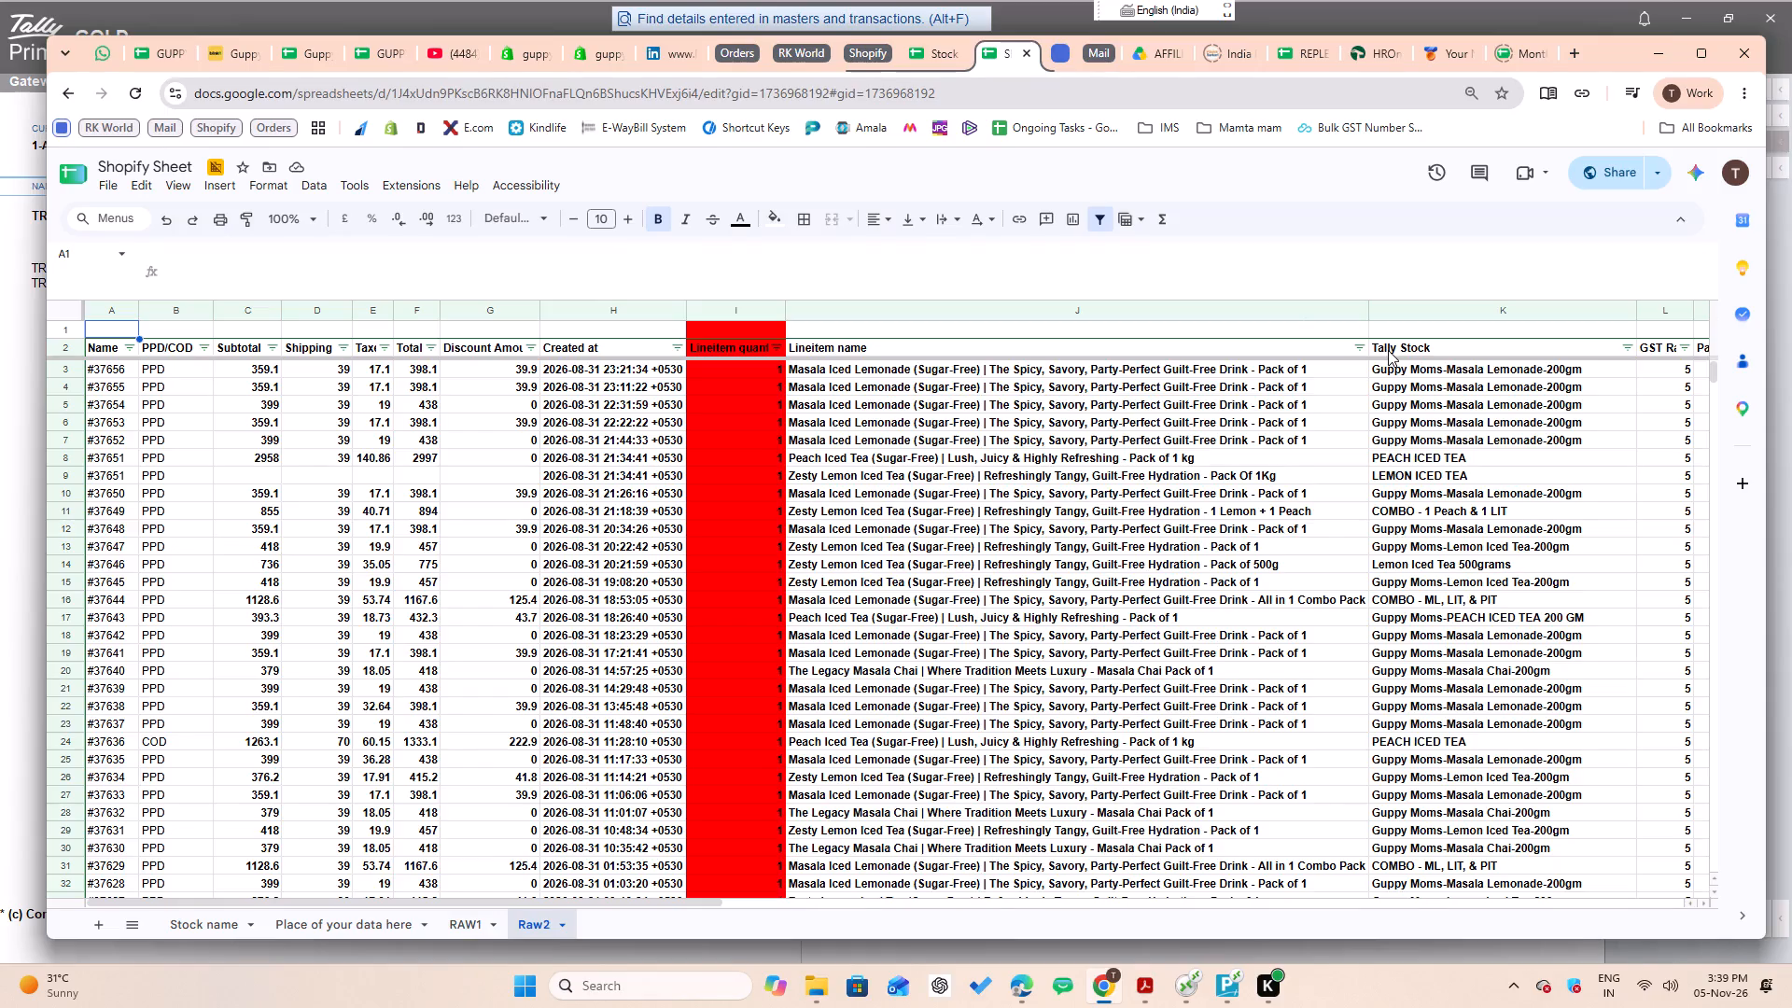
{"action": "key", "text": "Left"}
{"action": "key", "text": "Down"}
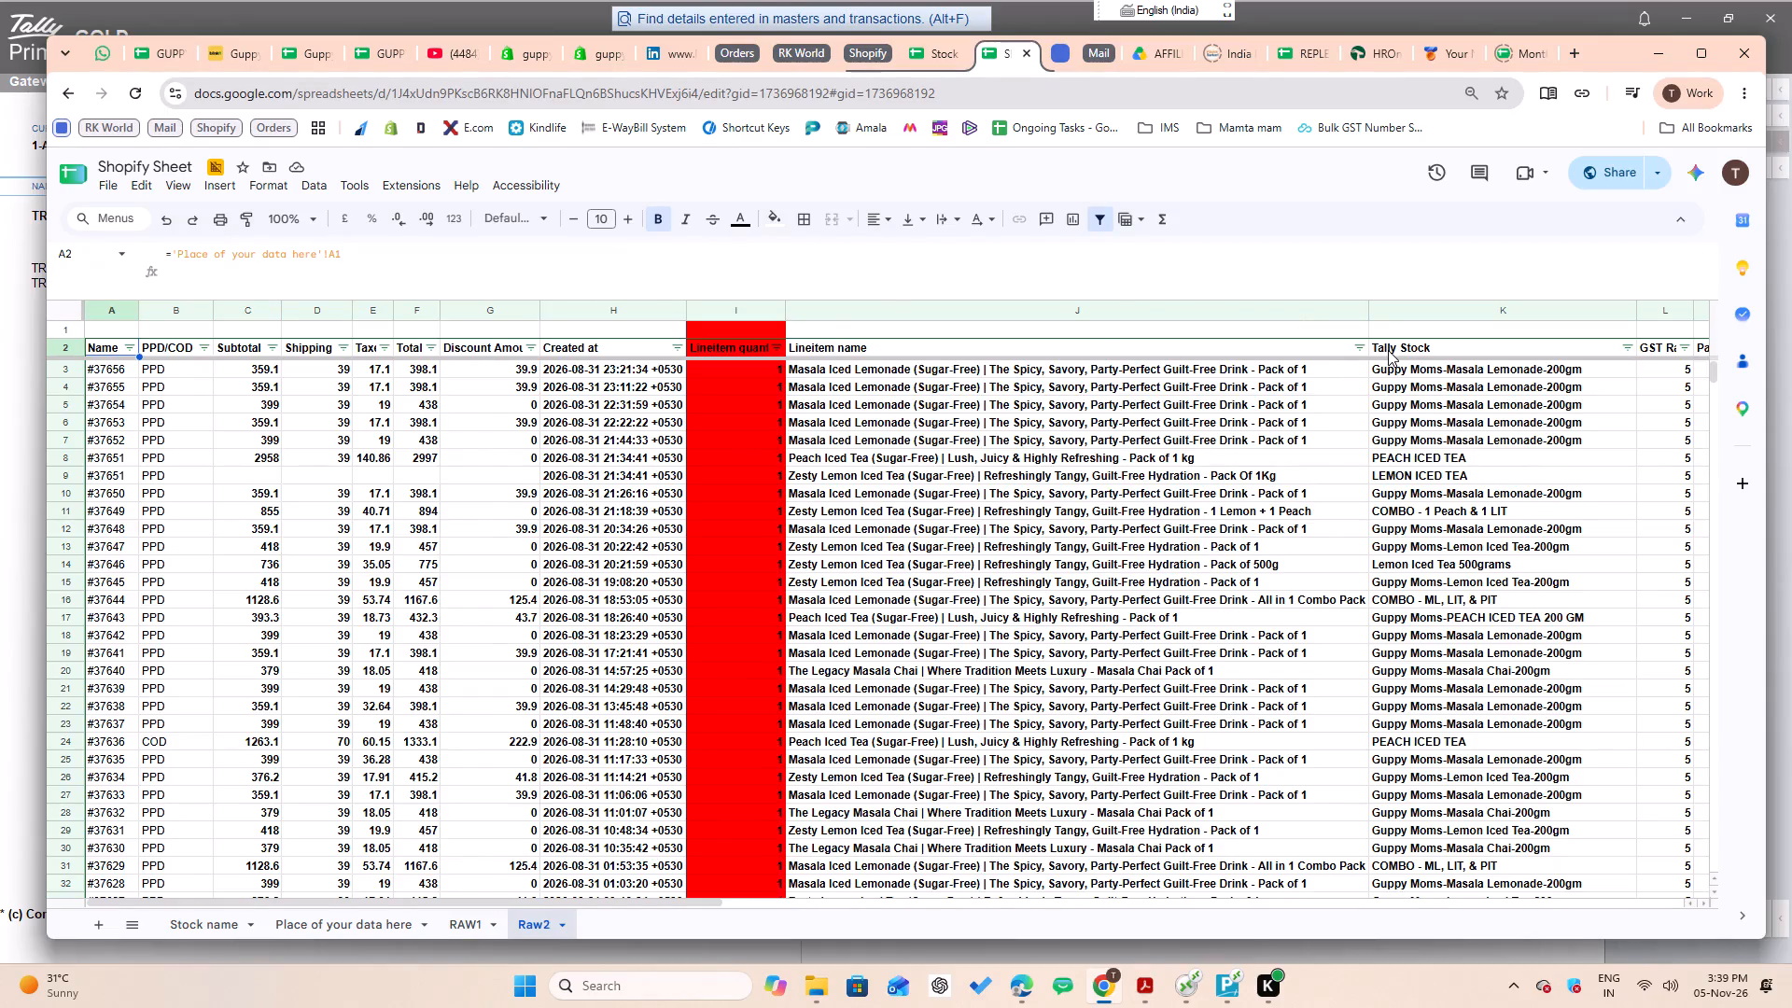
{"action": "key", "text": "ctrl+Right"}
{"action": "key", "text": "Right"}
{"action": "key", "text": "Left"}
{"action": "key", "text": "Left"}
{"action": "key", "text": "ctrl+Left"}
{"action": "key", "text": "ctrl+Left"}
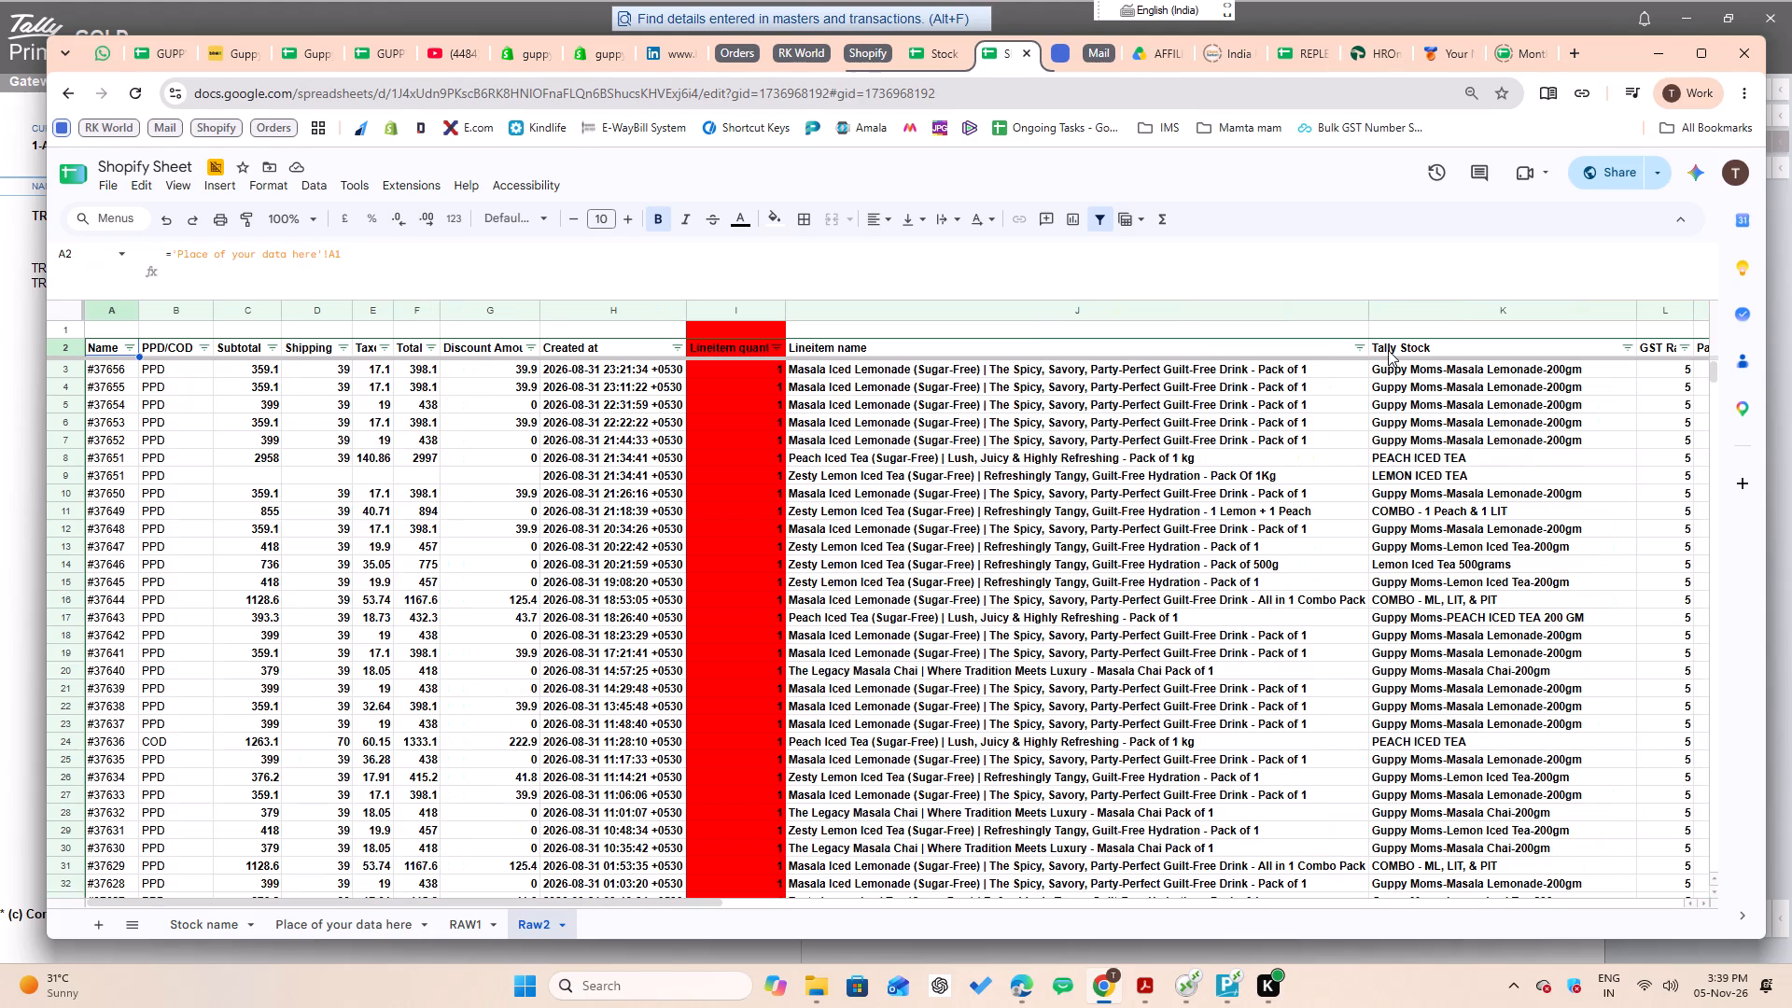
{"action": "key", "text": "Right"}
{"action": "key", "text": "Right"}
{"action": "key", "text": "Left"}
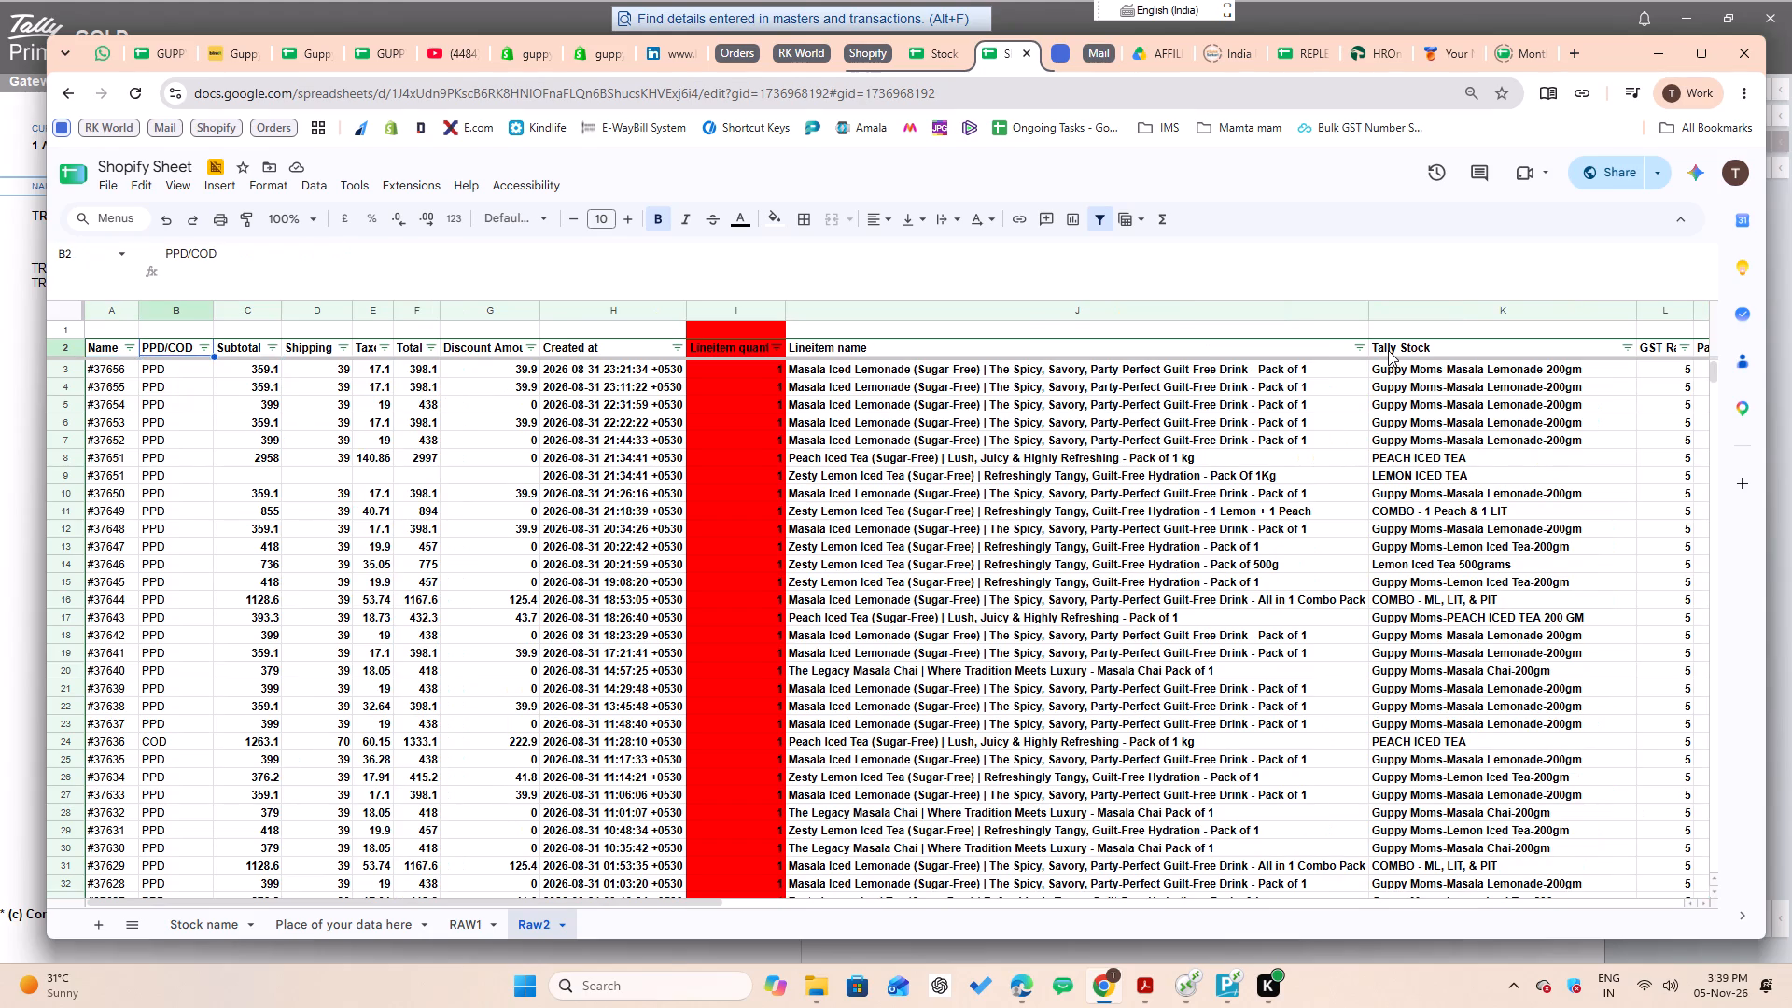
Filter the PPD/COD column on Raw2 to show only #N/A rows, excluding COD and PPD.
{"action": "left_click", "coordinate": [203, 351]}
{"action": "left_click", "coordinate": [264, 633]}
{"action": "left_click", "coordinate": [260, 645]}
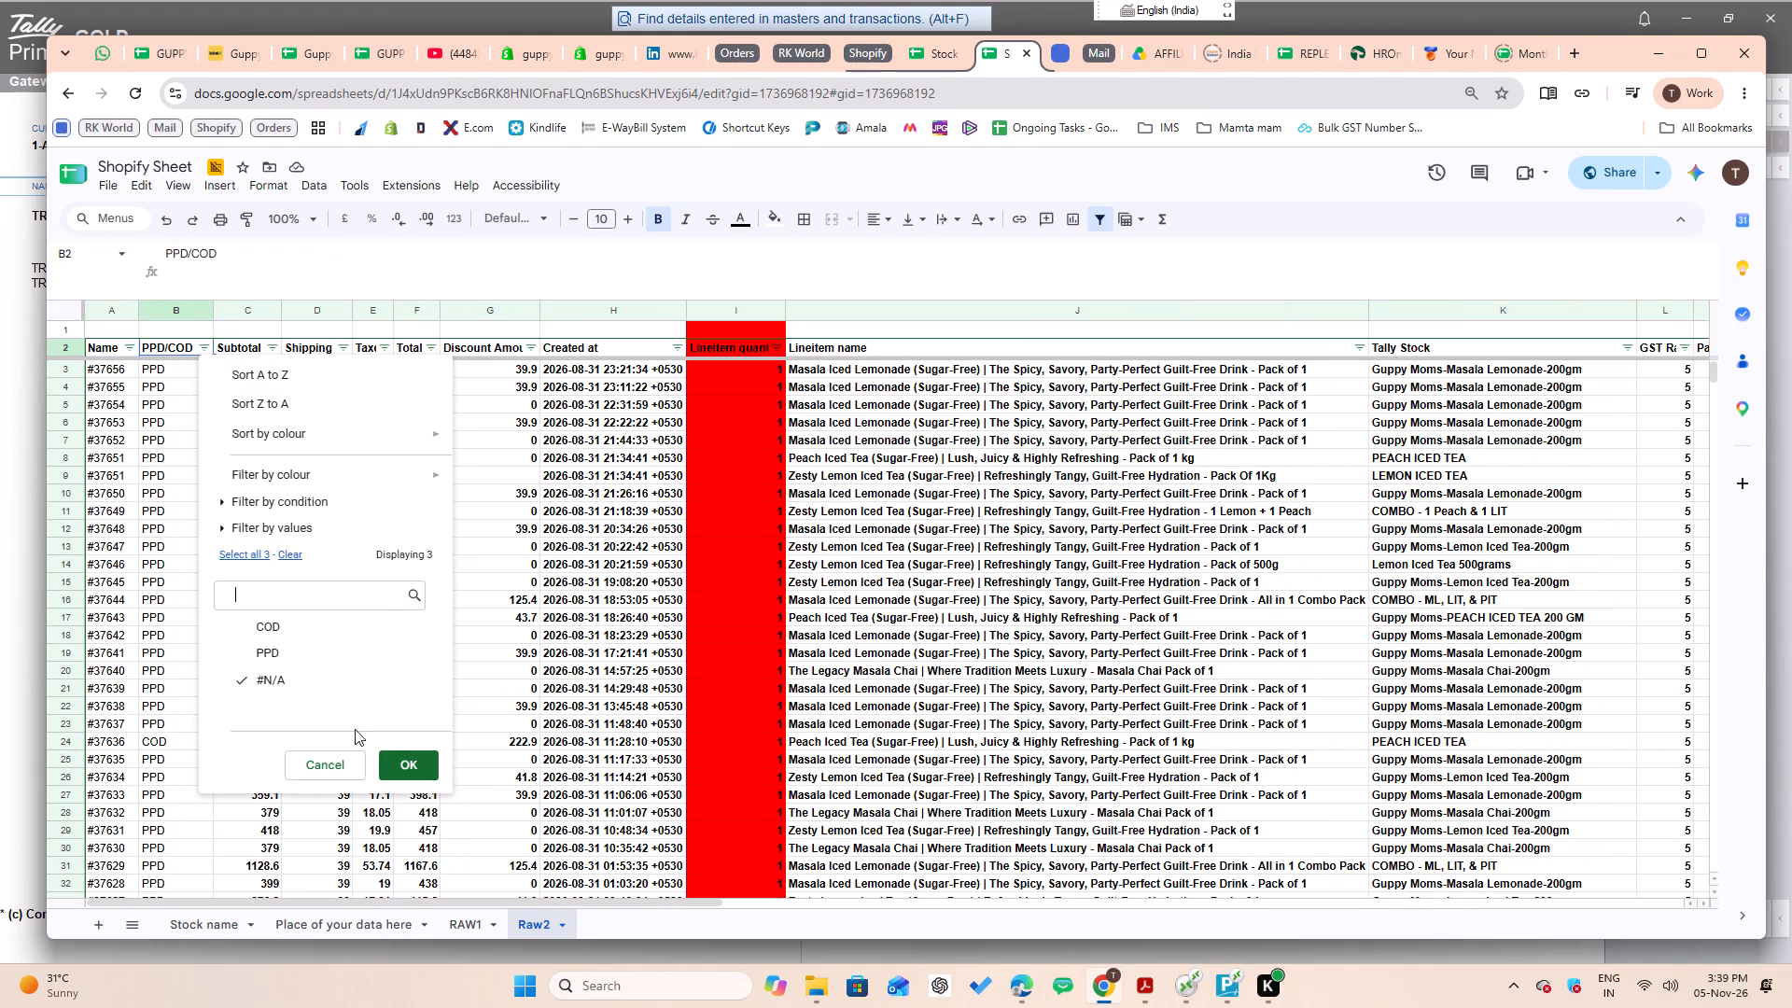
{"action": "left_click", "coordinate": [406, 761]}
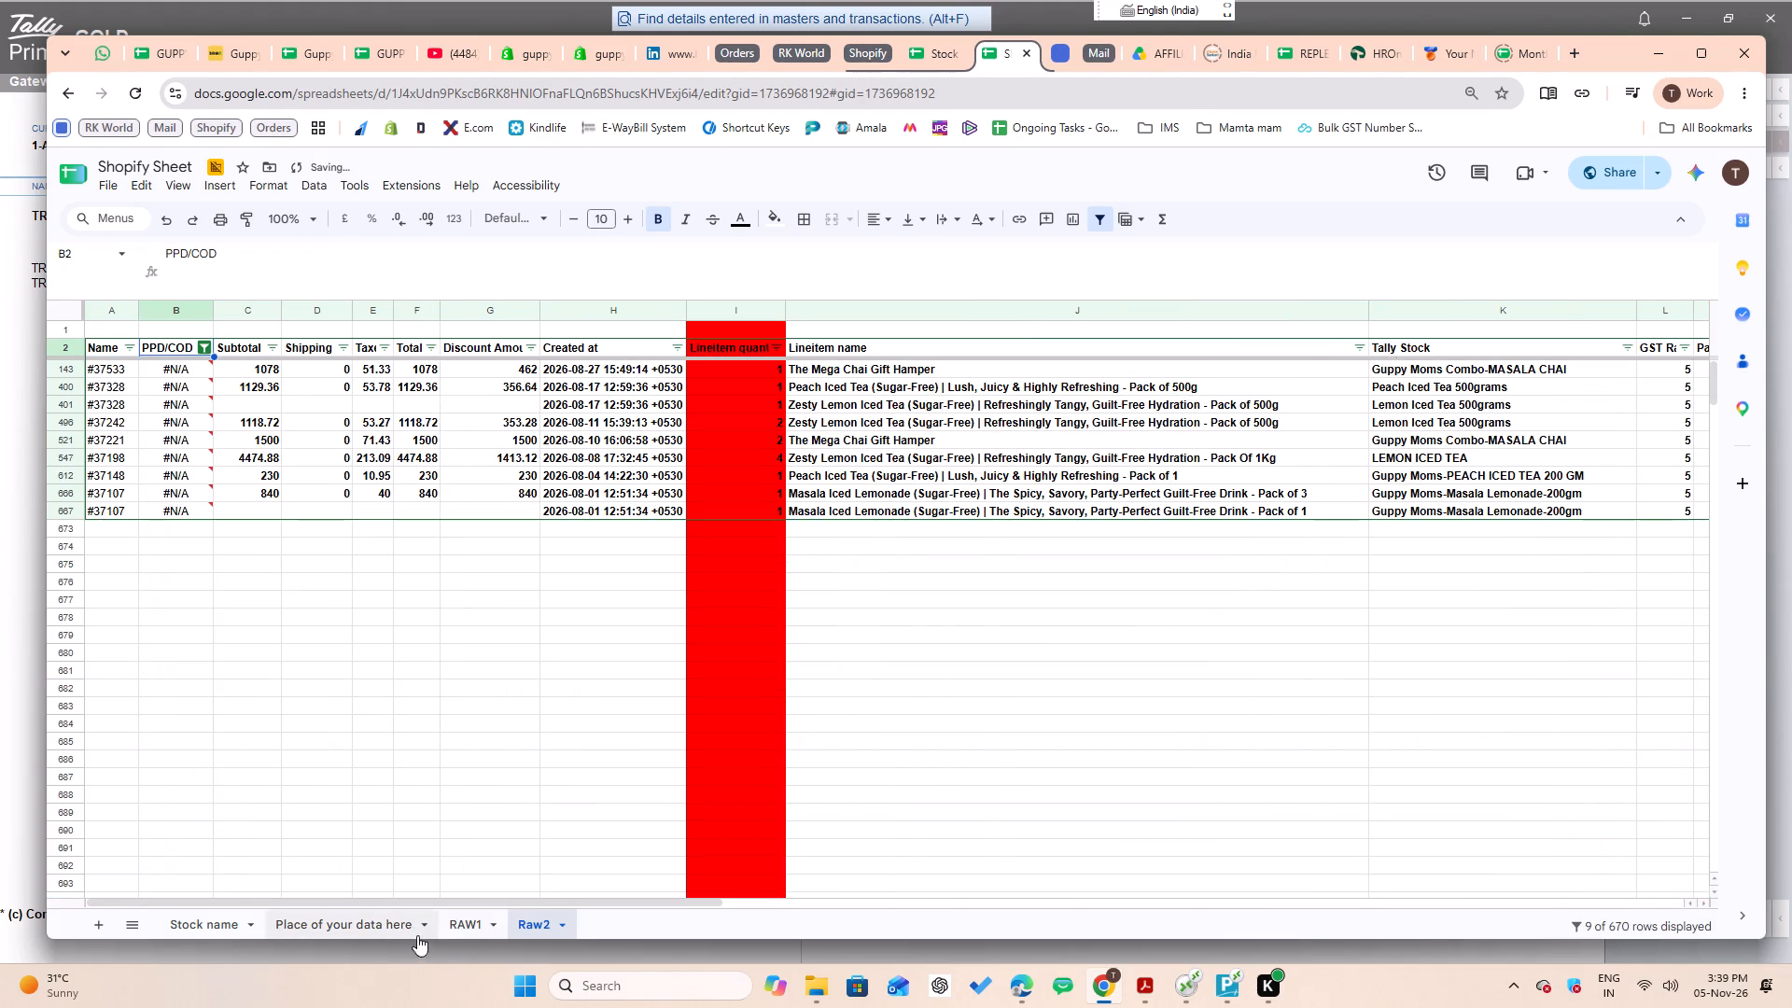
Open RAW1 and examine the Shipping Method reference in G2 and the nested PPD/COD formula in E2.
{"action": "left_click", "coordinate": [450, 935]}
{"action": "key", "text": "Up"}
{"action": "key", "text": "Down"}
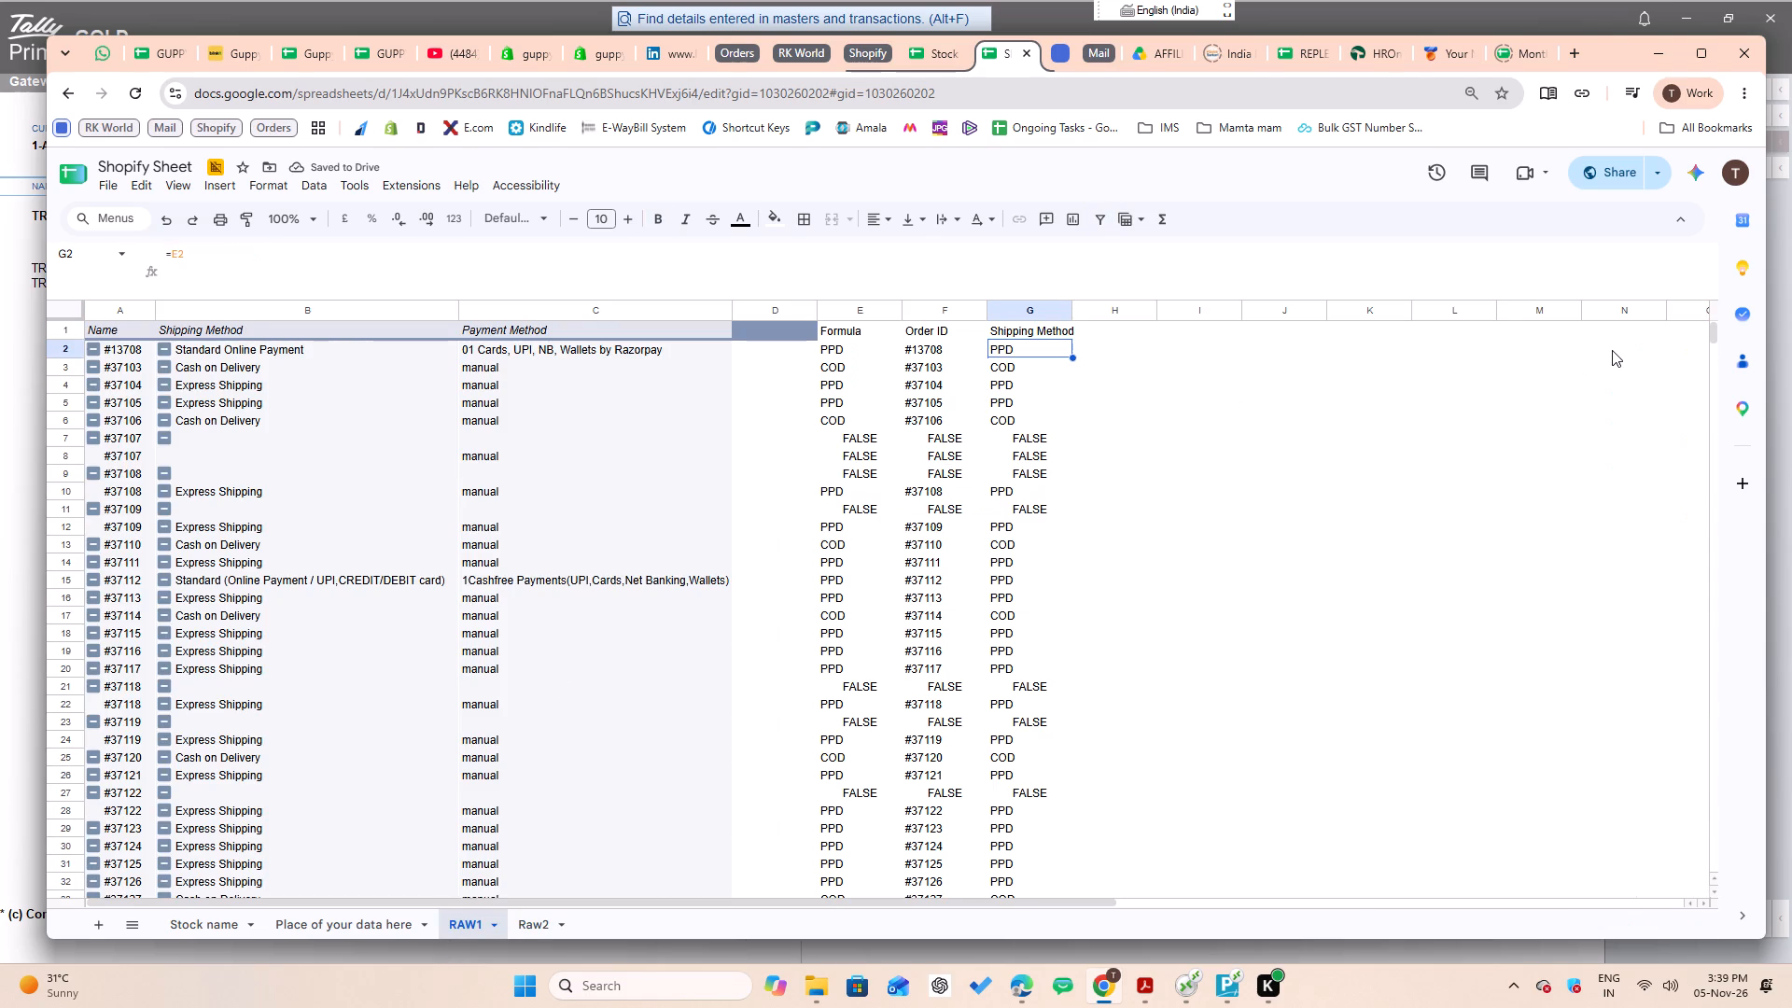
{"action": "key", "text": "F2"}
{"action": "key", "text": "Escape"}
{"action": "key", "text": "Left"}
{"action": "key", "text": "Left"}
{"action": "key", "text": "F2"}
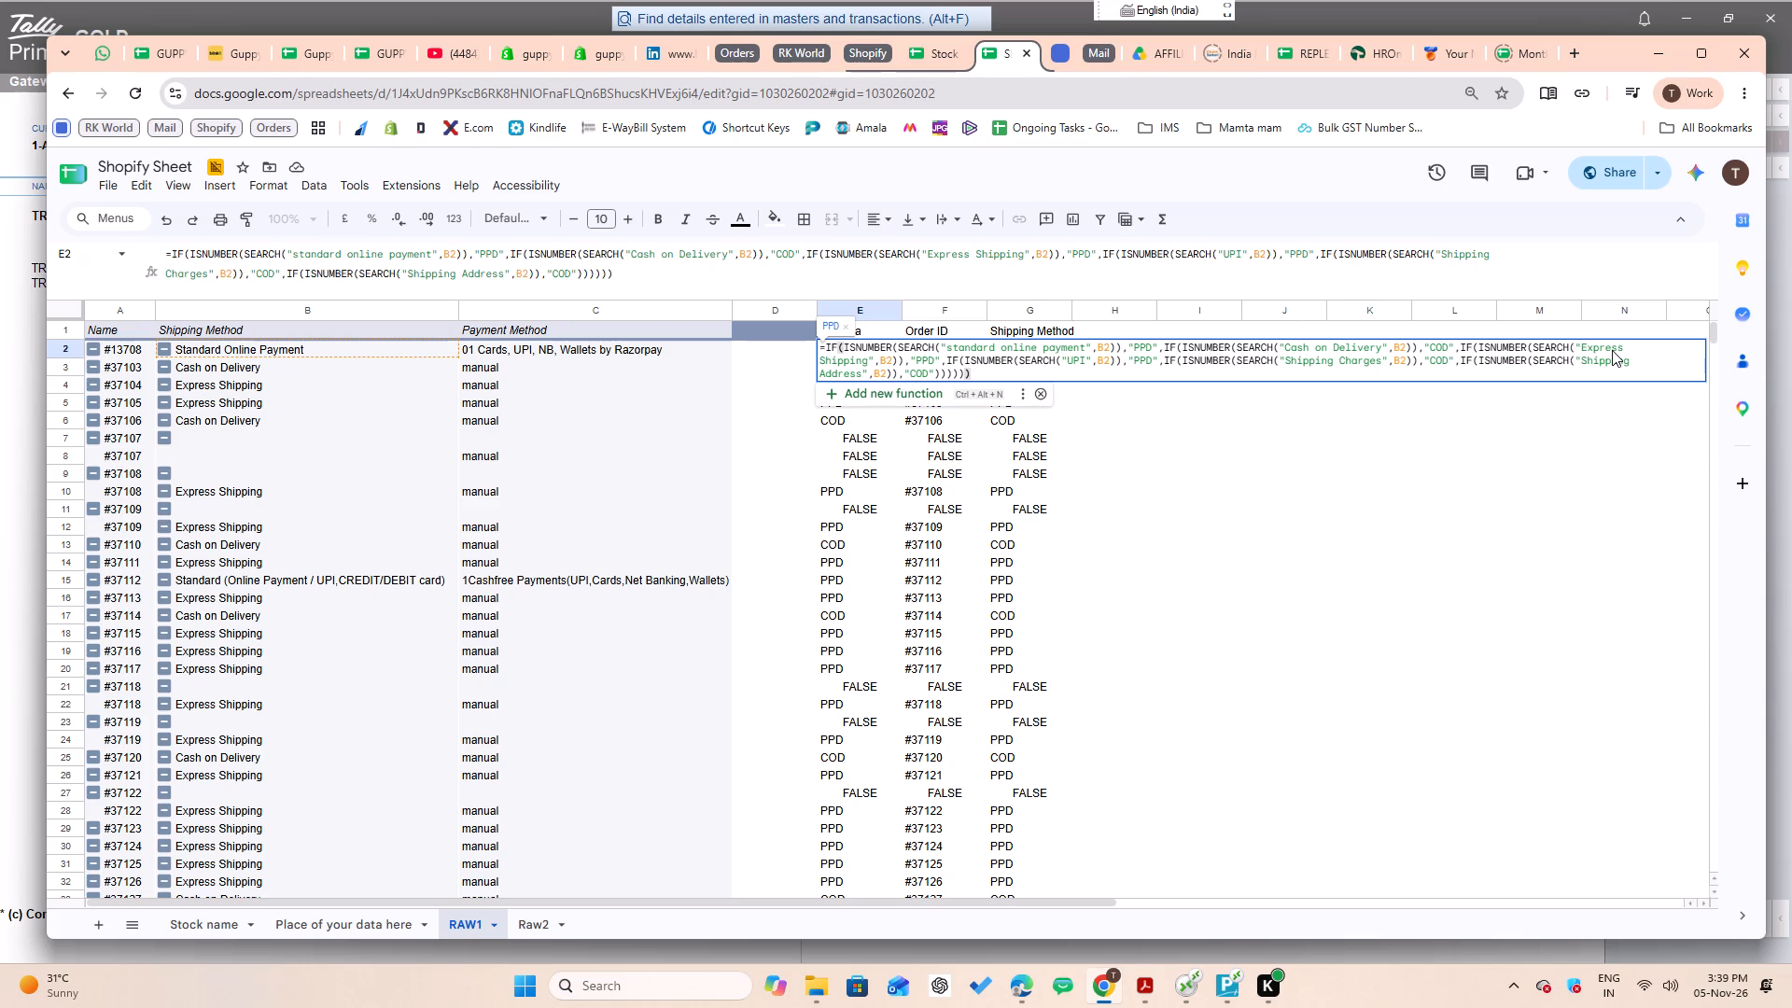
{"action": "key", "text": "Escape"}
Fill the nested PPD/COD formula from E2 down the Formula column through E656.
{"action": "key", "text": "Up"}
{"action": "key", "text": "Down"}
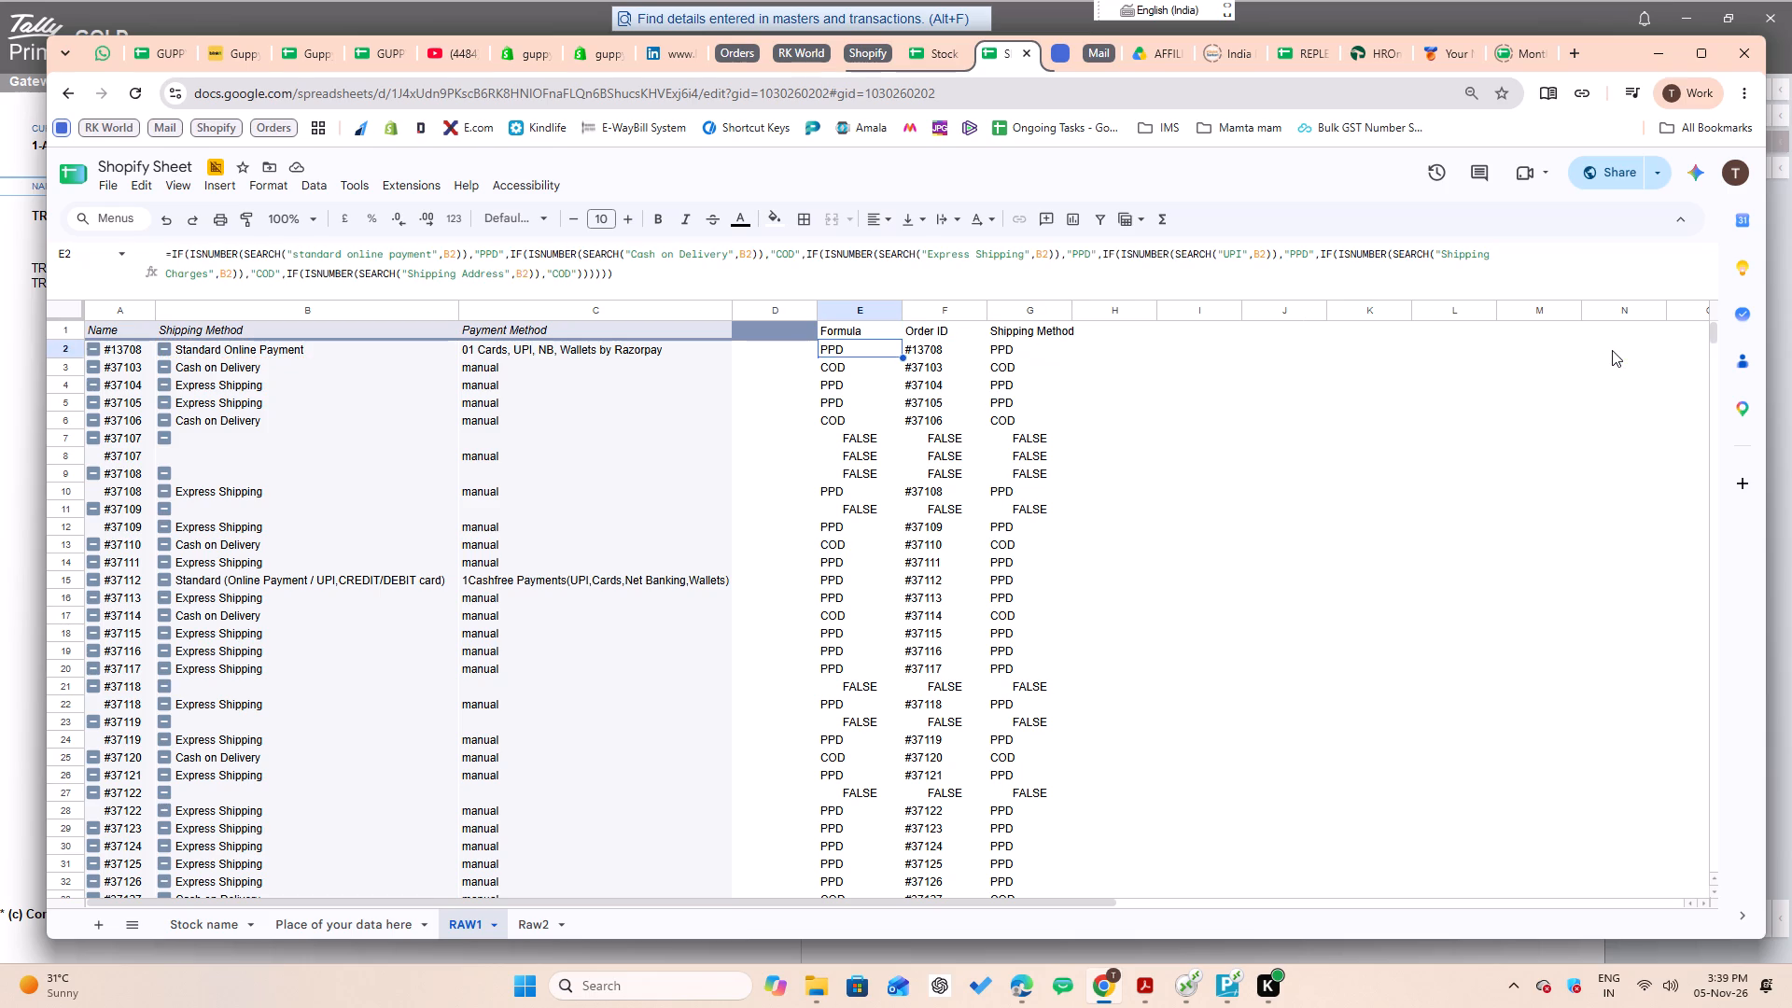
{"action": "key", "text": "ctrl+shift+Down"}
{"action": "key", "text": "shift+Down"}
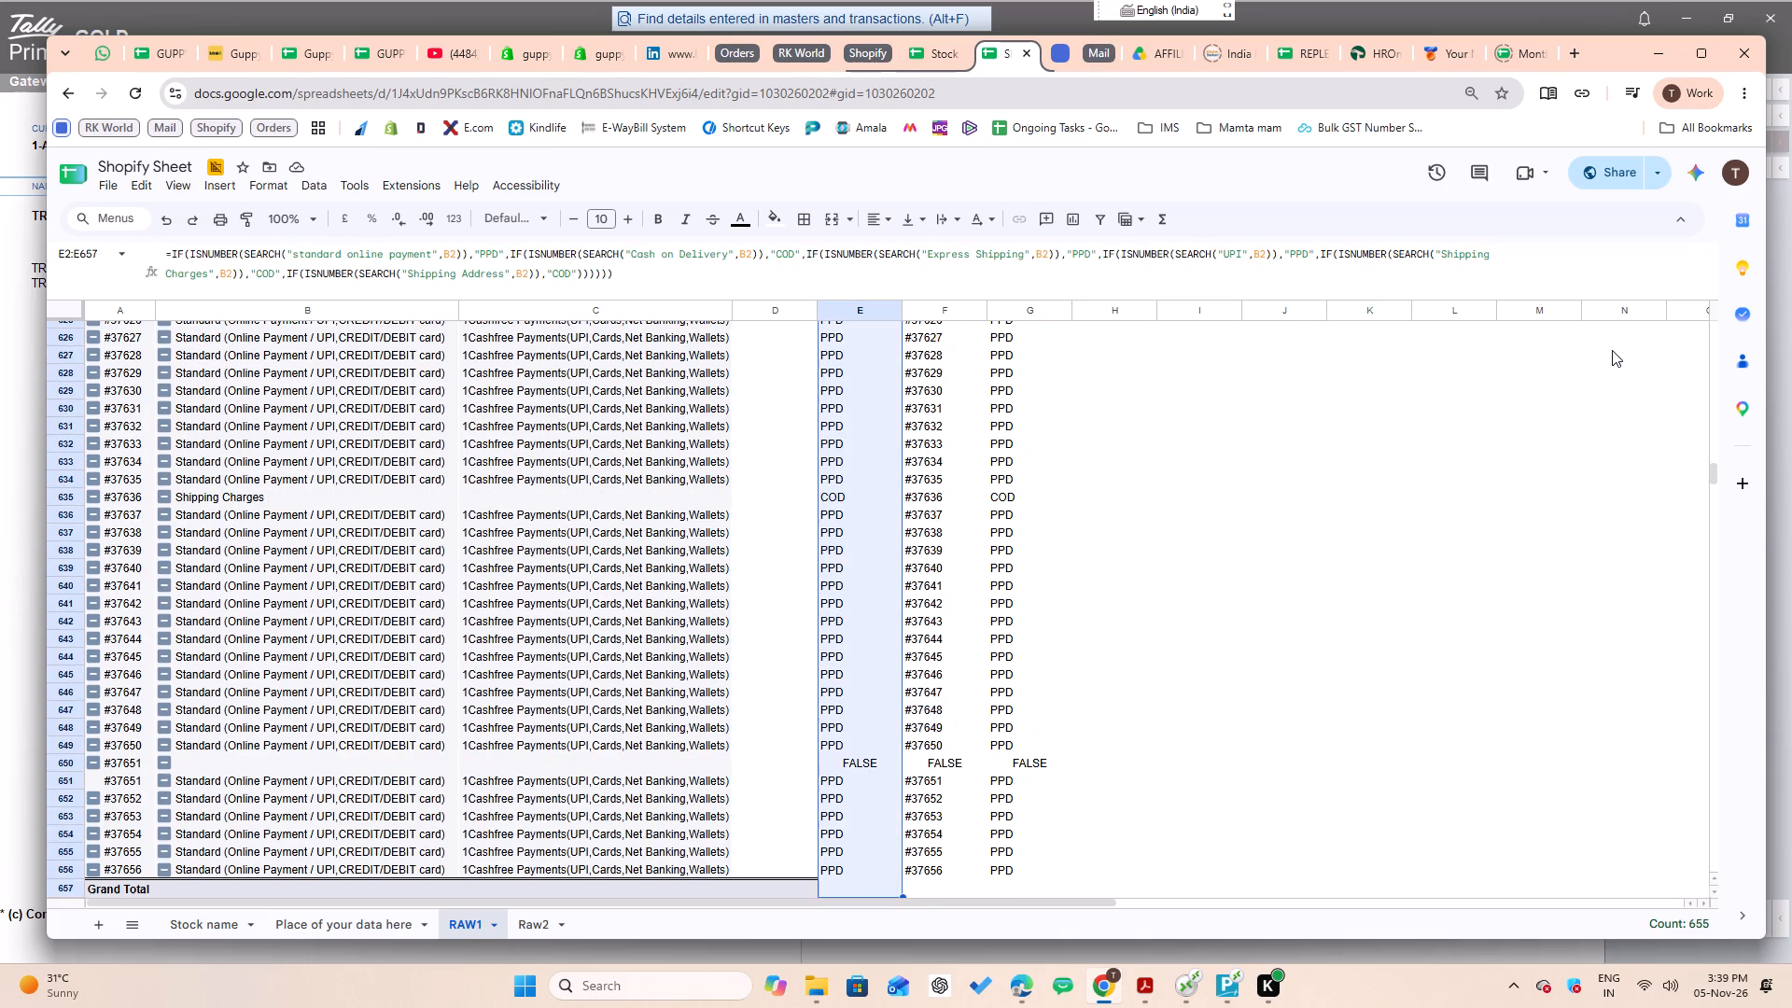
{"action": "key", "text": "shift+Up"}
{"action": "key", "text": "ctrl+d"}
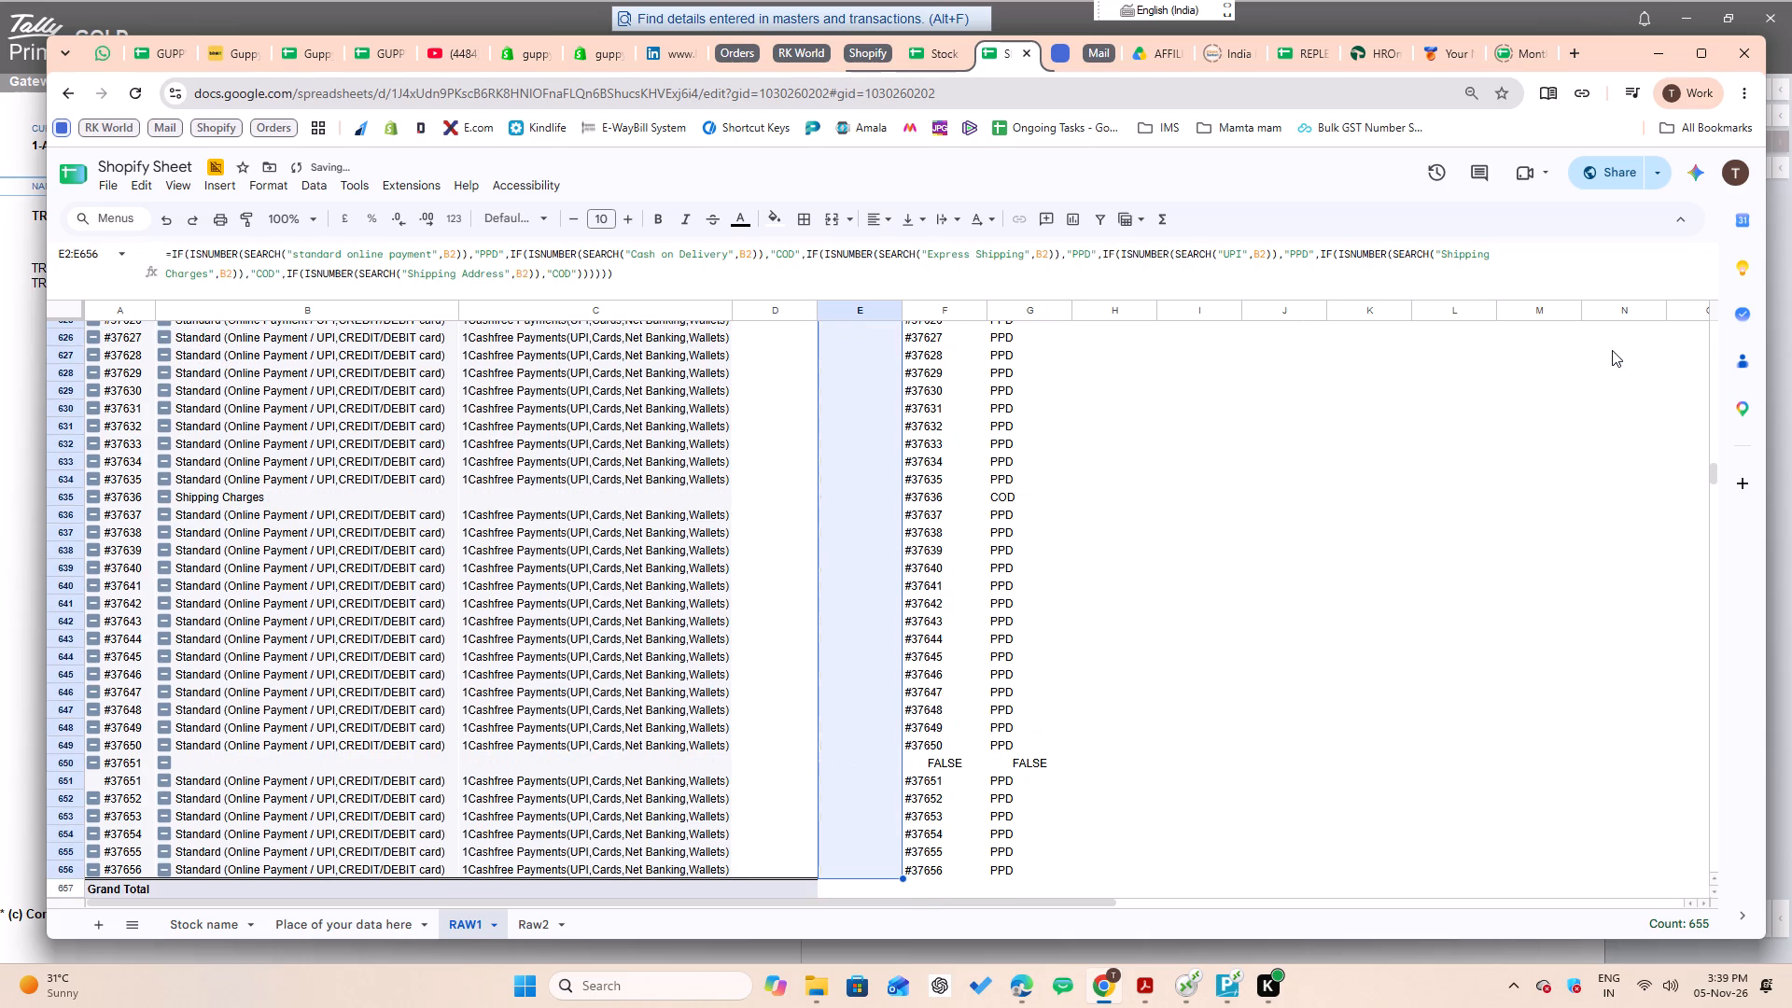
Open the Order ID formula in F2 to examine how it uses the PPD and COD conditions.
{"action": "key", "text": "Up"}
{"action": "key", "text": "Right"}
{"action": "key", "text": "Down"}
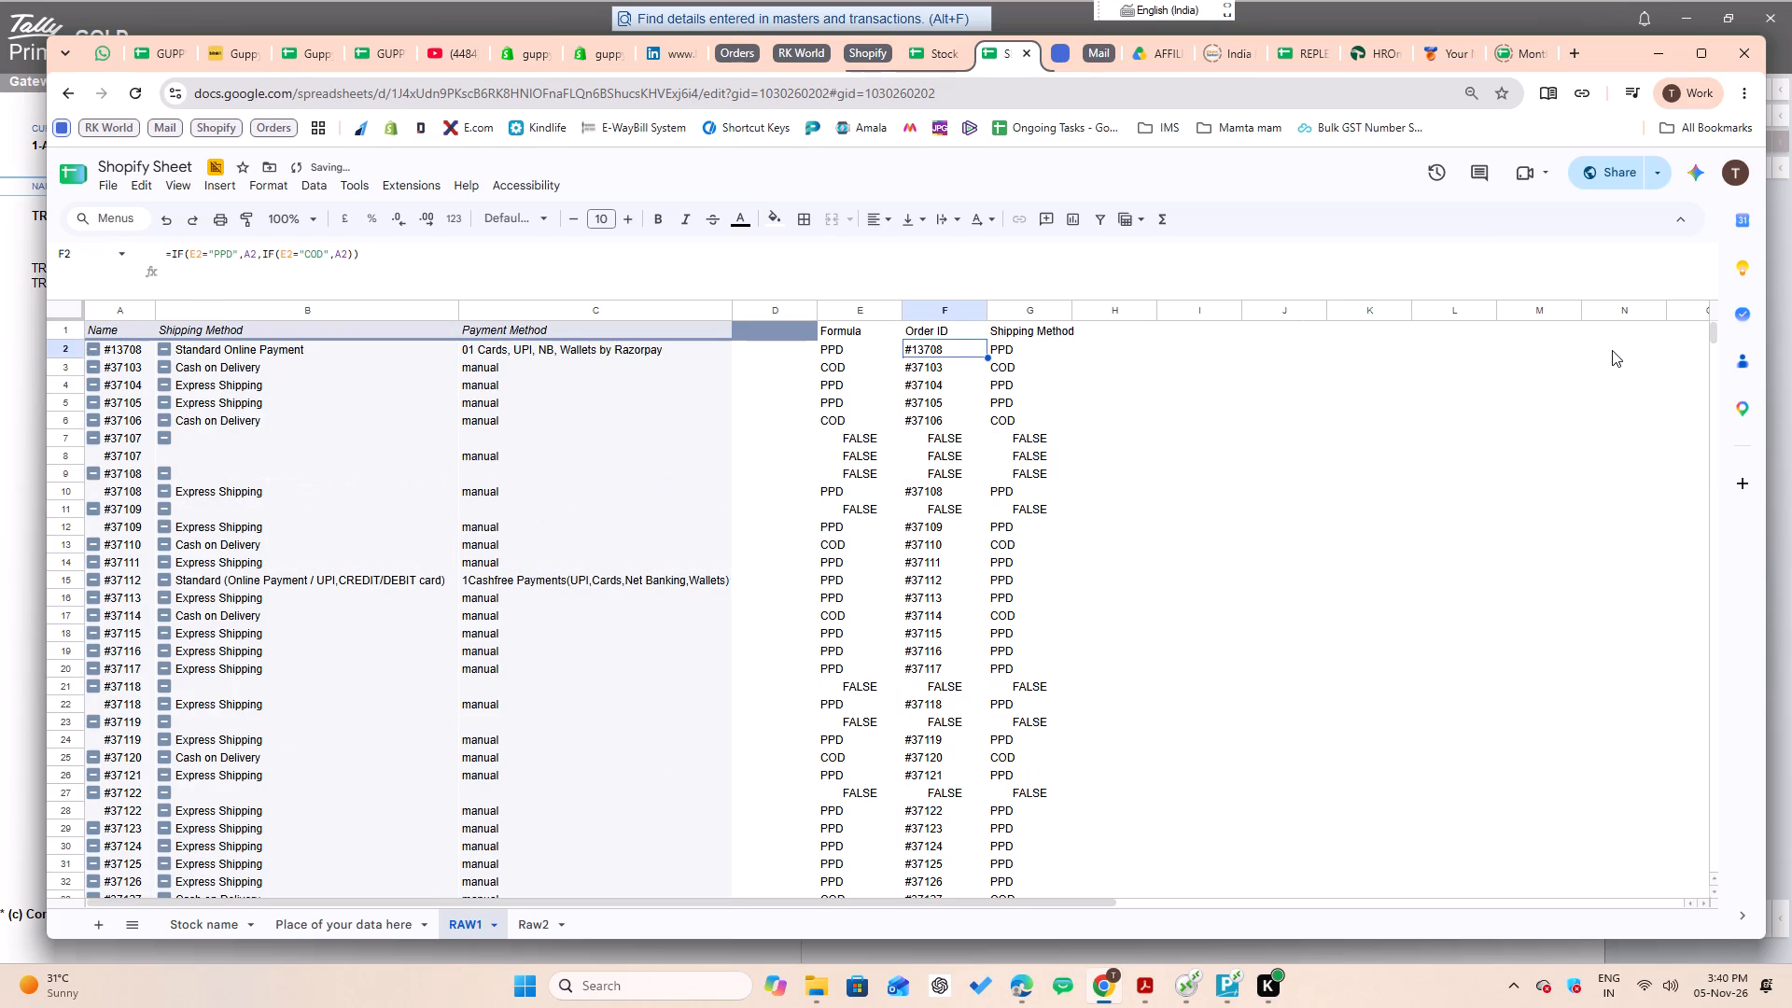
{"action": "key", "text": "F2"}
{"action": "key", "text": "BackSpace"}
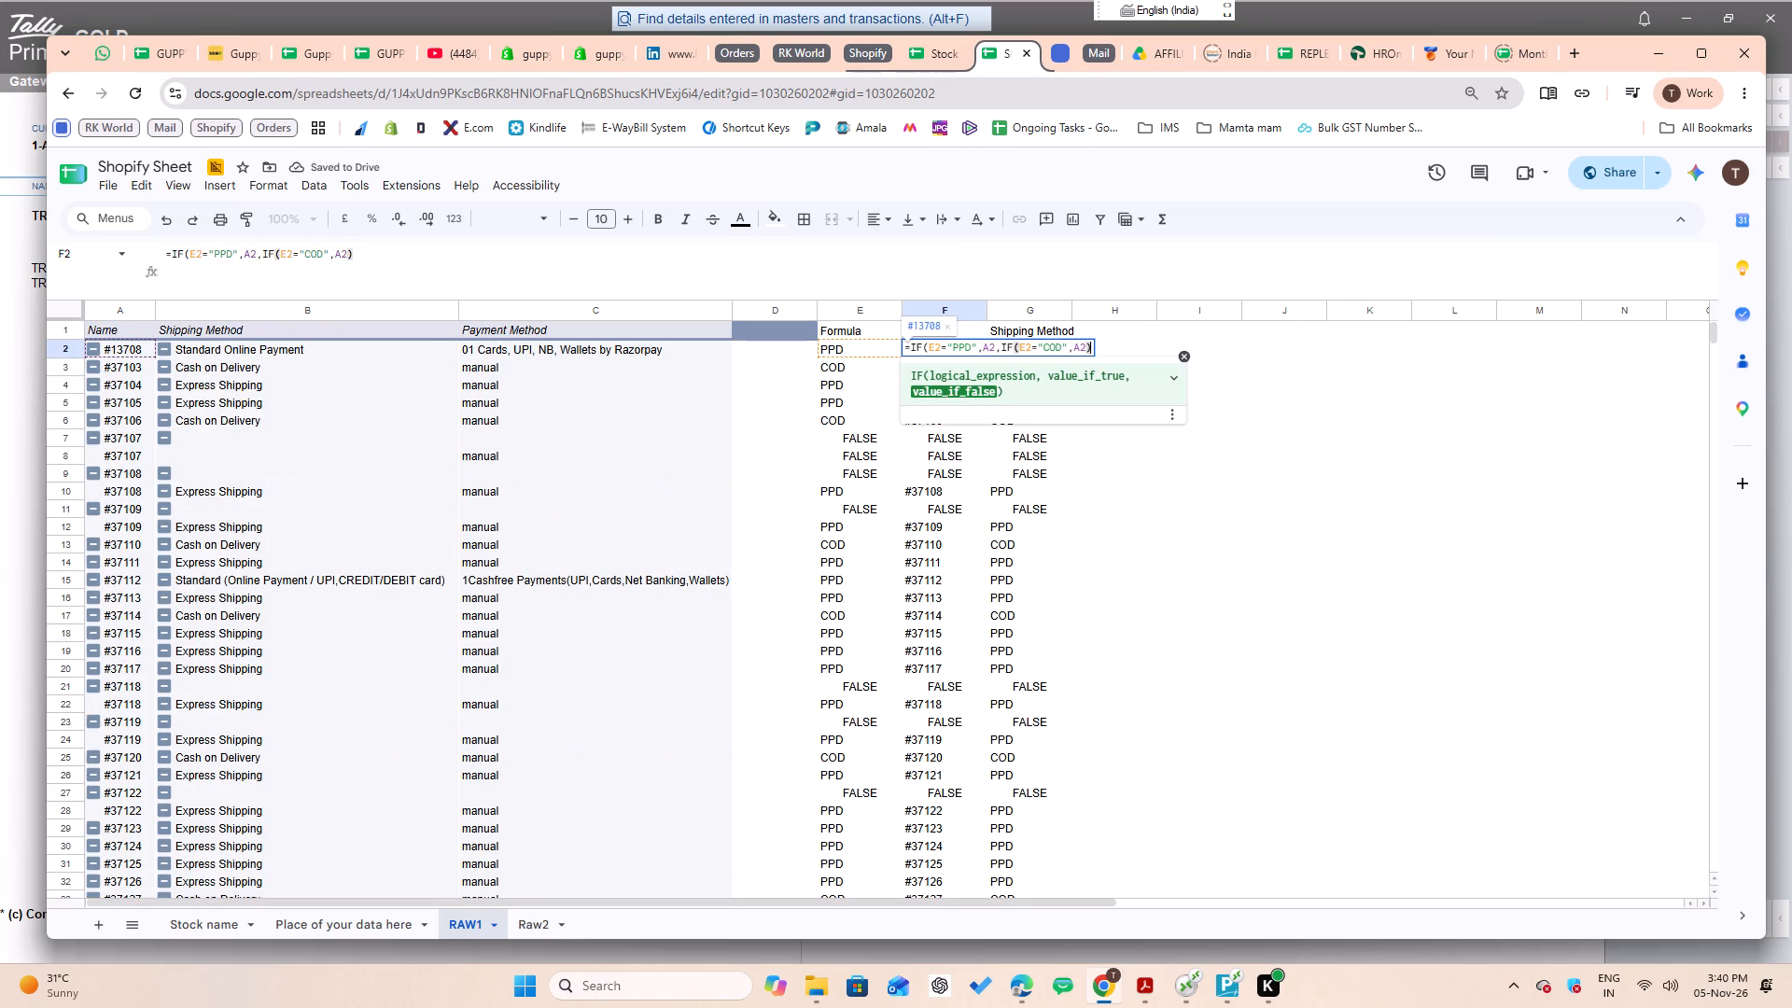
{"action": "key", "text": "shift+parenright"}
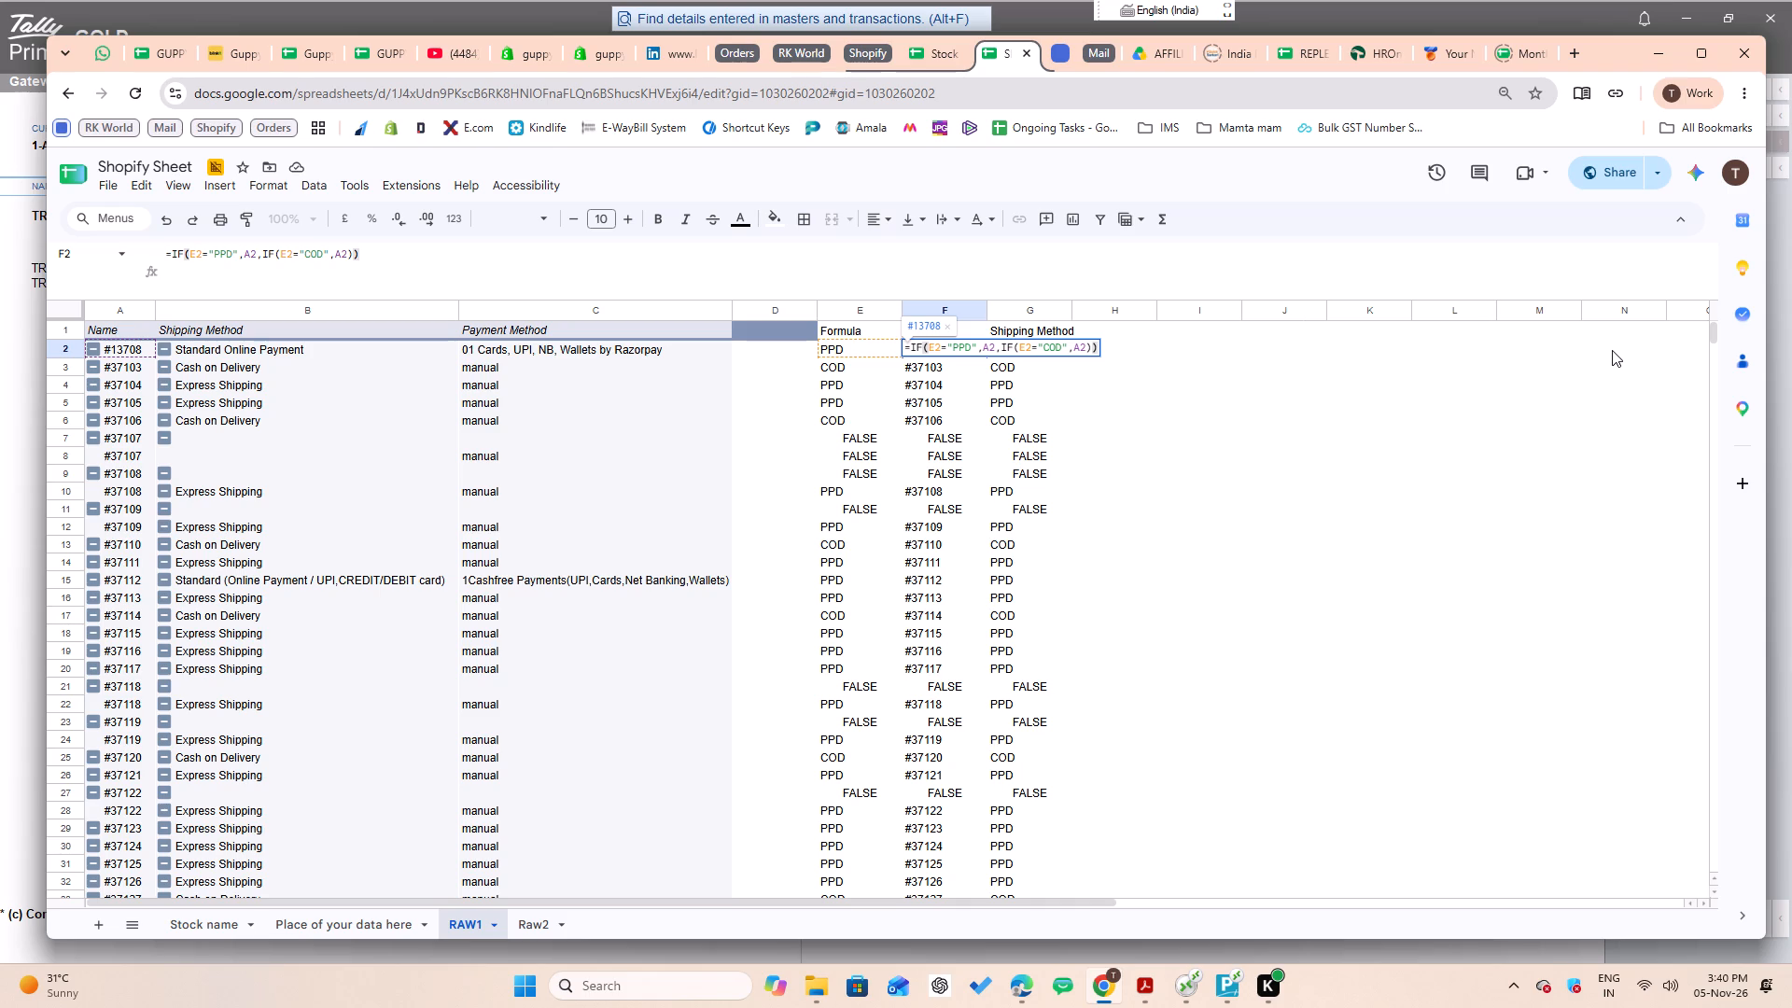
{"action": "key", "text": "Escape"}
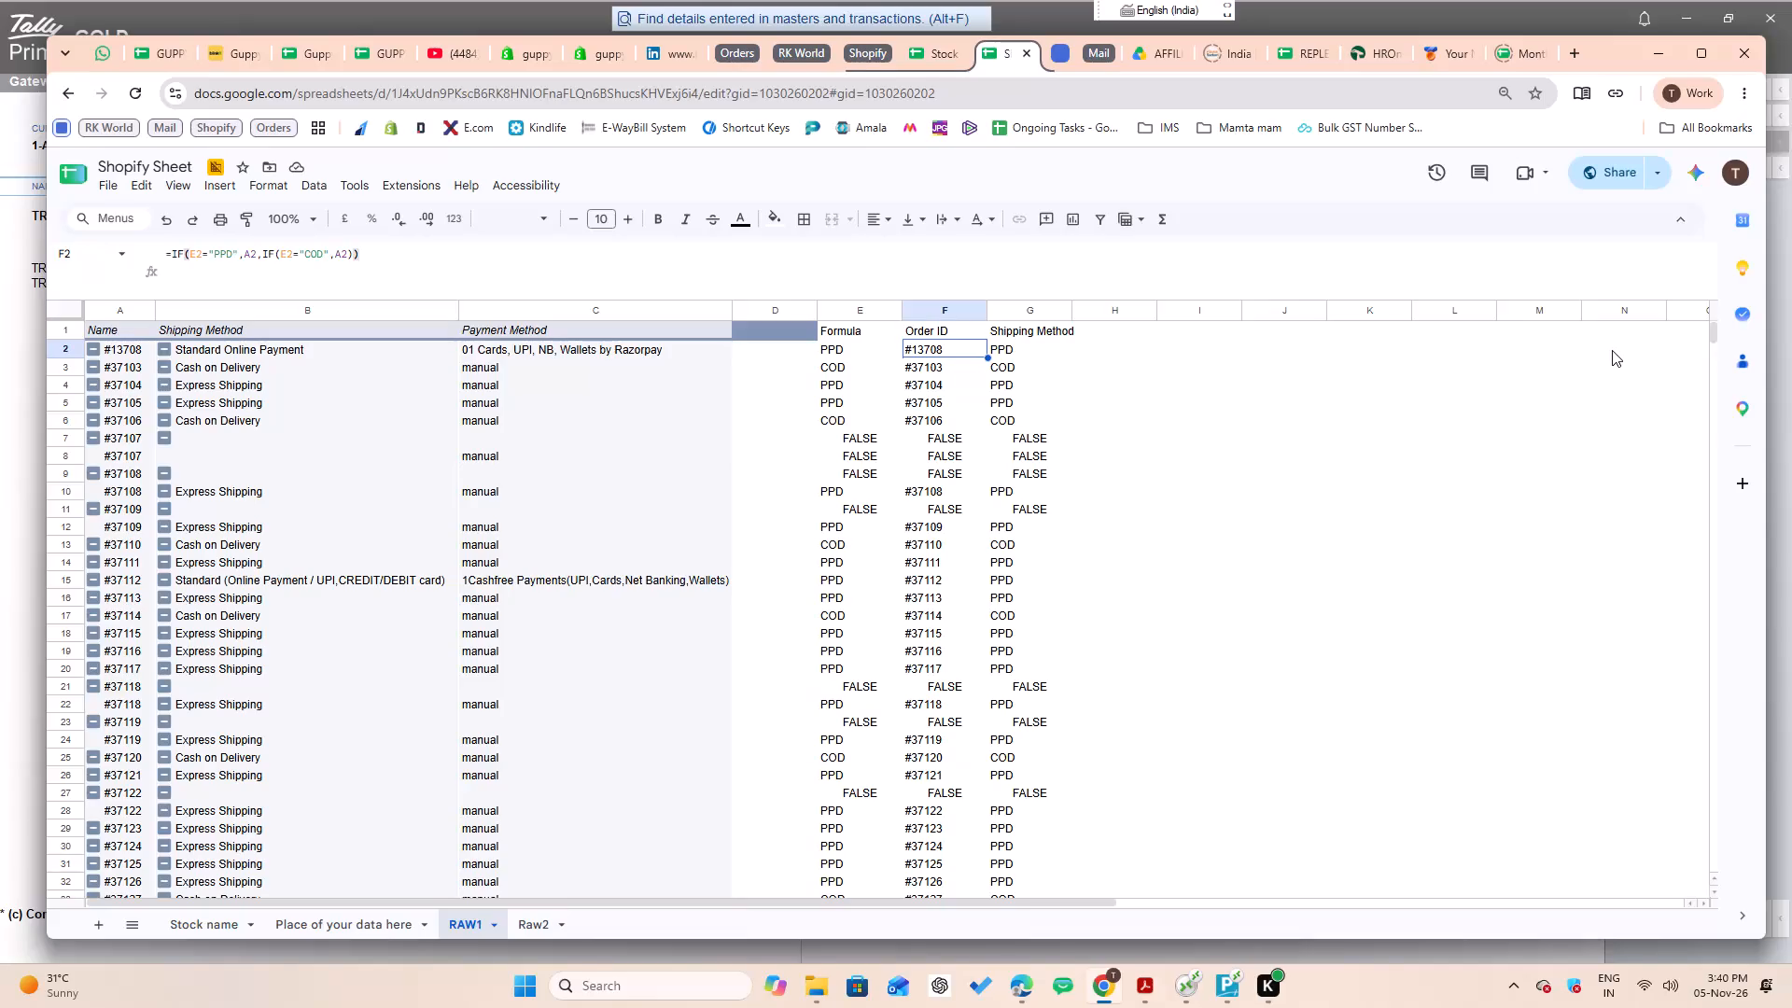
Examine the cell references in the Shipping Method column at G2 and G6.
{"action": "key", "text": "Right"}
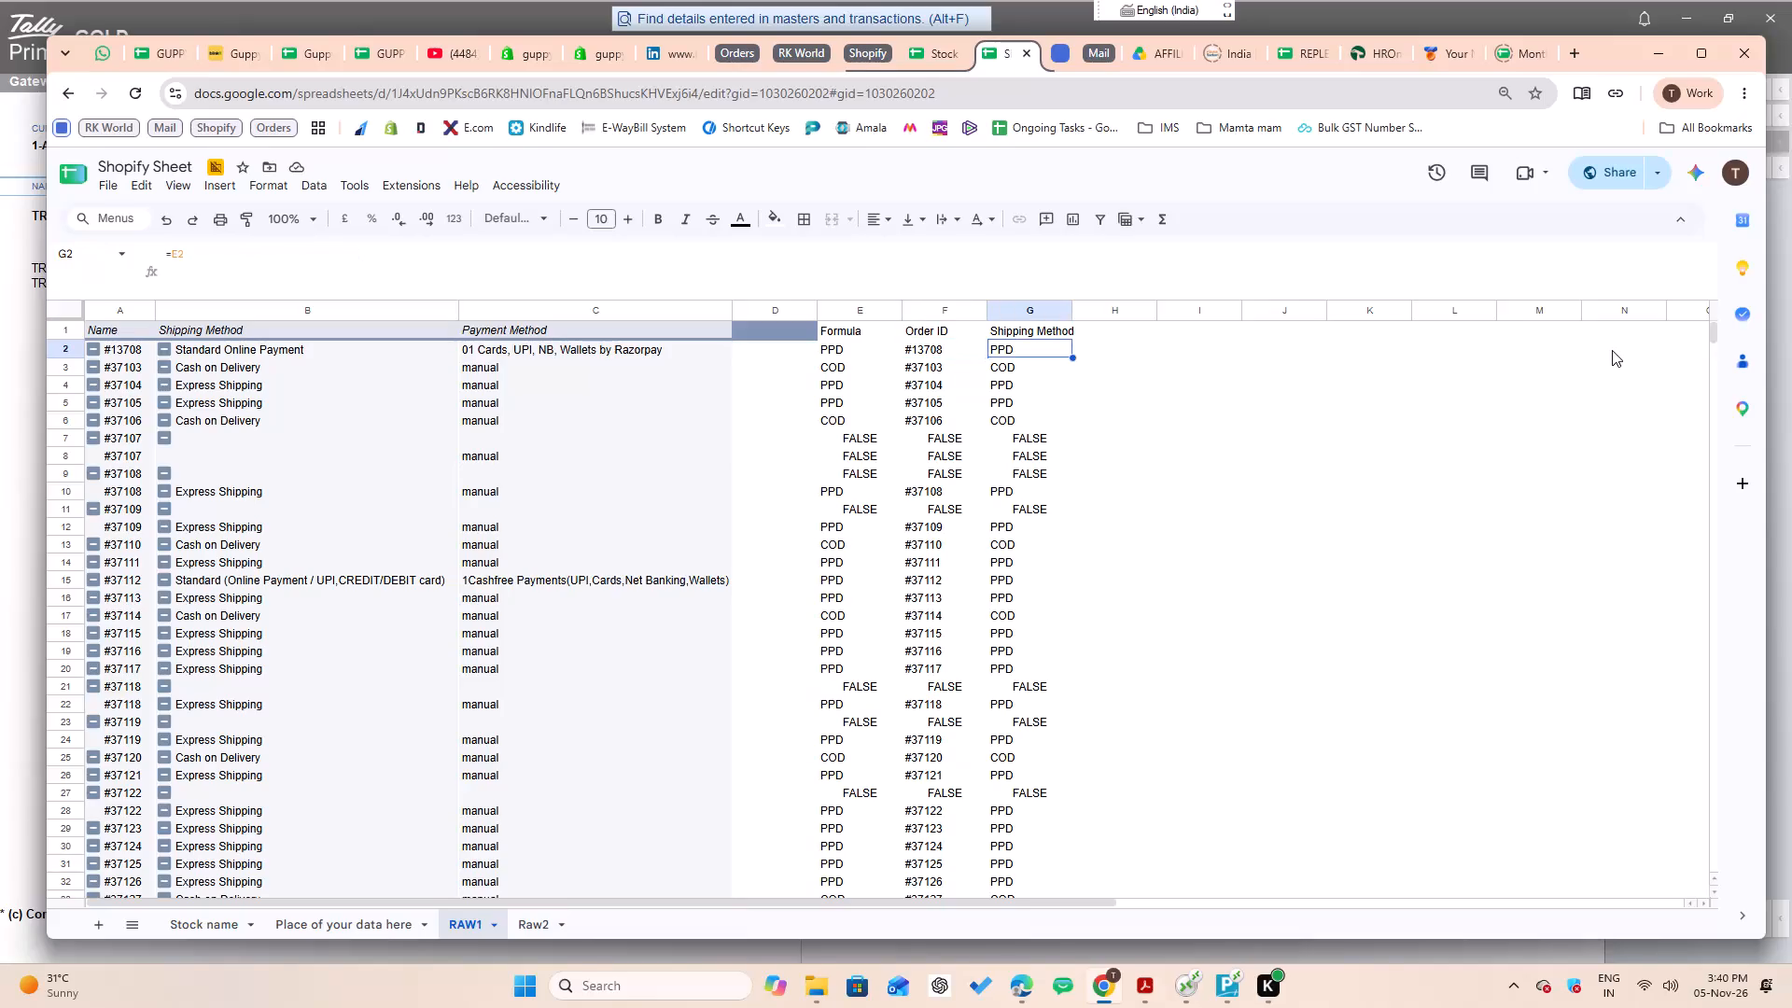
{"action": "key", "text": "F2"}
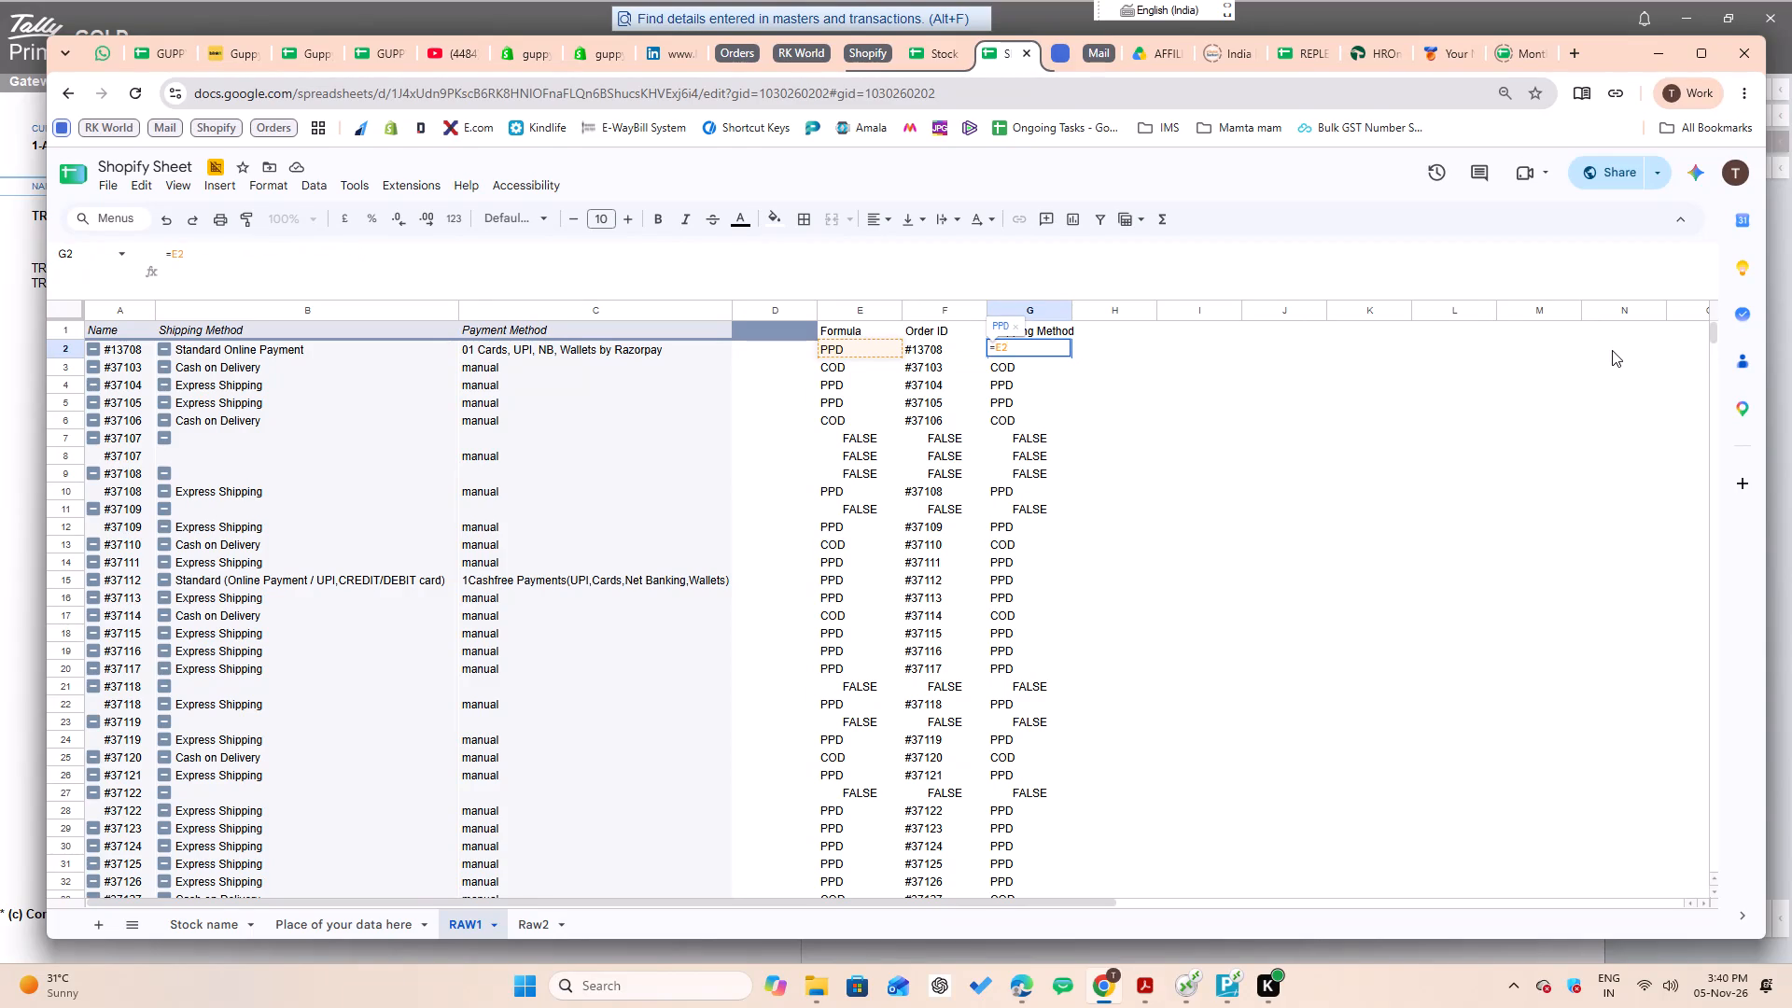
{"action": "key", "text": "Escape"}
{"action": "key", "text": "Escape"}
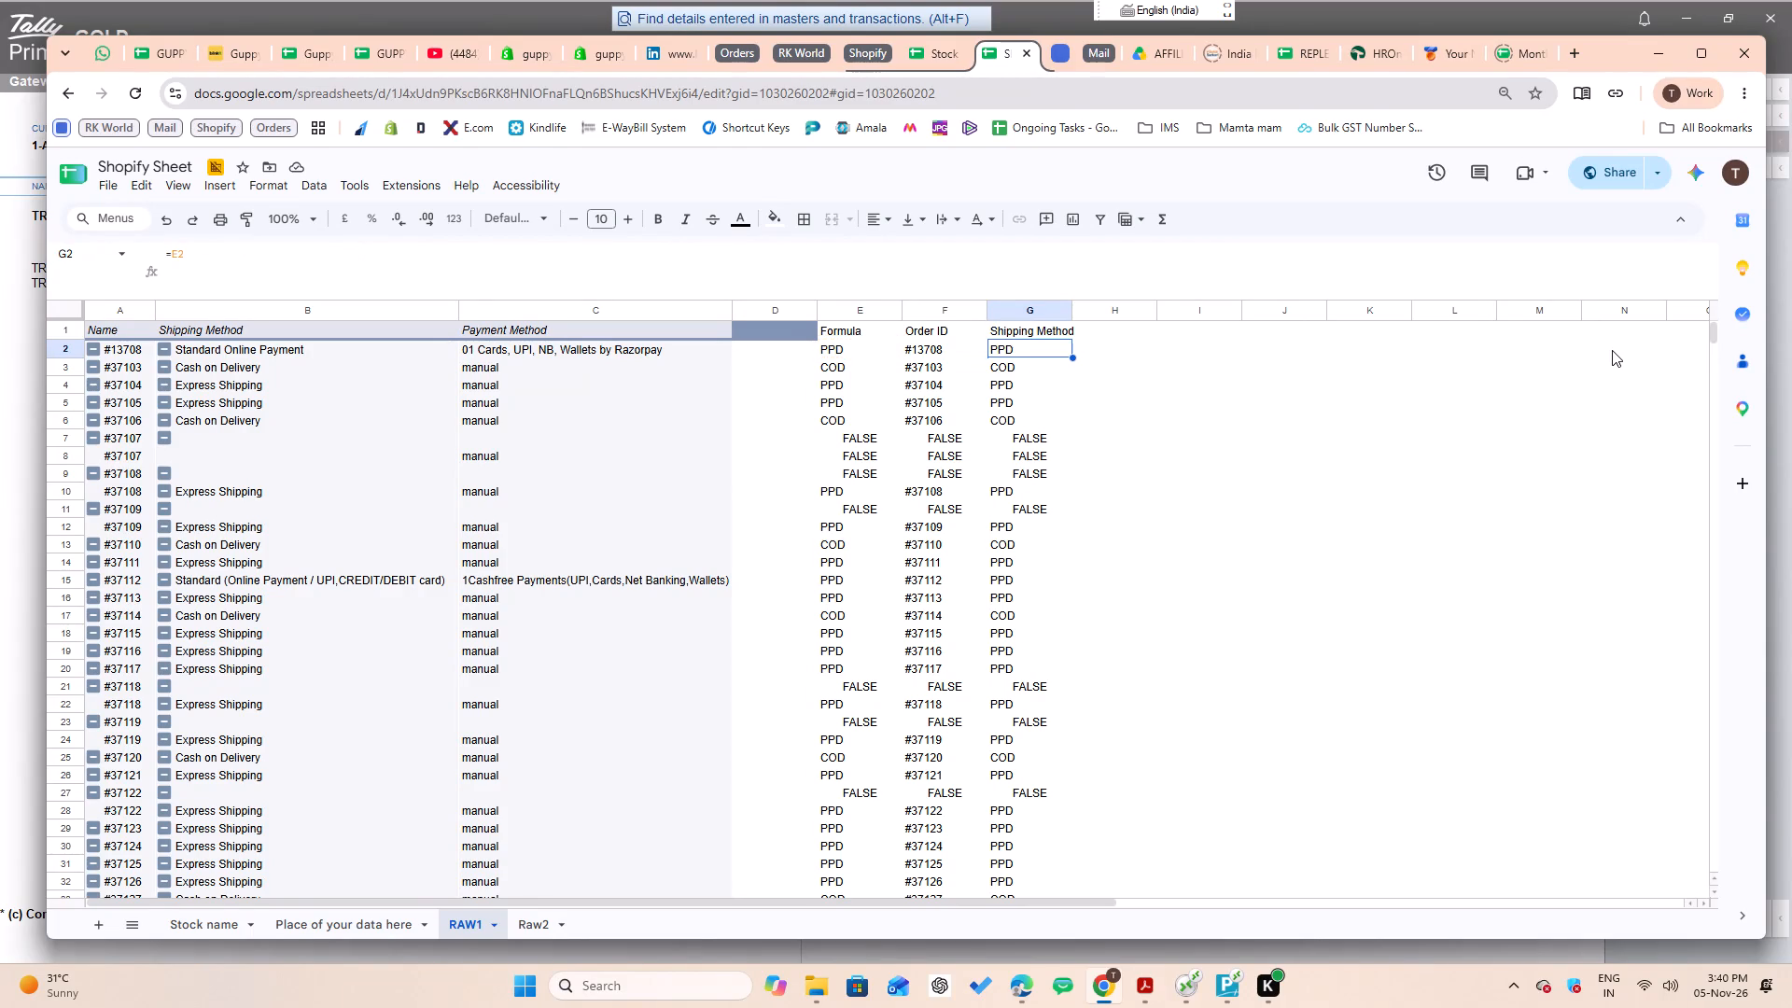
{"action": "key", "text": "Down"}
{"action": "key", "text": "Down"}
{"action": "key", "text": "Down"}
{"action": "key", "text": "Down"}
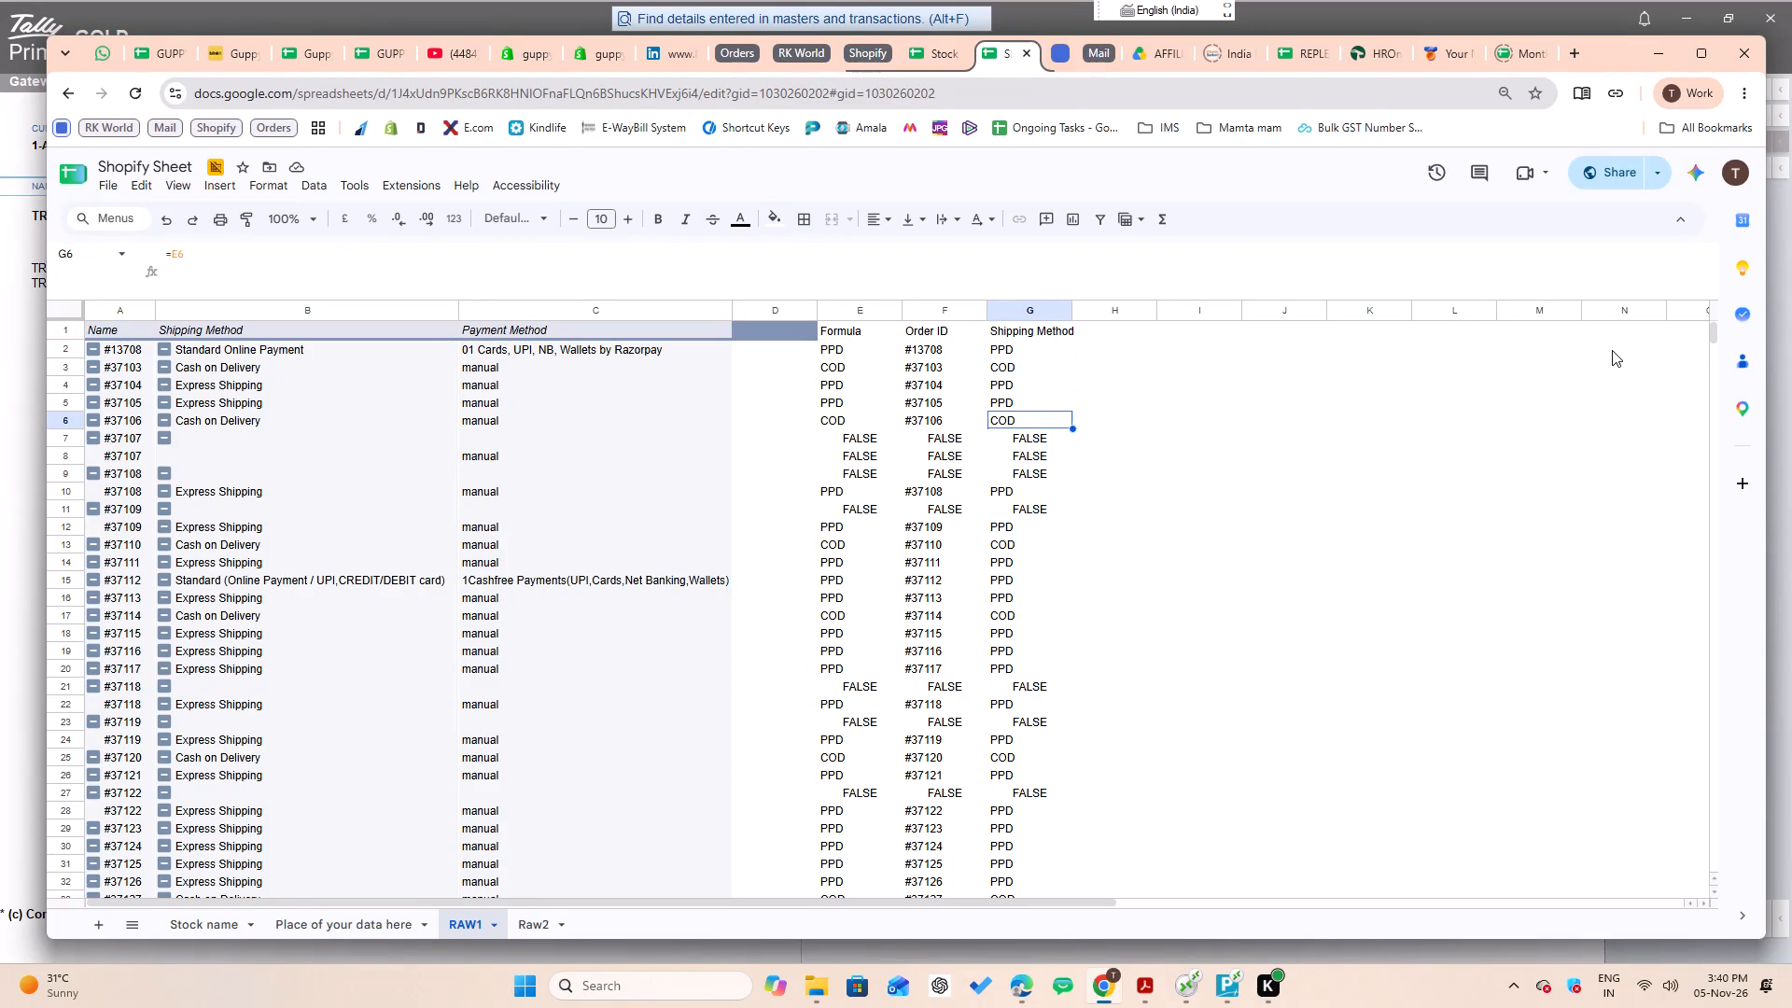
{"action": "key", "text": "F2"}
{"action": "key", "text": "Escape"}
{"action": "key", "text": "Up"}
{"action": "key", "text": "Up"}
{"action": "key", "text": "Up"}
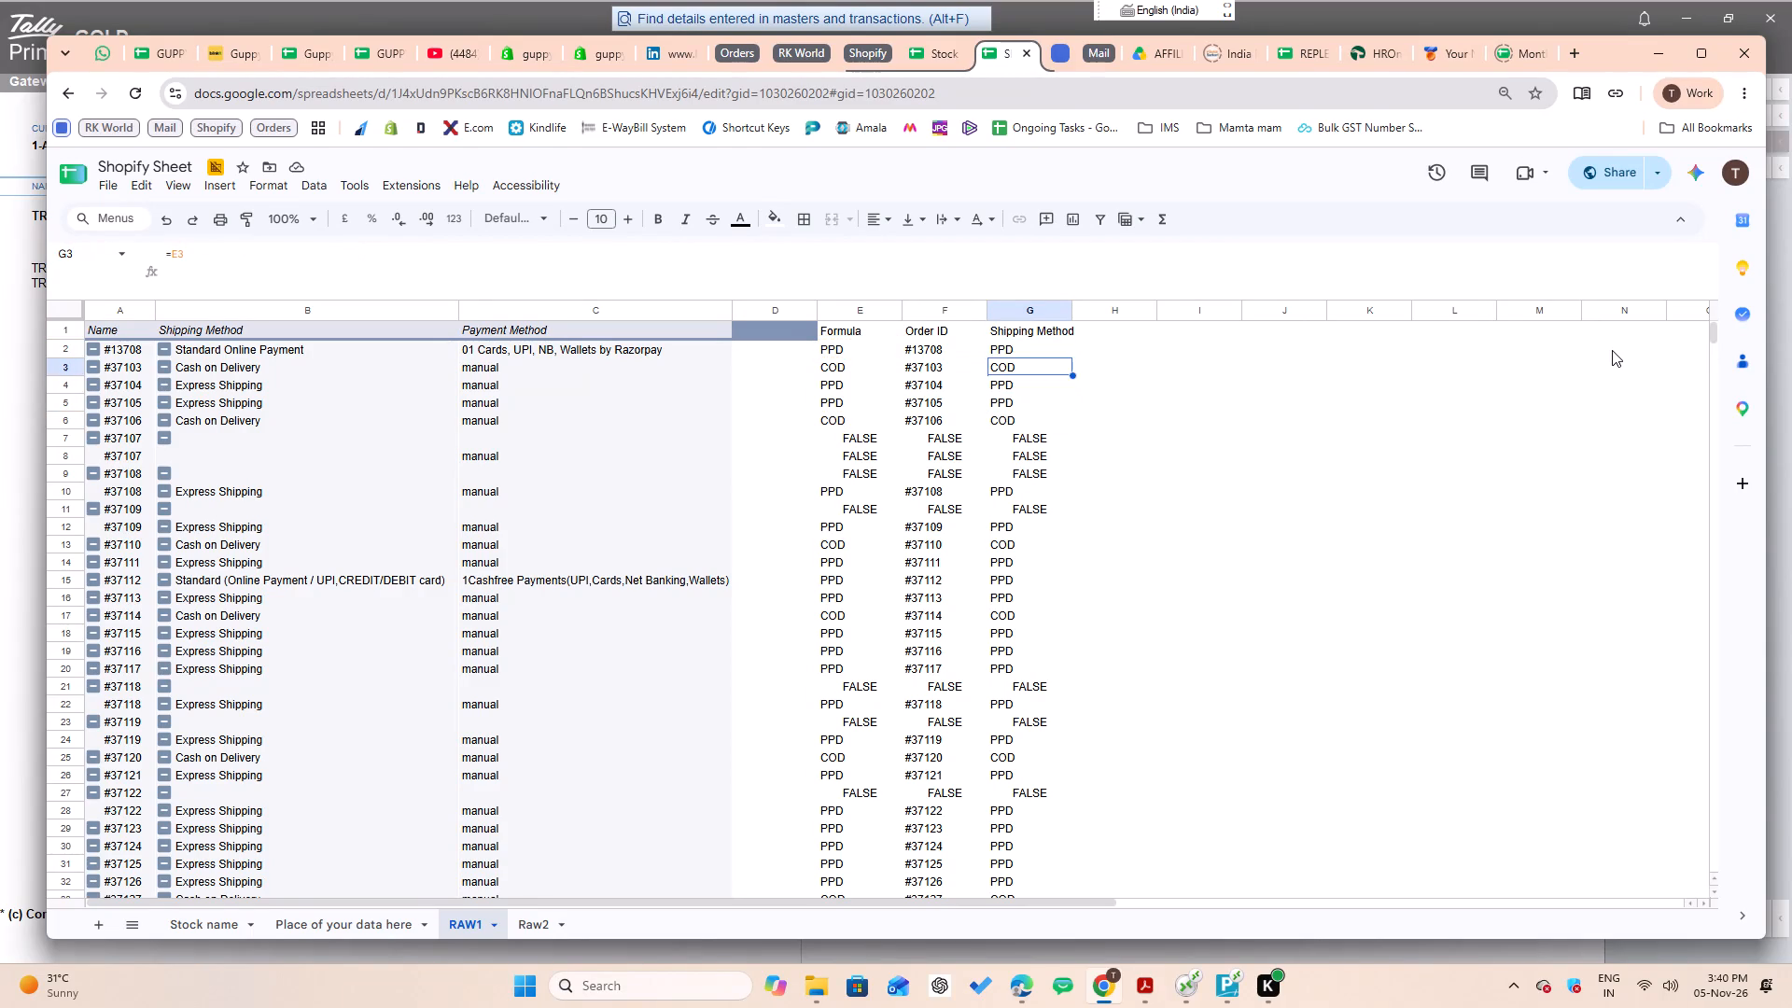
Open the Order ID formula in F2 and the nested PPD/COD formula in E2 to read their conditions.
{"action": "key", "text": "Left"}
{"action": "key", "text": "Up"}
{"action": "key", "text": "F2"}
{"action": "key", "text": "Escape"}
{"action": "key", "text": "Left"}
{"action": "key", "text": "Left"}
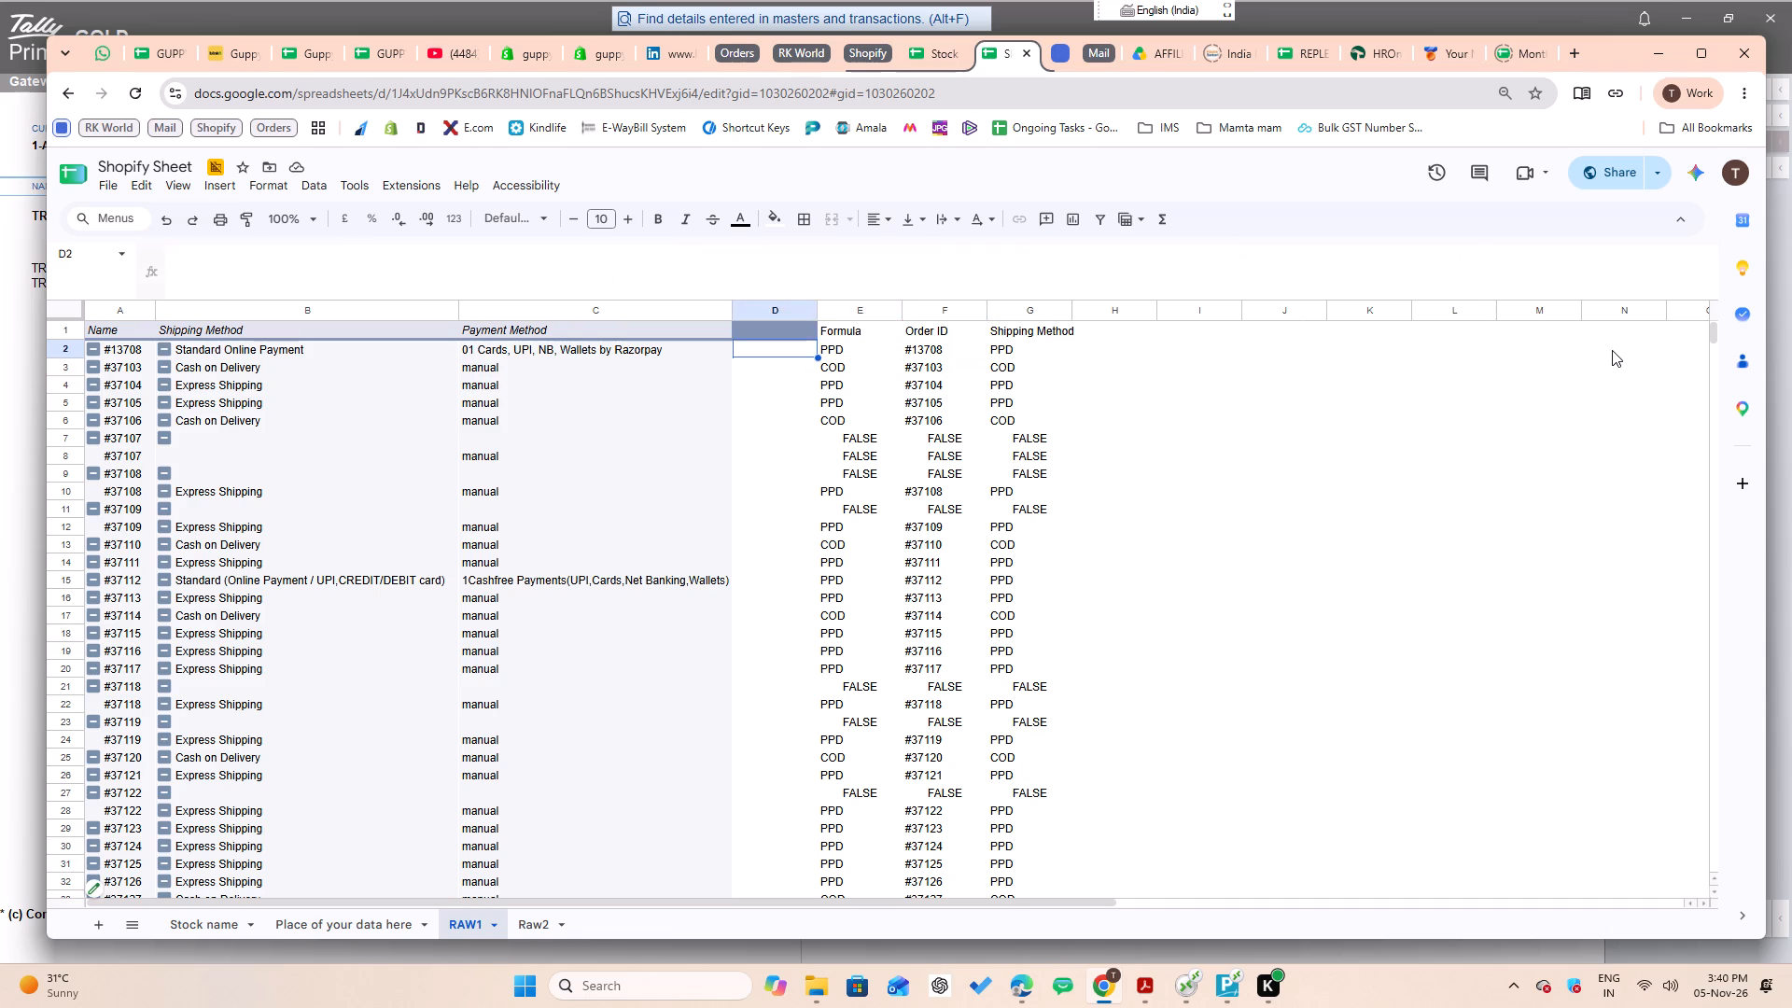
{"action": "key", "text": "Right"}
{"action": "key", "text": "F2"}
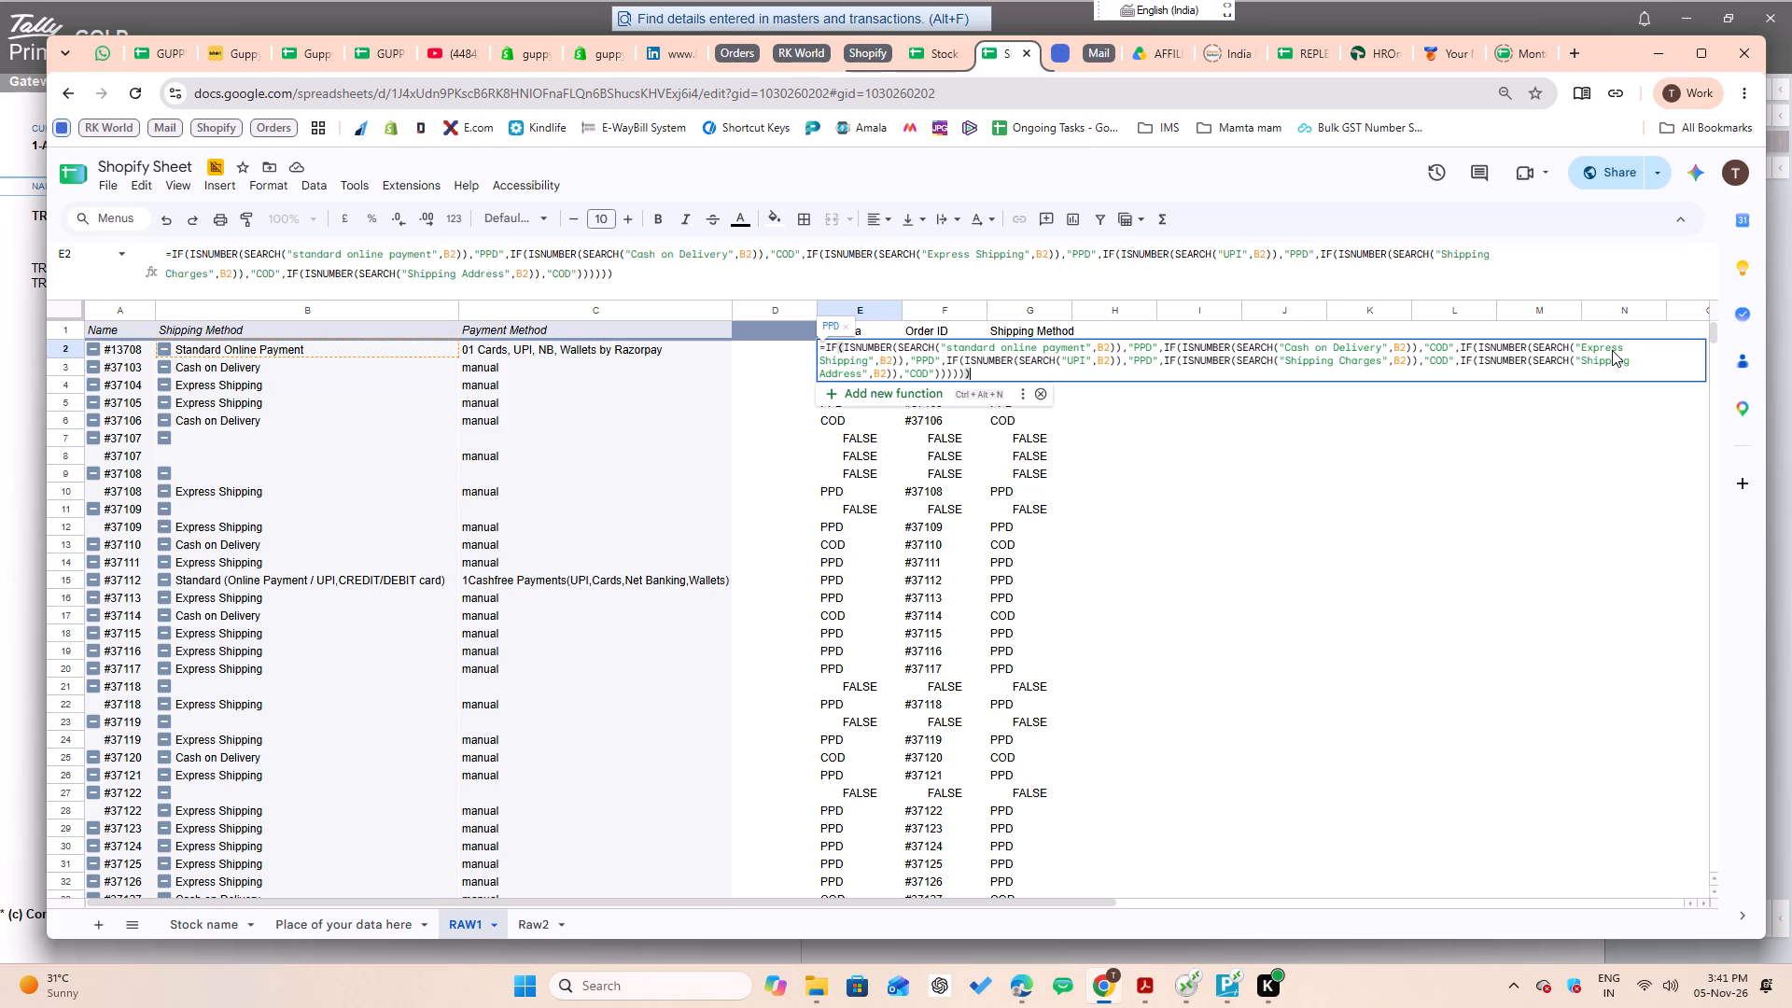
{"action": "key", "text": "Escape"}
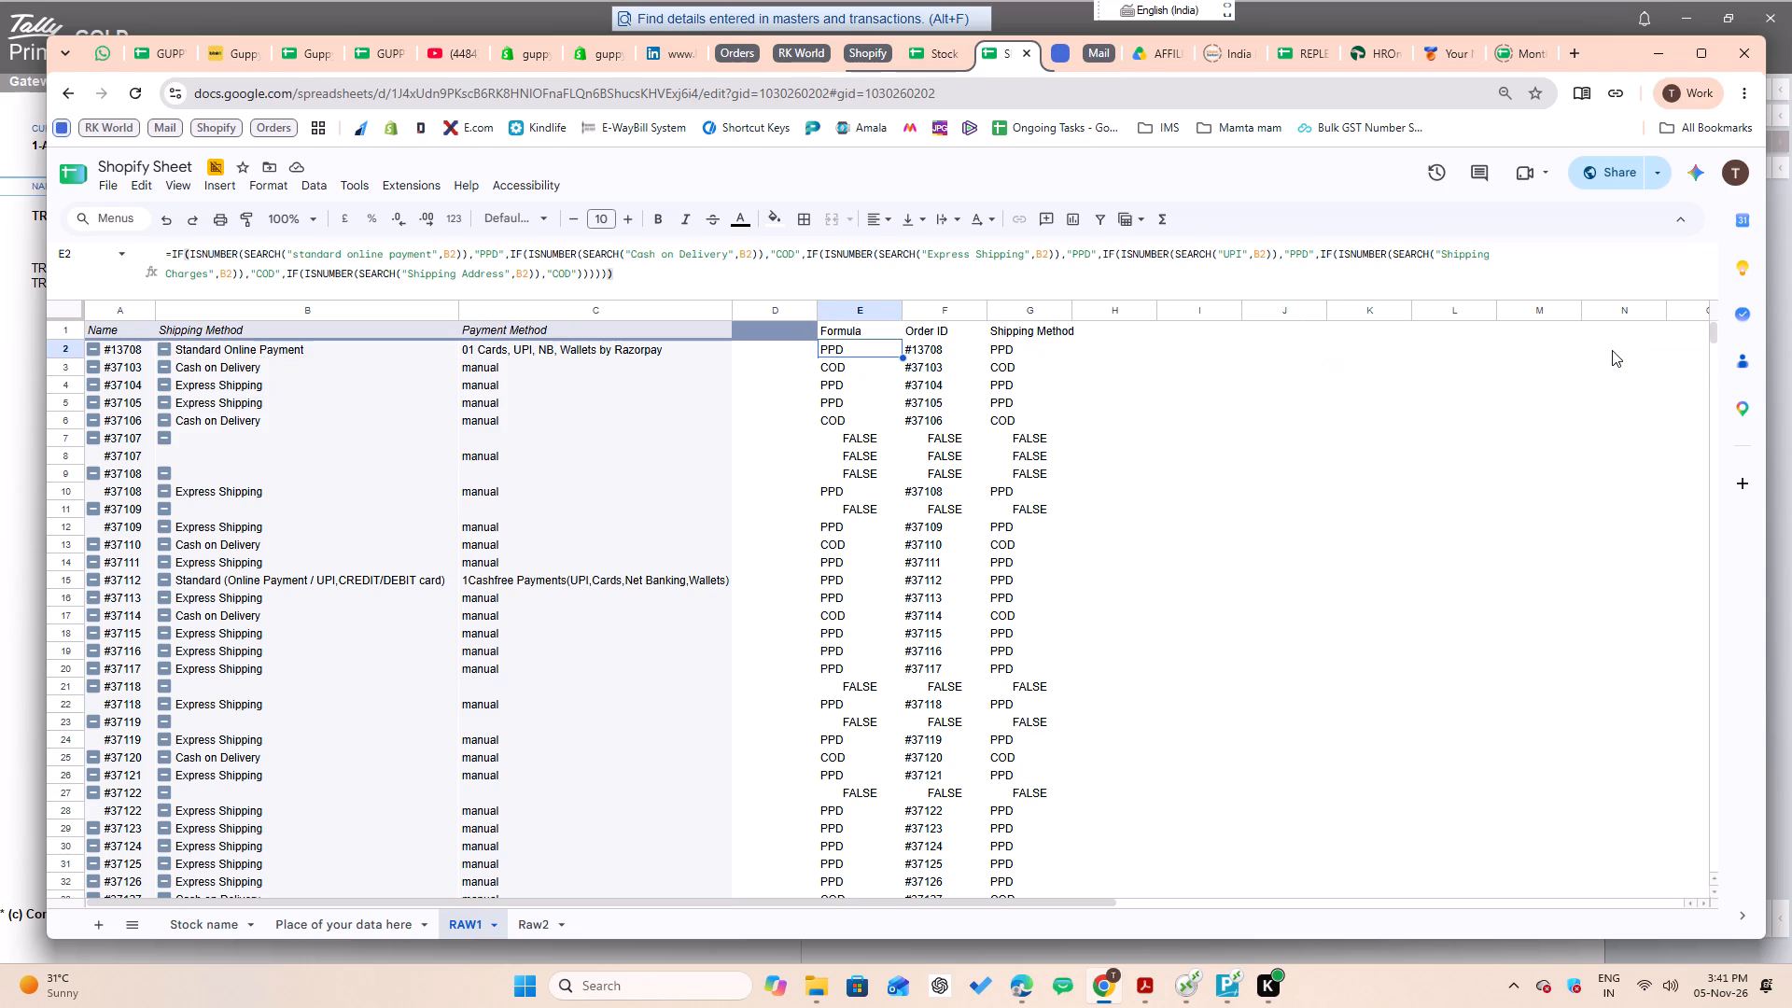
Examine the Shipping Method column's references to the Formula column in cells G5, G6 and G7.
{"action": "key", "text": "Right"}
{"action": "key", "text": "Right"}
{"action": "key", "text": "Down"}
{"action": "key", "text": "Down"}
{"action": "key", "text": "Down"}
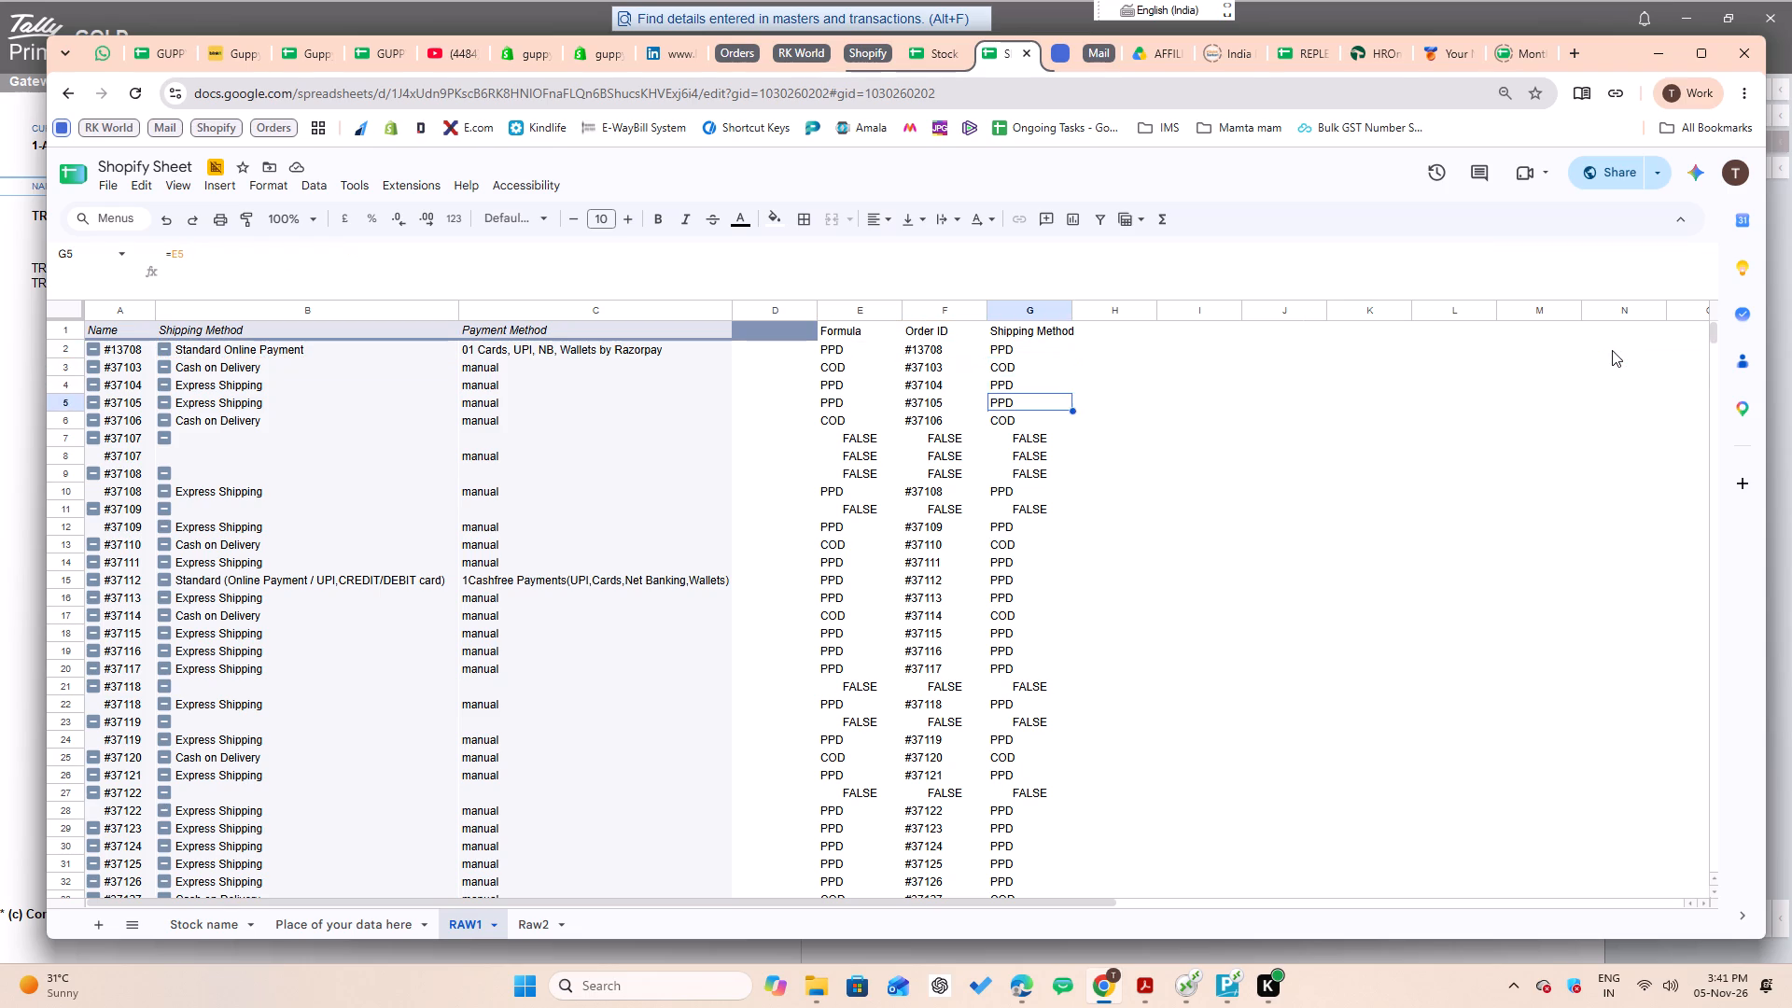
{"action": "key", "text": "Down"}
{"action": "key", "text": "Down"}
{"action": "key", "text": "F2"}
{"action": "key", "text": "Escape"}
{"action": "key", "text": "Up"}
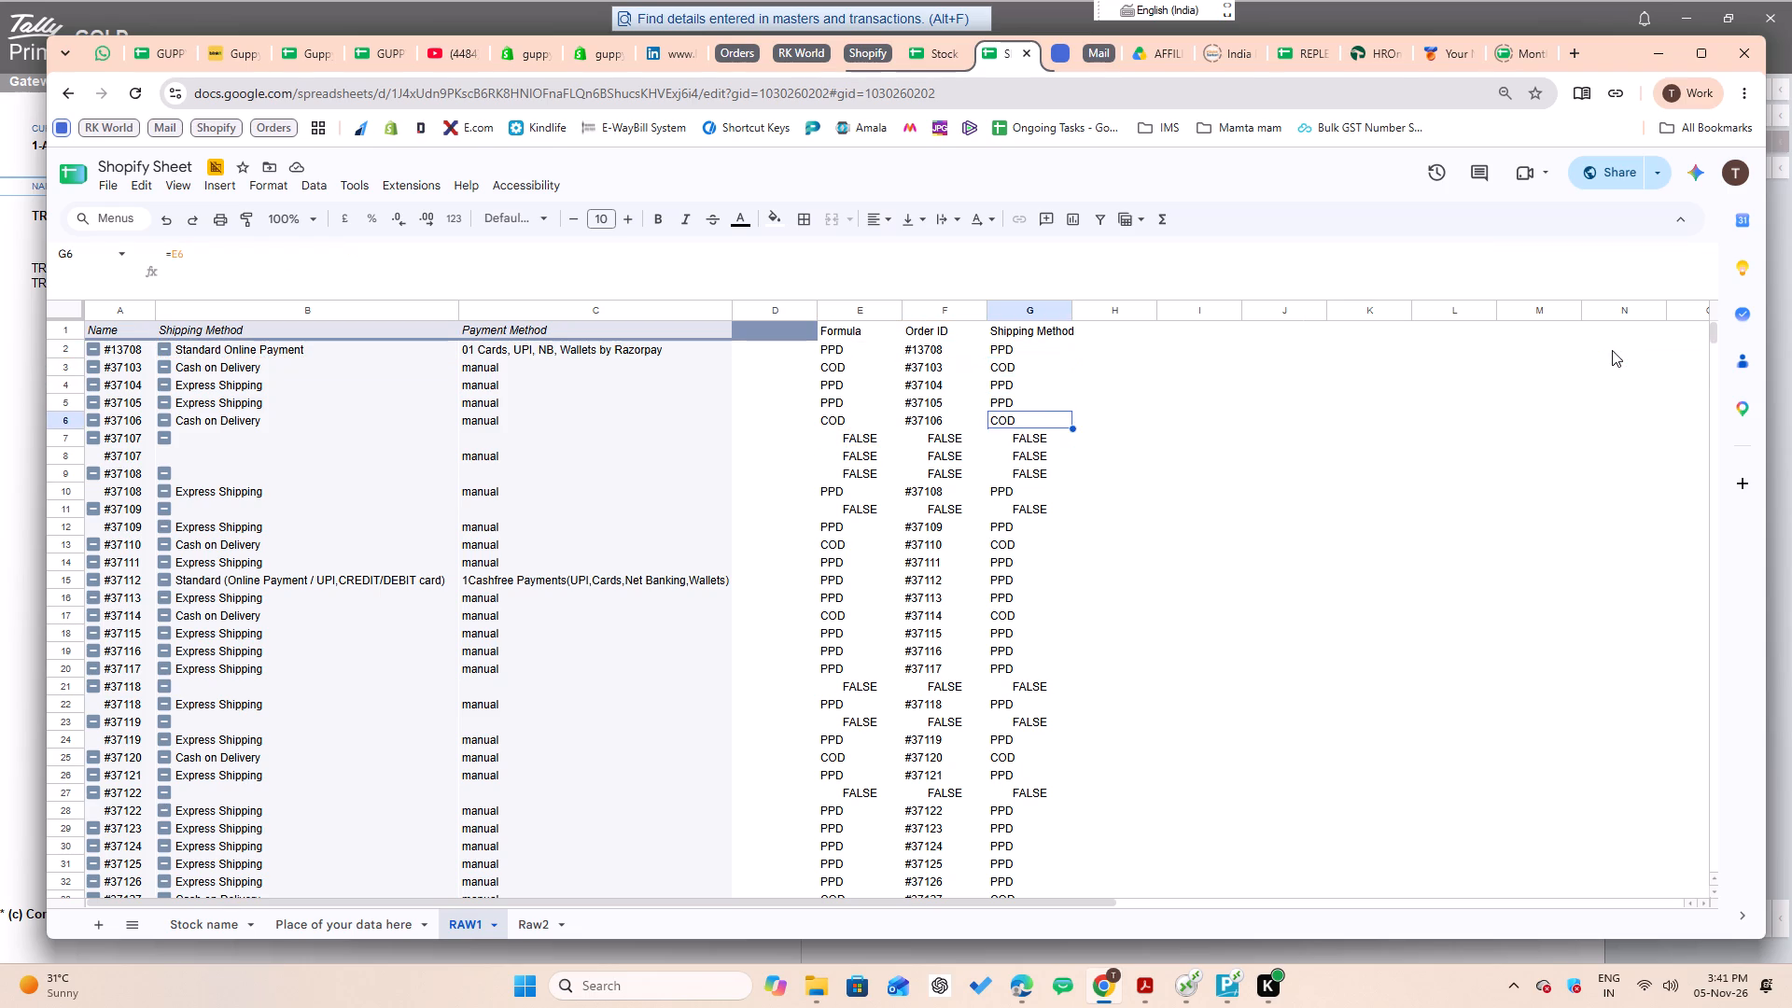
{"action": "key", "text": "F2"}
{"action": "key", "text": "Up"}
{"action": "key", "text": "Escape"}
{"action": "key", "text": "Up"}
{"action": "key", "text": "F2"}
{"action": "key", "text": "Escape"}
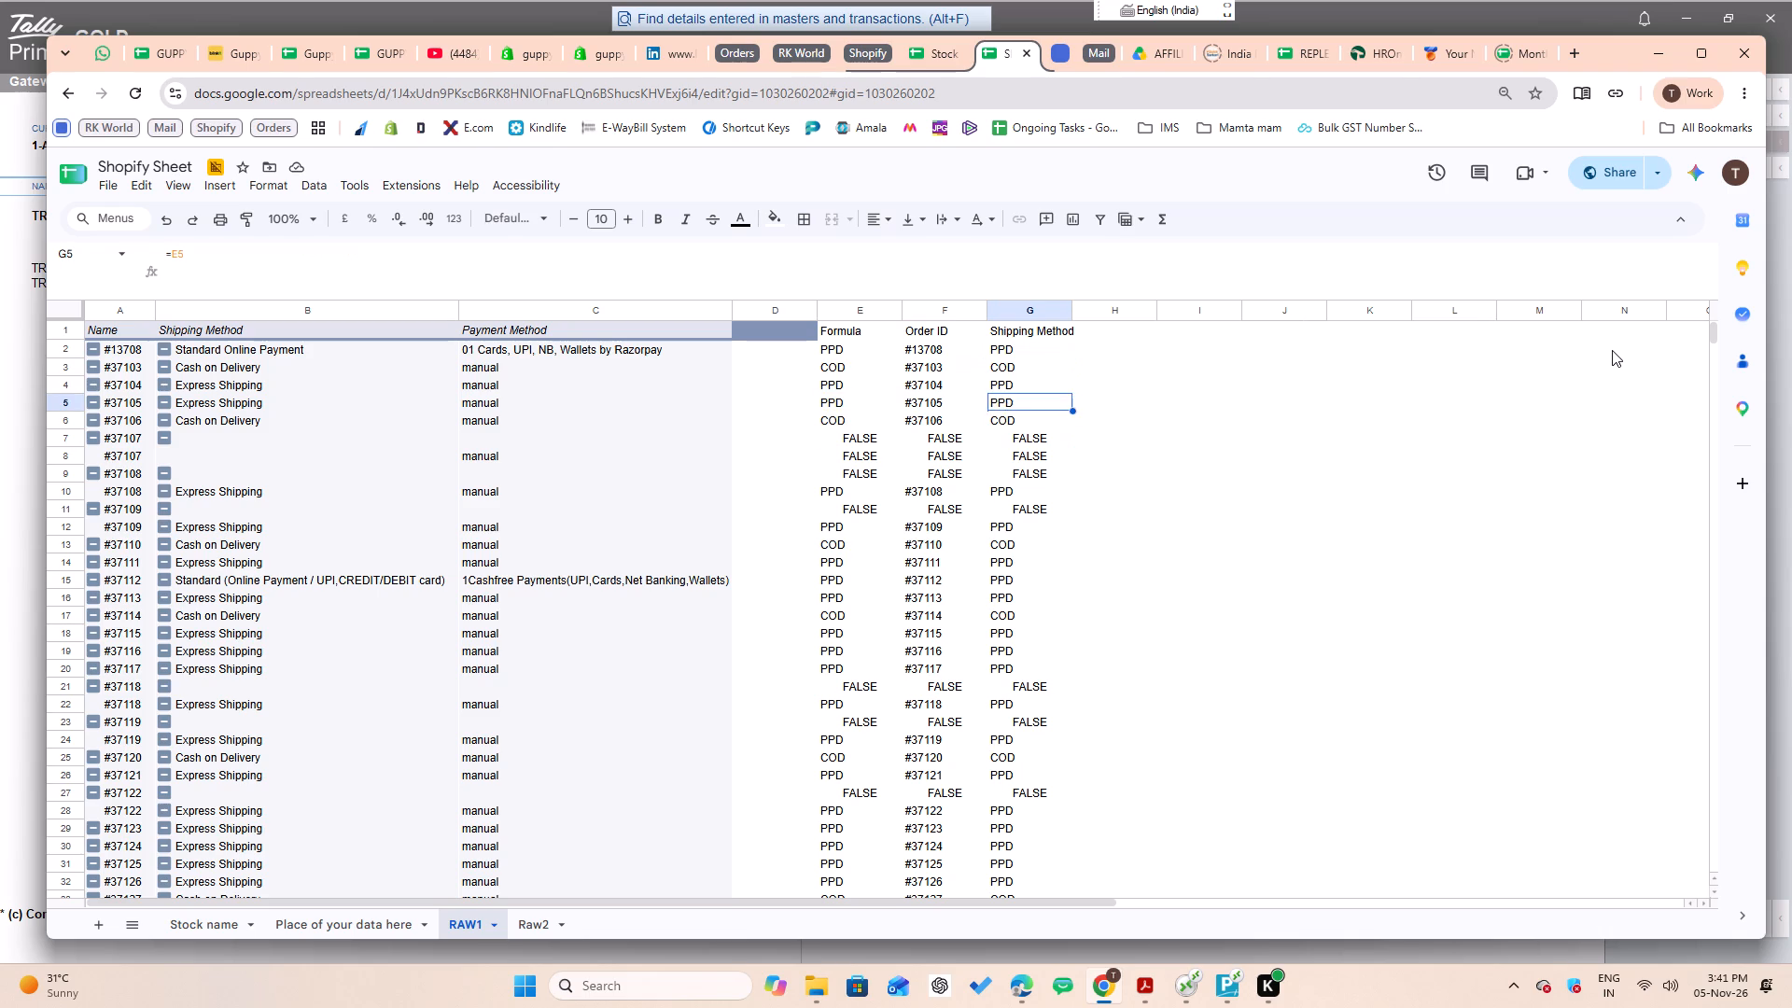
{"action": "key", "text": "Down"}
{"action": "key", "text": "Down"}
Compare RAW1's Order ID lookup column with the VLOOKUP formula in B143 on Raw2, and return to RAW1.
{"action": "key", "text": "Left"}
{"action": "key", "text": "Up"}
{"action": "key", "text": "Up"}
{"action": "key", "text": "Up"}
{"action": "key", "text": "Up"}
{"action": "key", "text": "Up"}
{"action": "key", "text": "Up"}
{"action": "key", "text": "Up"}
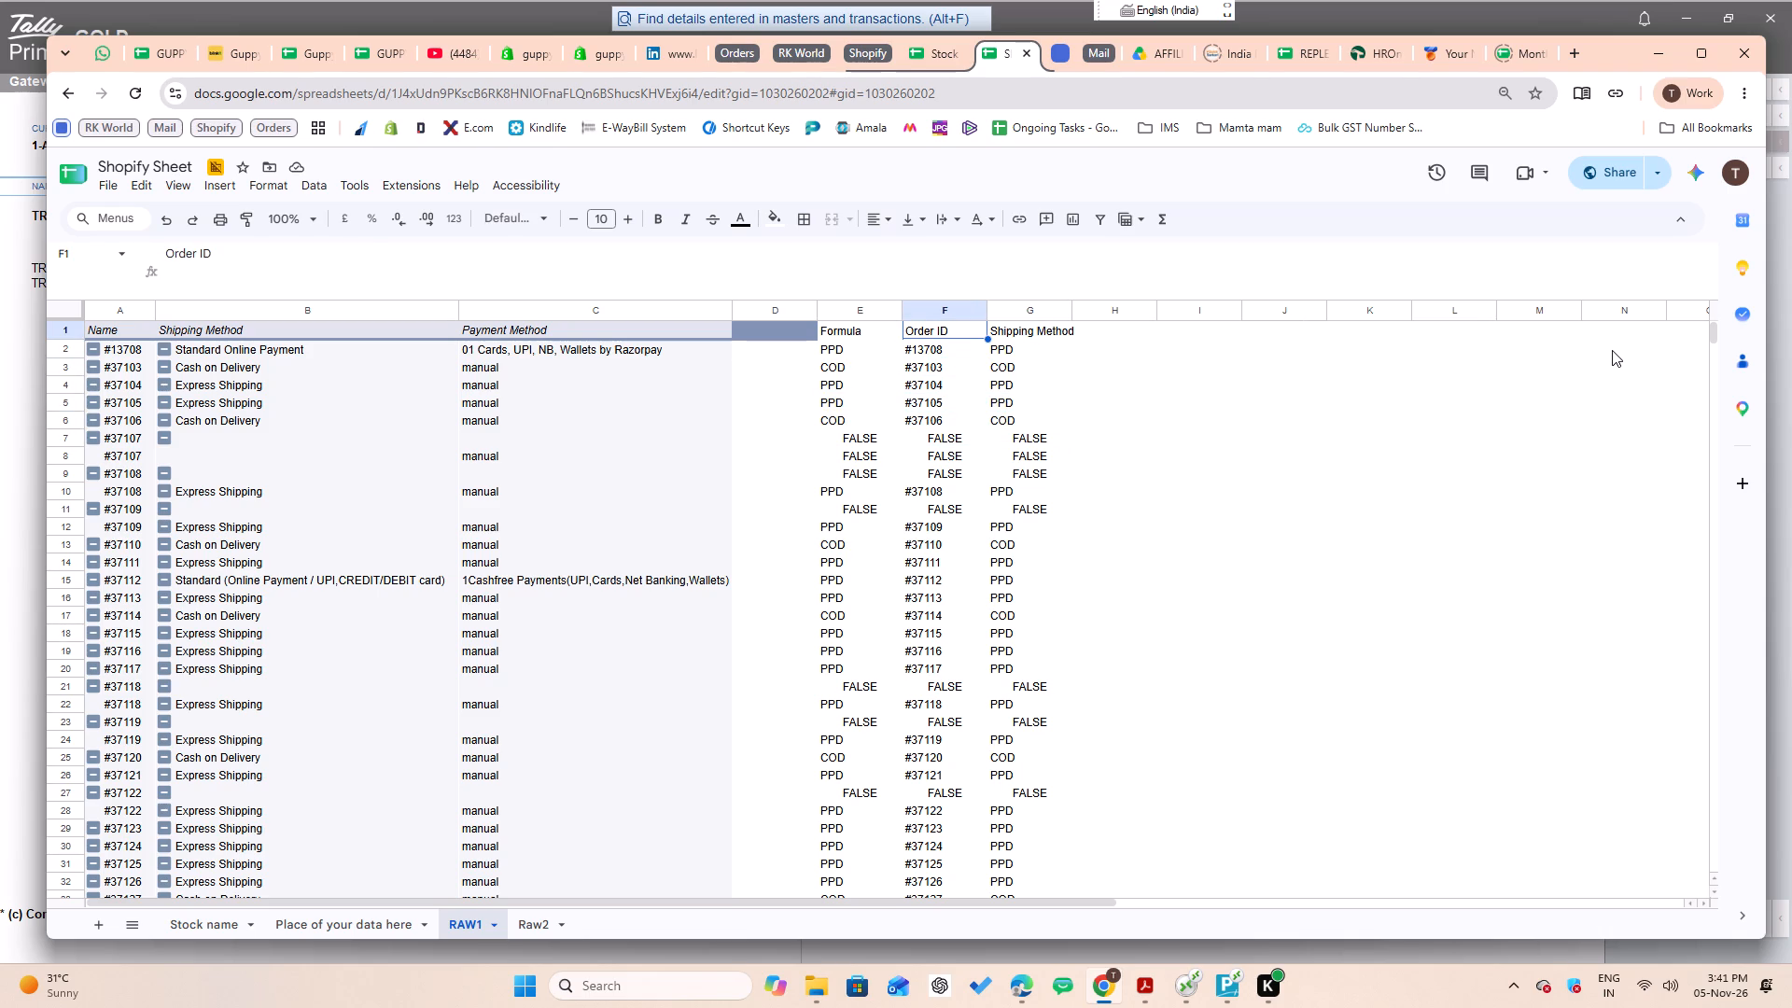
{"action": "key", "text": "ctrl+shift+Page_Down"}
{"action": "key", "text": "Down"}
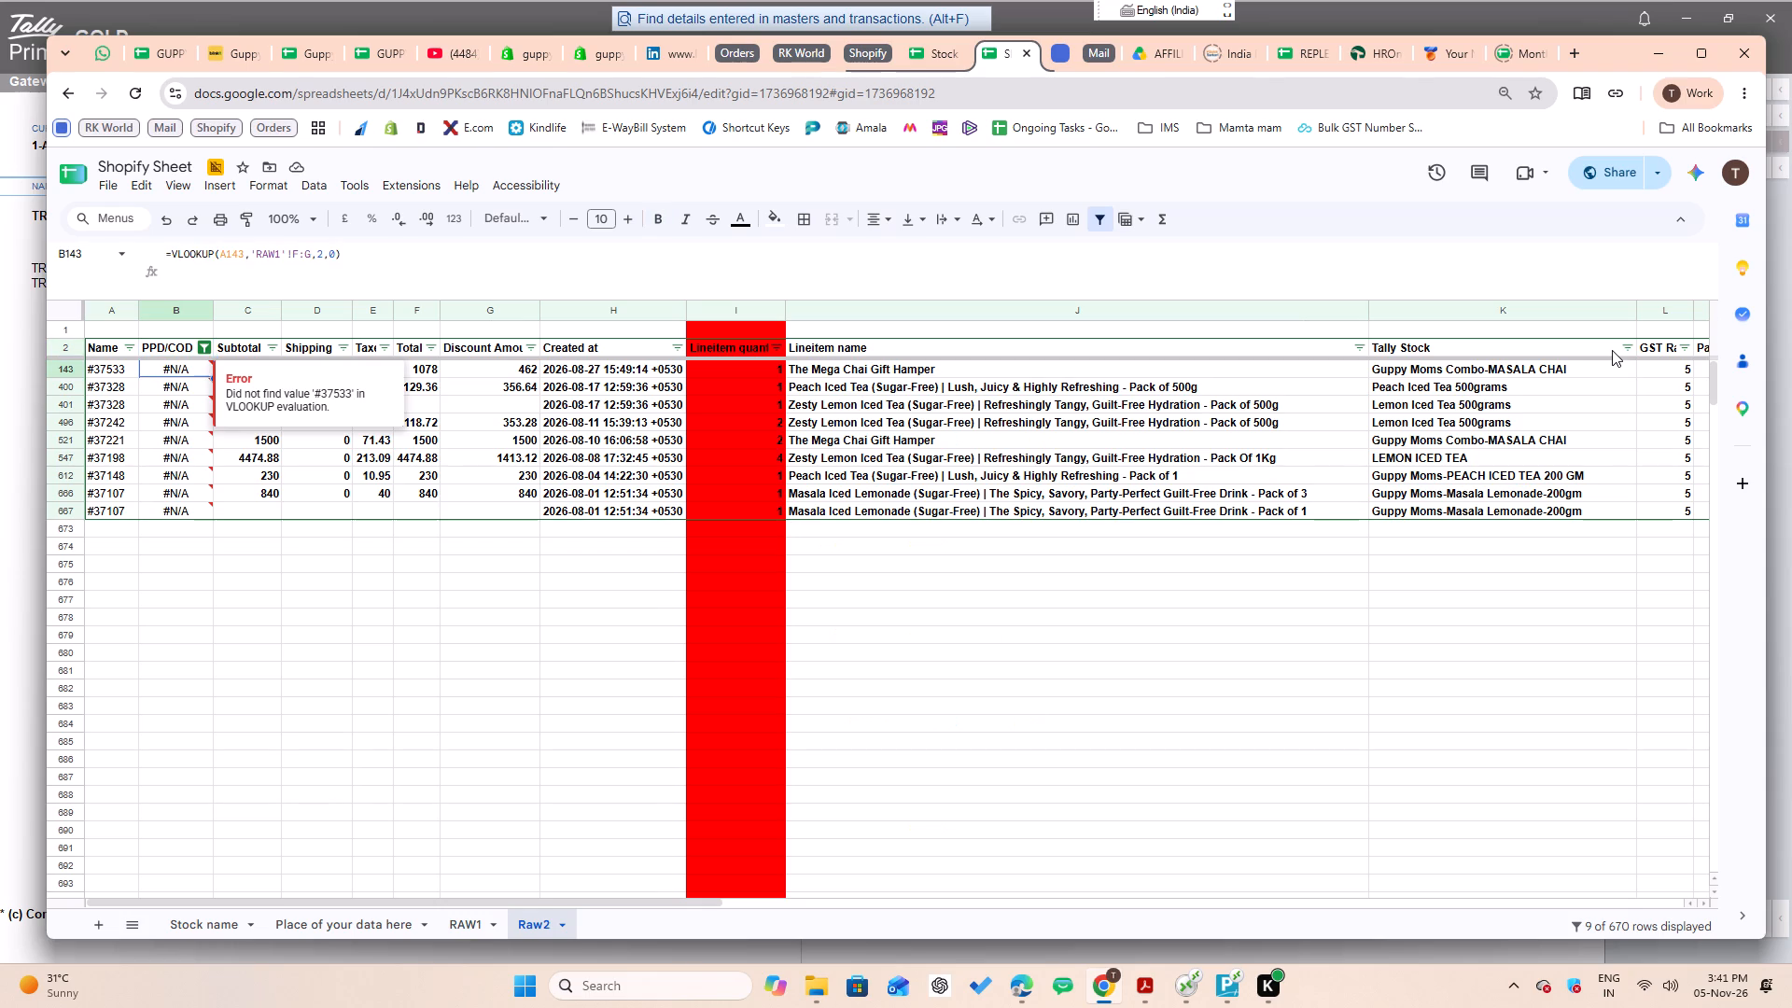
{"action": "key", "text": "ctrl+shift+Page_Up"}
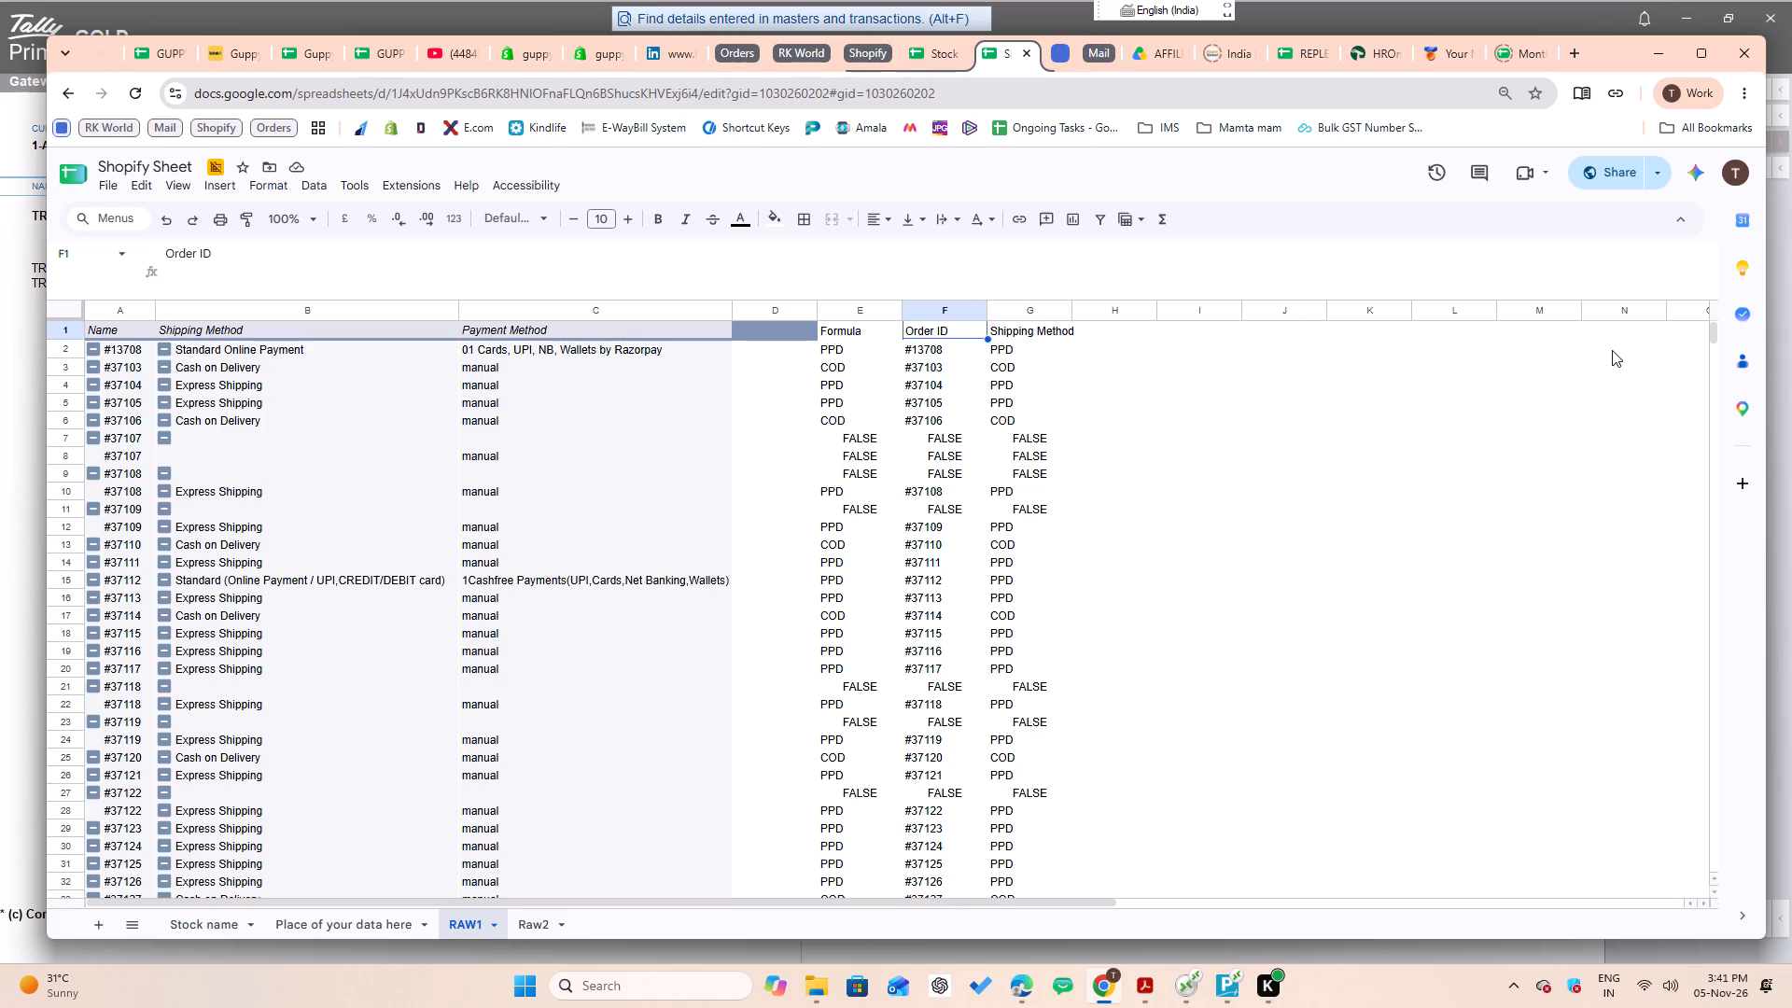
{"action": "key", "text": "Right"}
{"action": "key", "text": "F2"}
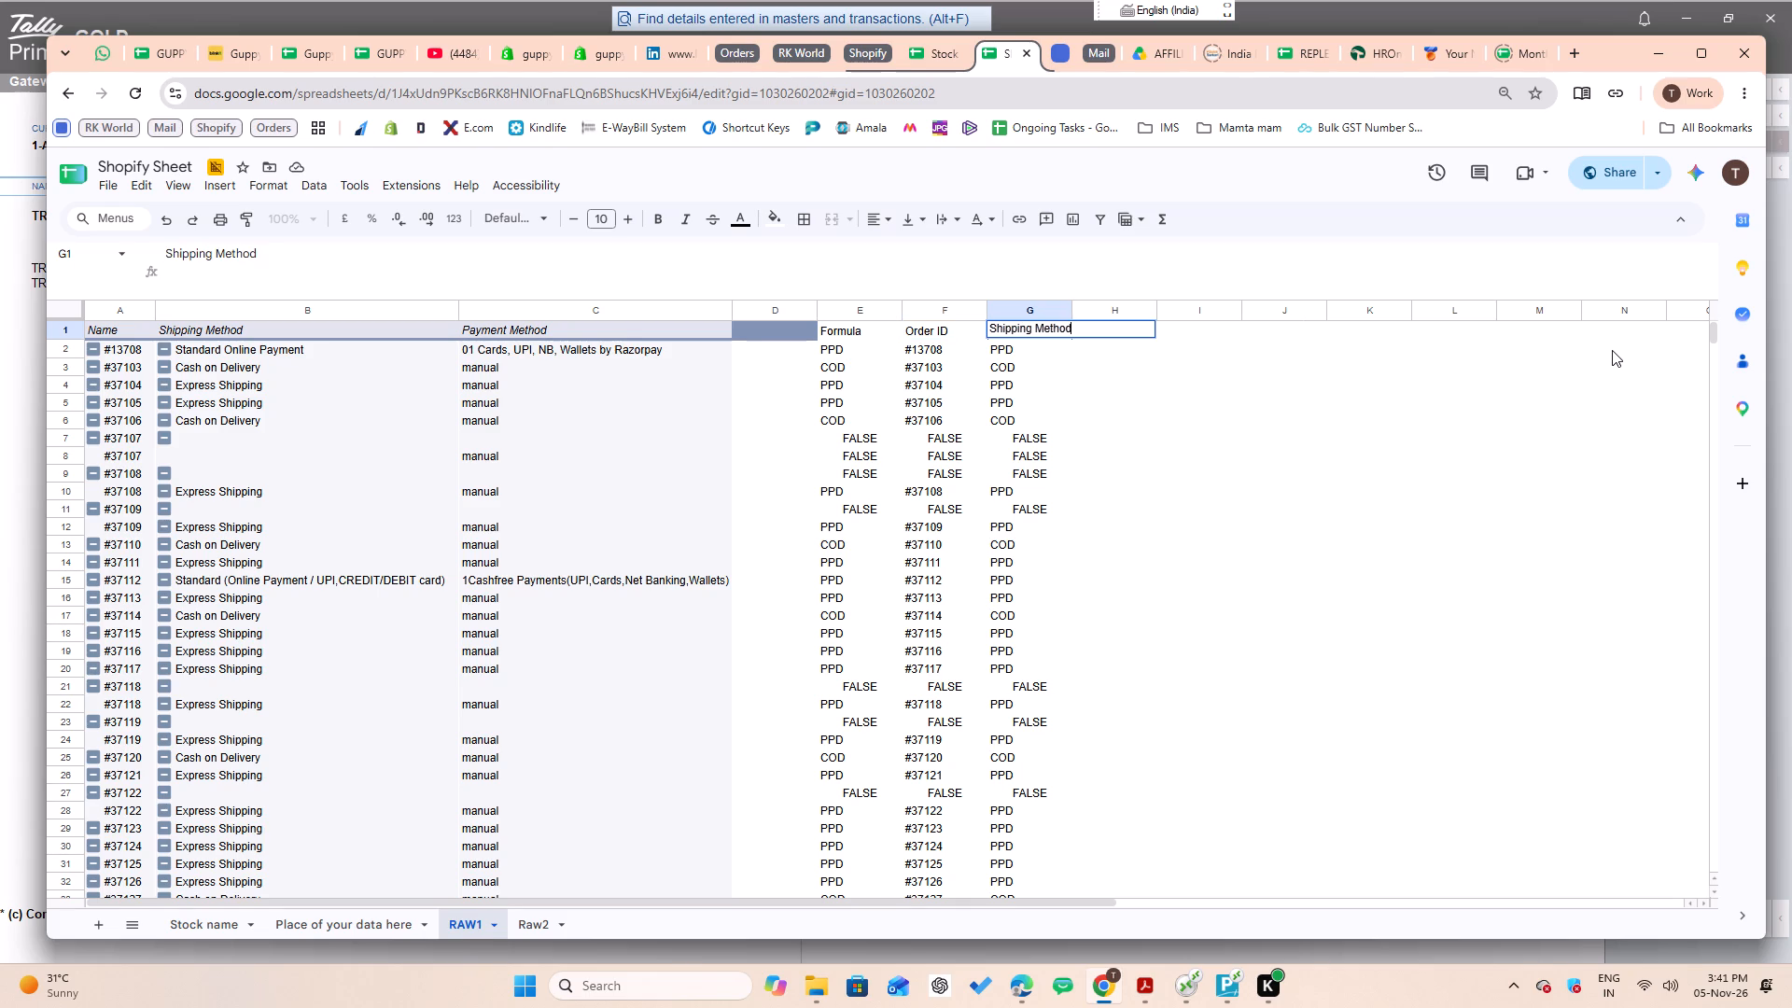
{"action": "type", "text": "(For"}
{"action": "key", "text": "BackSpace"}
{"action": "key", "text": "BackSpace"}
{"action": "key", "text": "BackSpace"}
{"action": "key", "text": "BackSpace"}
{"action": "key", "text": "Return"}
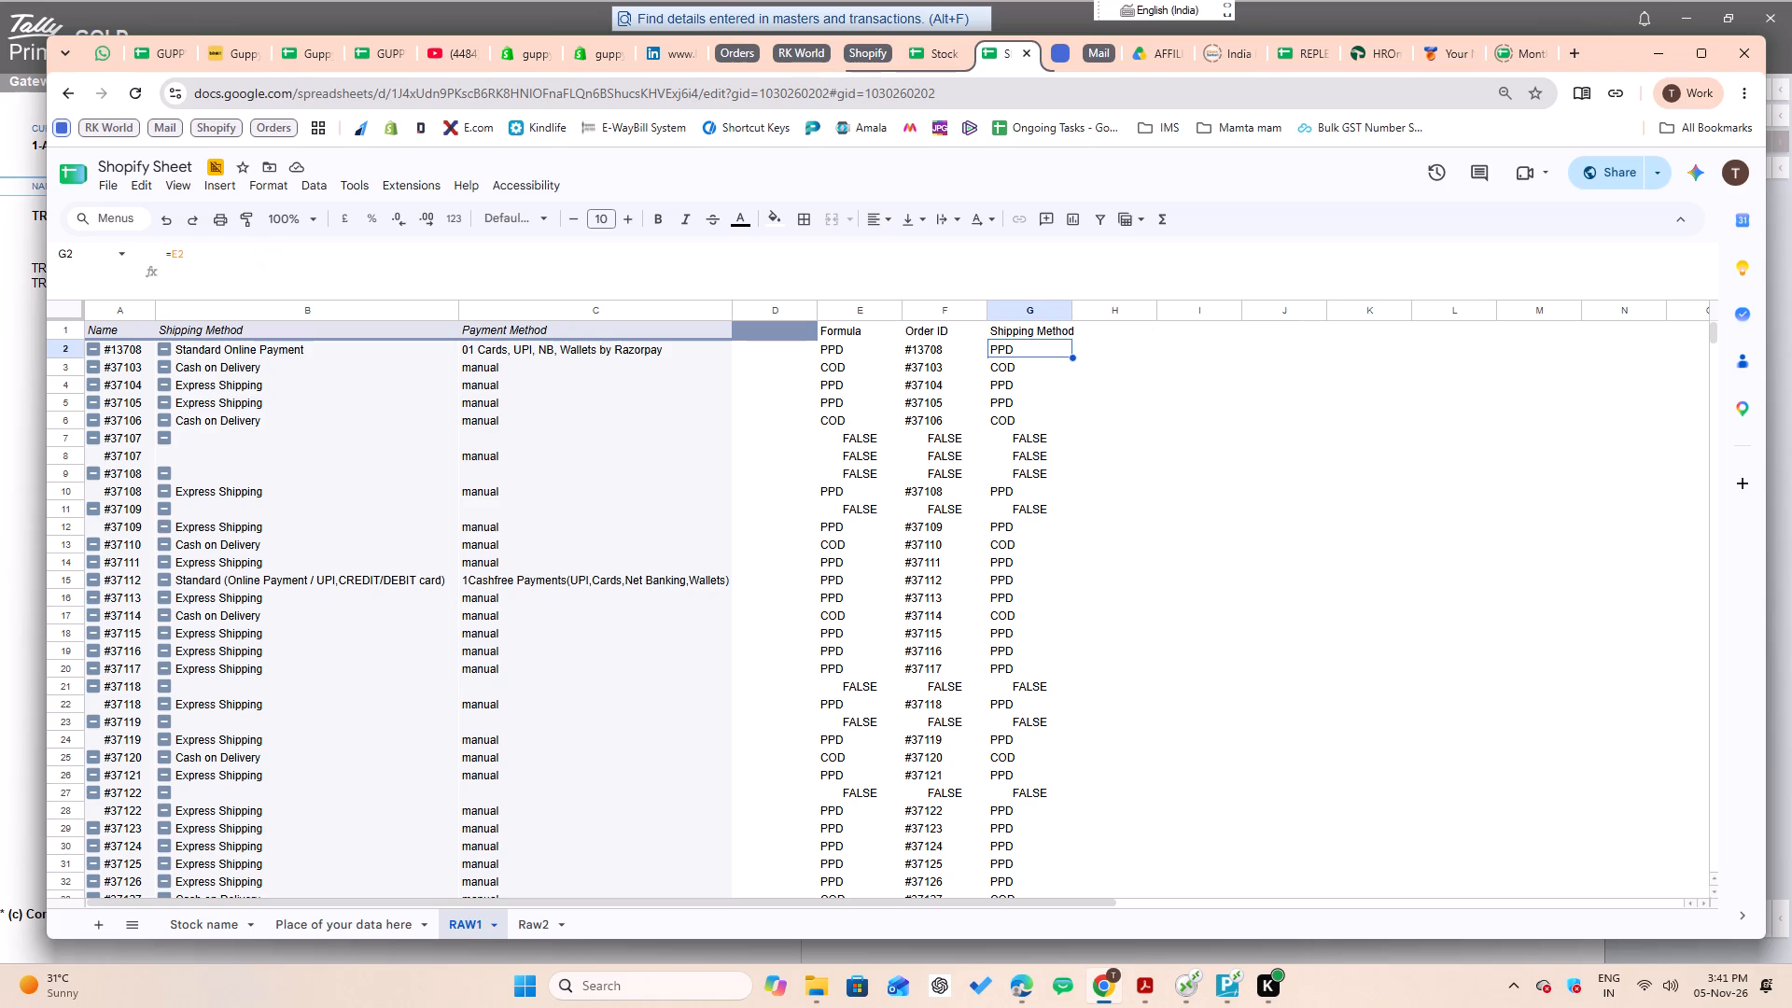
Clear the contents of the Shipping Method column, G1:G656, on RAW1.
{"action": "key", "text": "Left"}
{"action": "key", "text": "Up"}
{"action": "key", "text": "Down"}
{"action": "key", "text": "Left"}
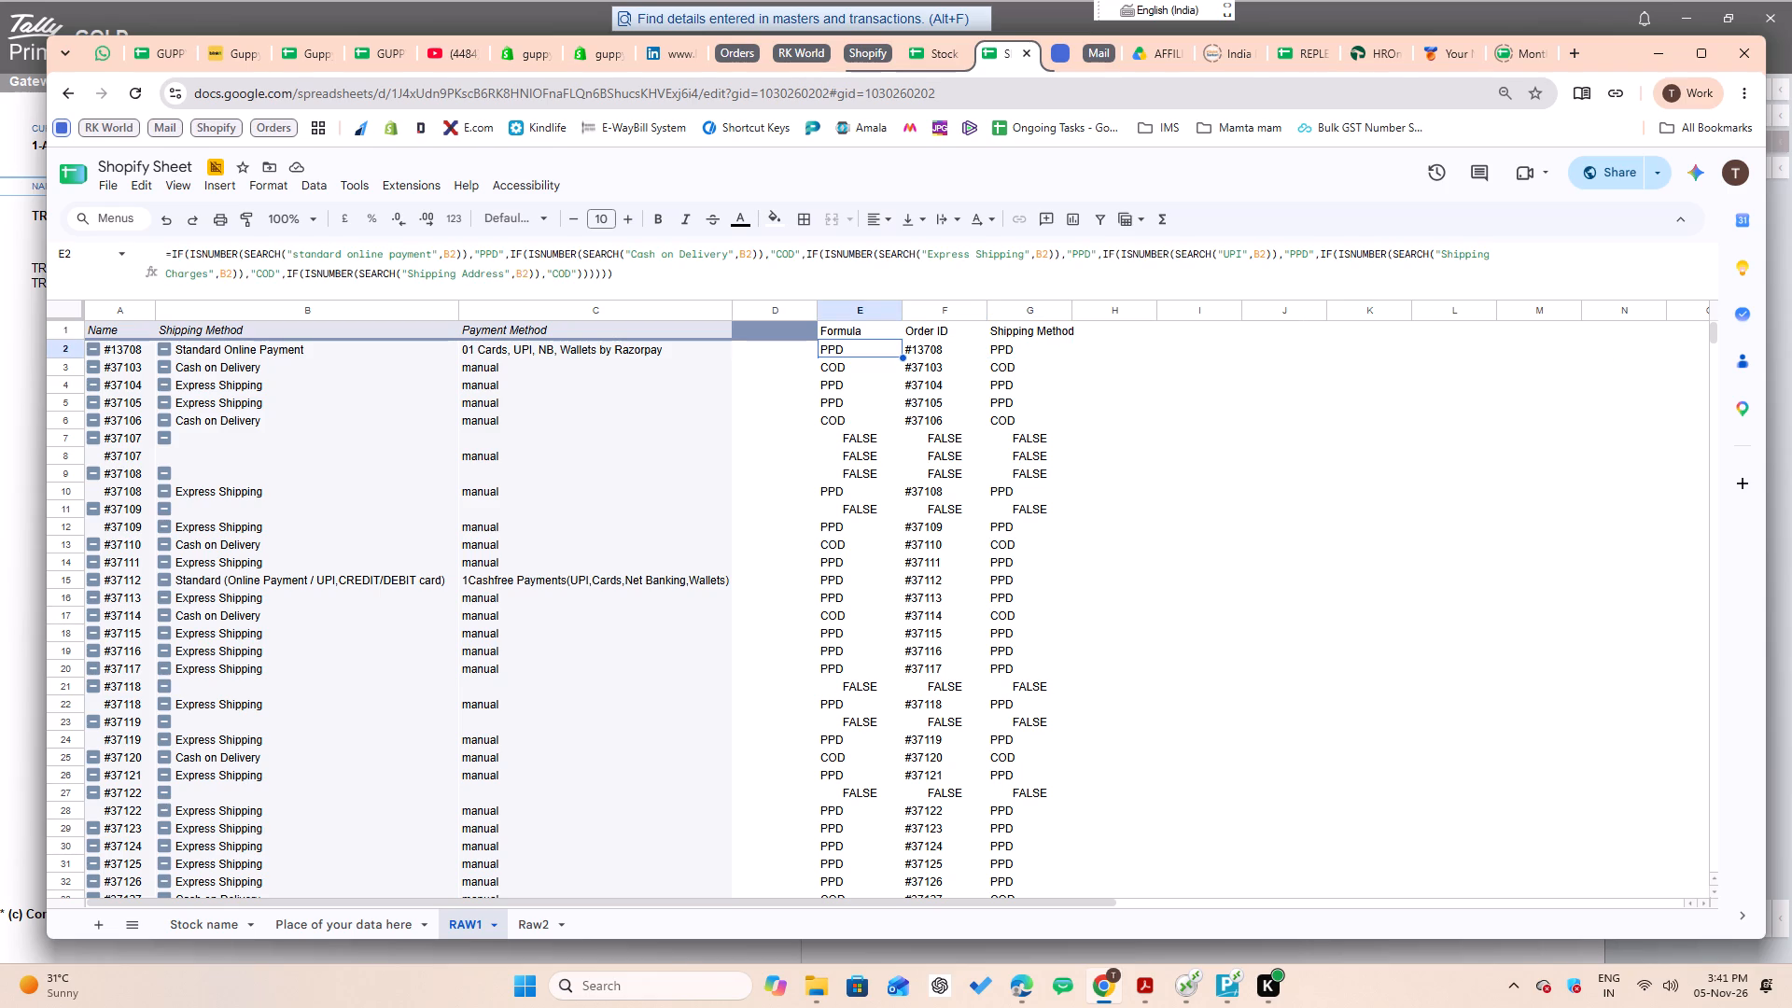
{"action": "key", "text": "Right"}
{"action": "key", "text": "Right"}
{"action": "key", "text": "ctrl+space"}
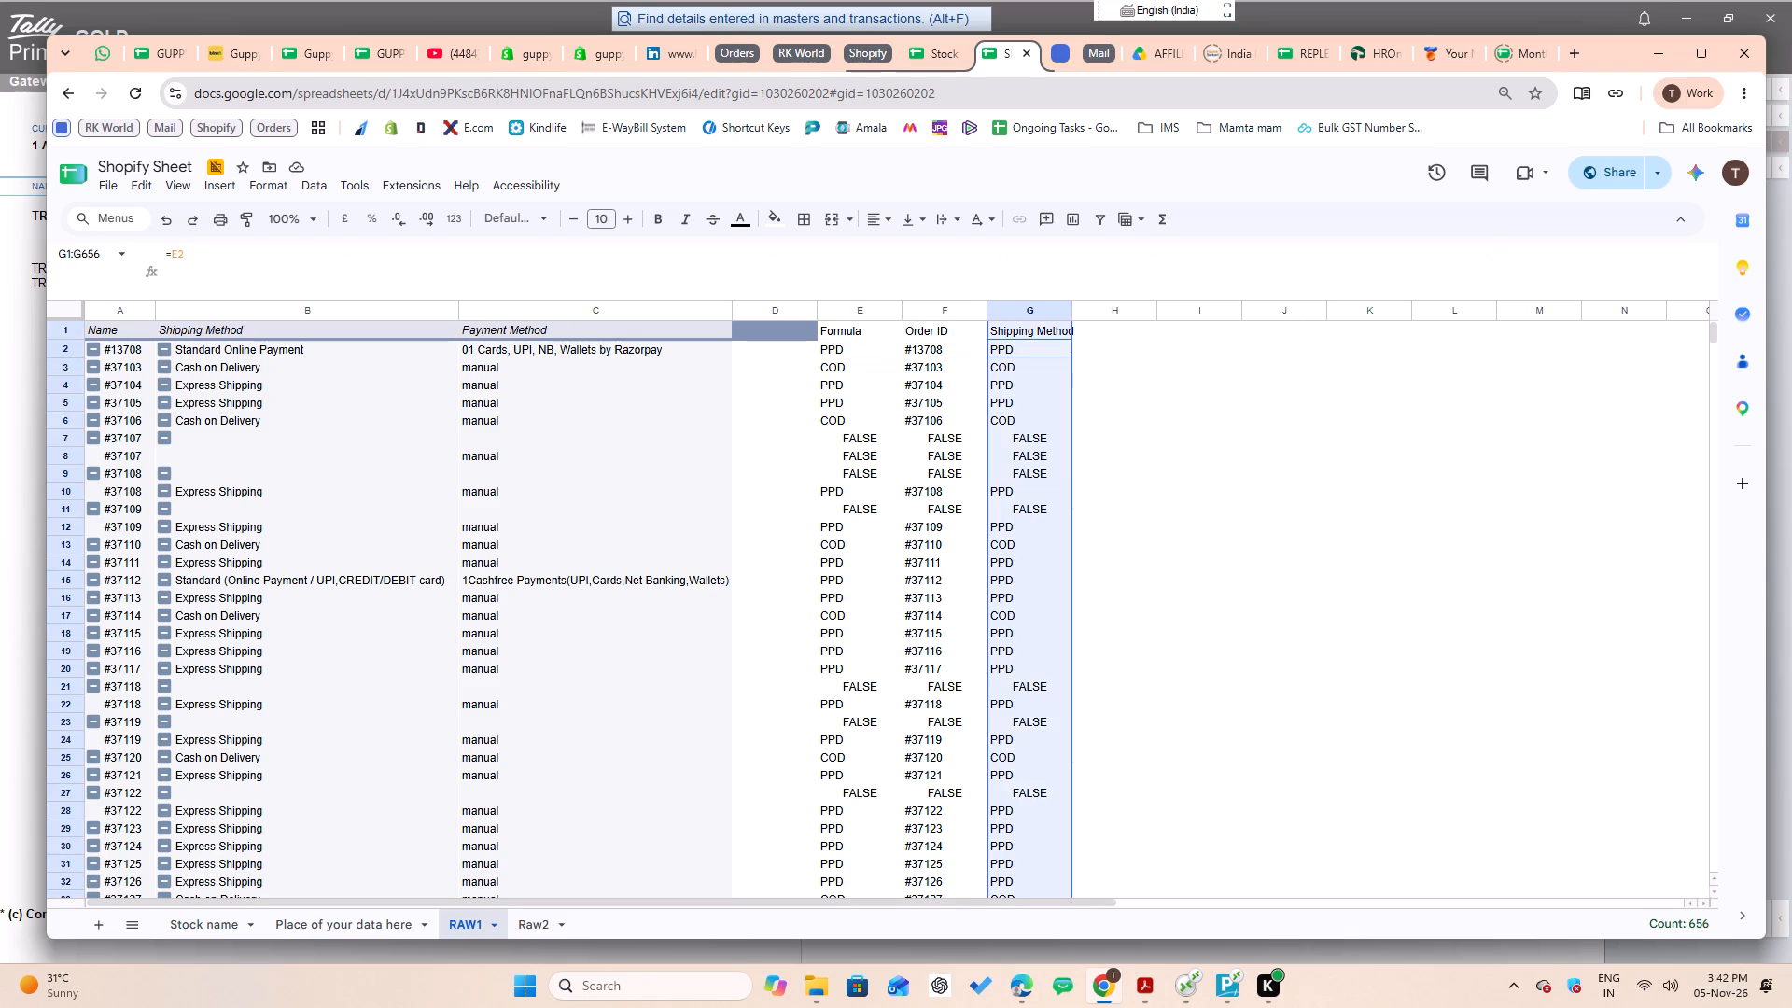
{"action": "key", "text": "Delete"}
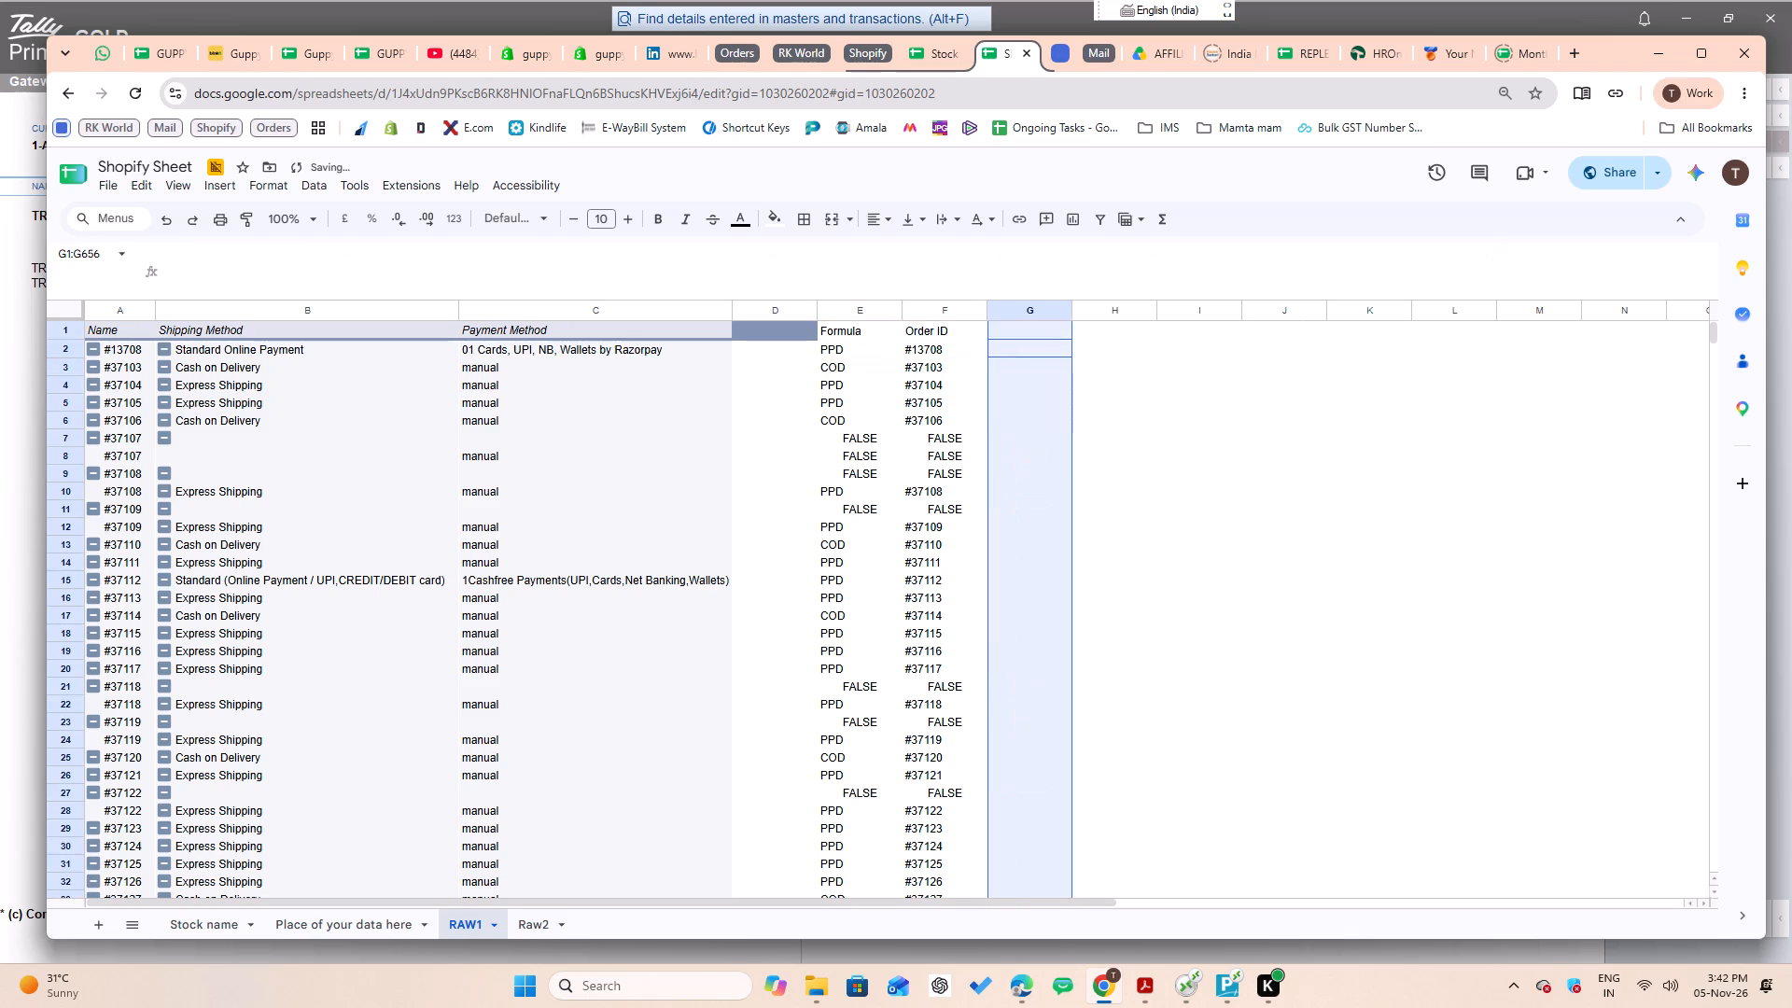
Move the Formula column from column E to column G, beside Order ID.
{"action": "key", "text": "Left"}
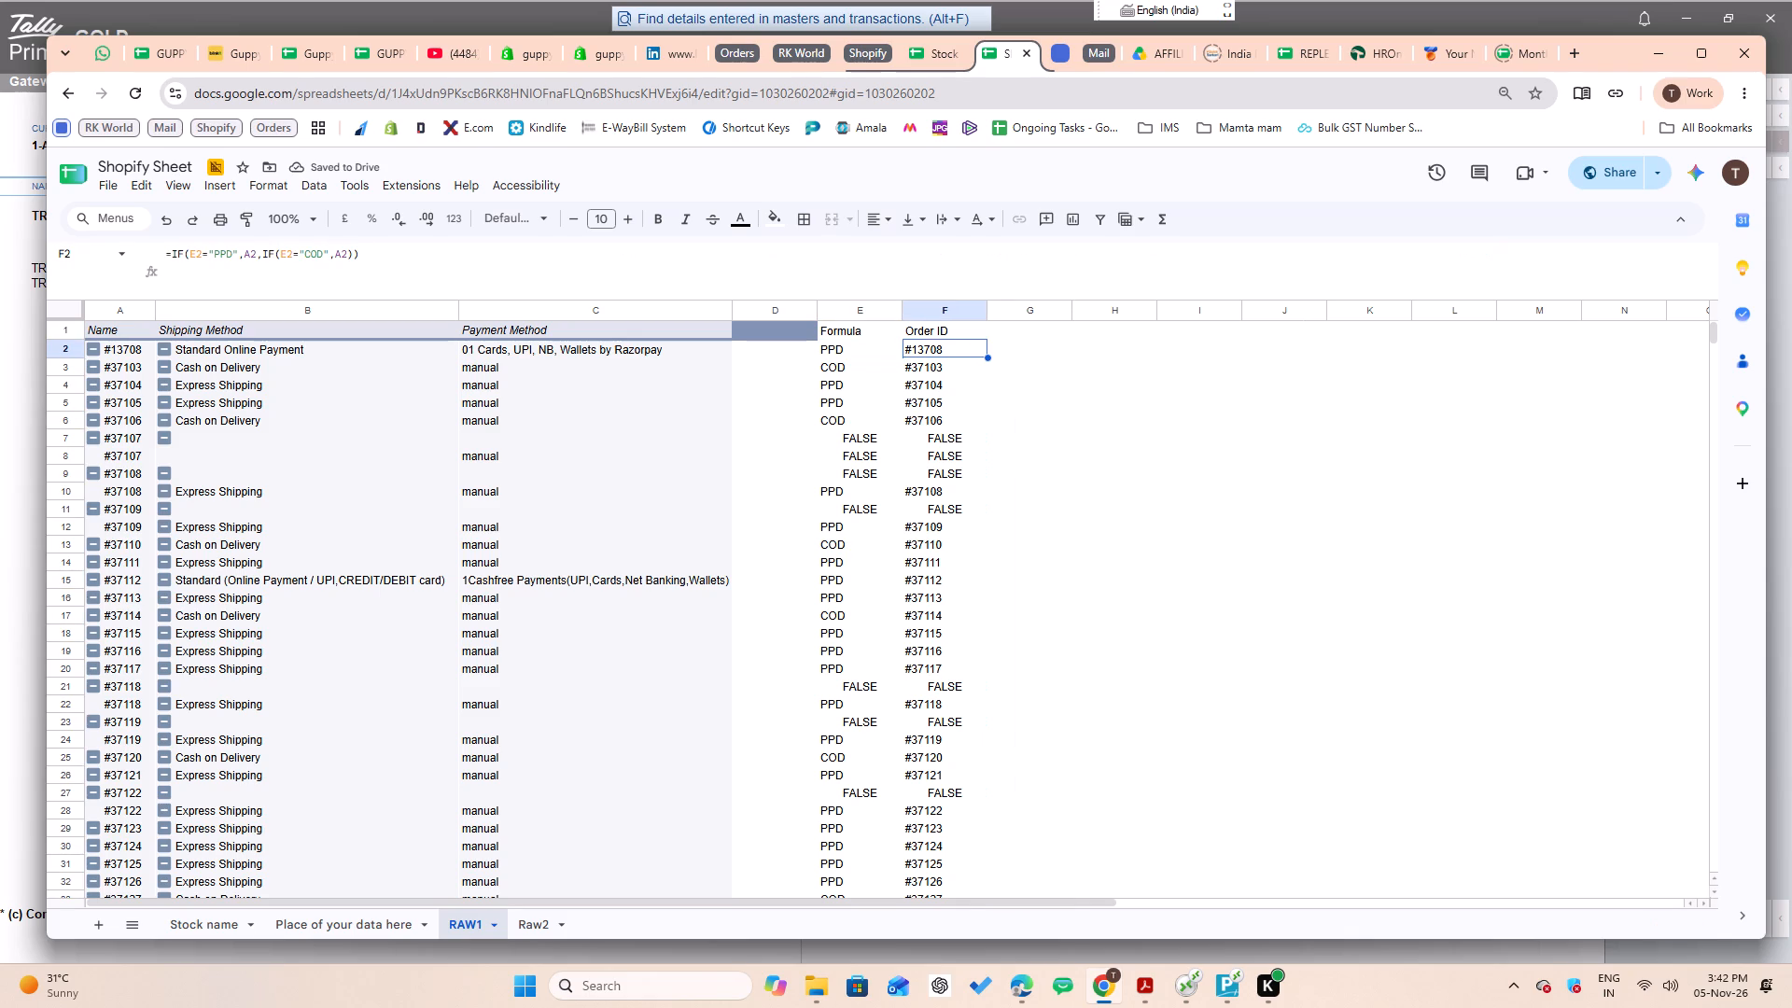
{"action": "key", "text": "Left"}
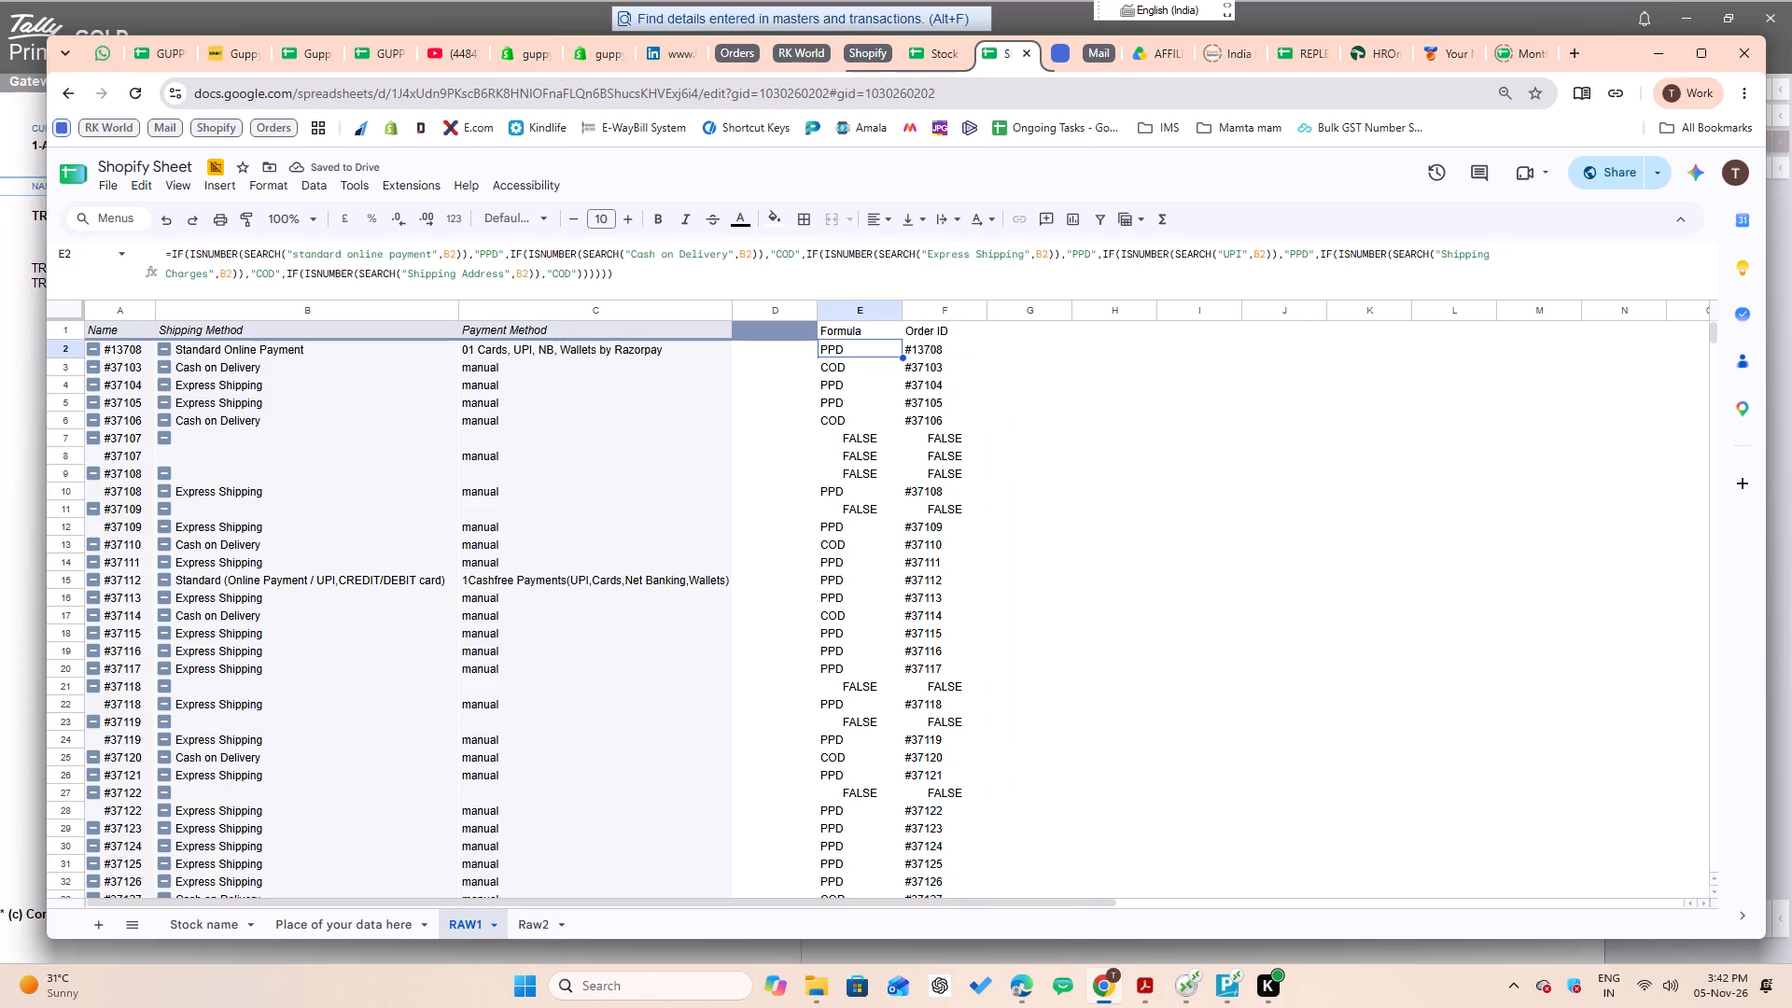
{"action": "key", "text": "ctrl+space"}
{"action": "key", "text": "ctrl+x"}
{"action": "key", "text": "Right"}
{"action": "key", "text": "Right"}
{"action": "key", "text": "Up"}
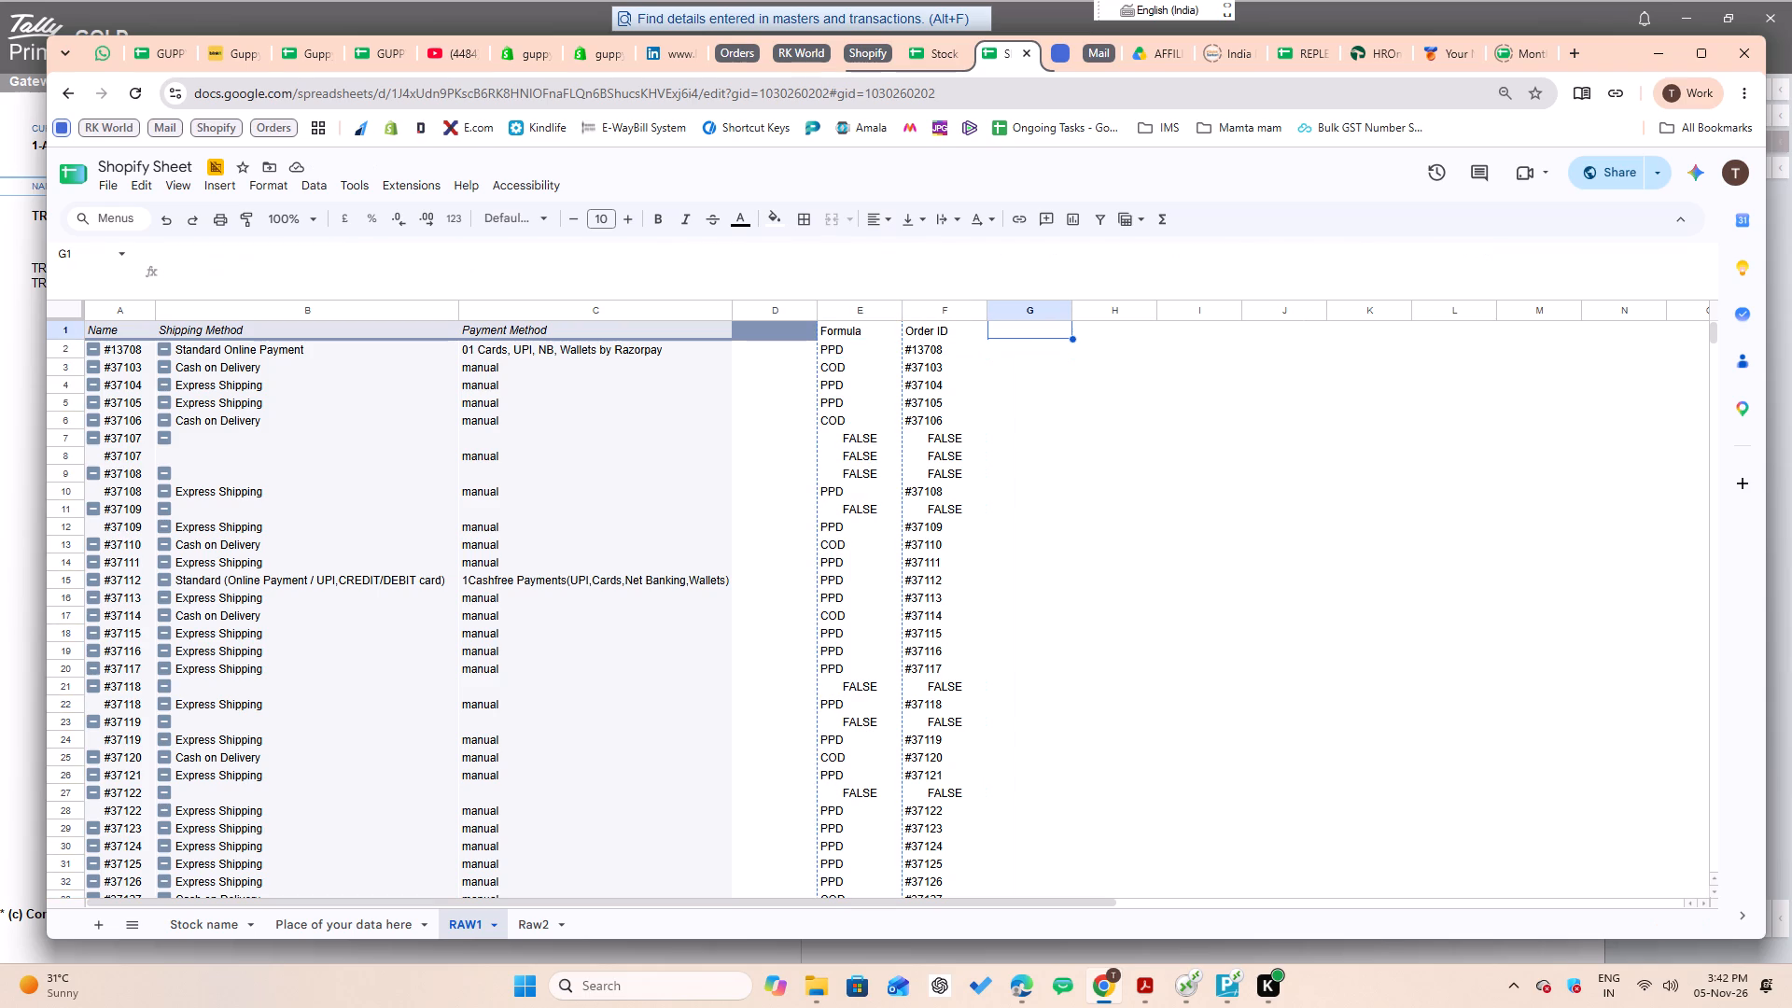
{"action": "key", "text": "ctrl+v"}
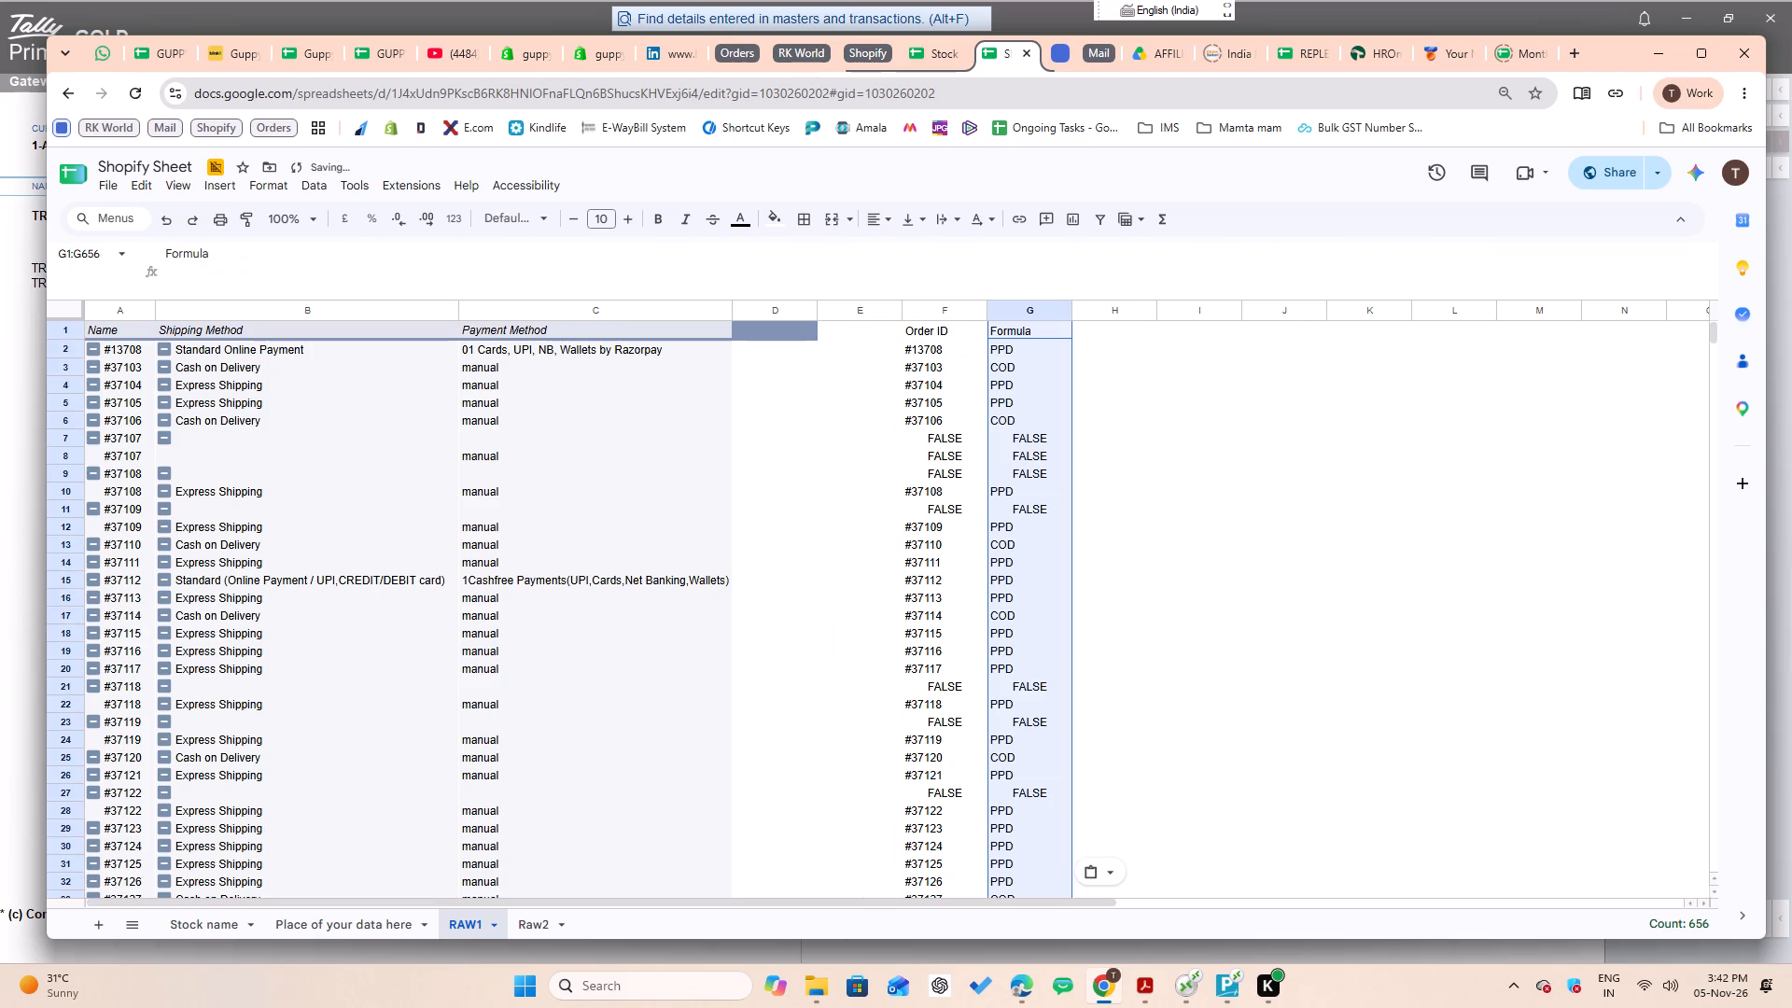
Delete the empty cells E1:E656 on RAW1, shifting the Order ID and Formula columns left.
{"action": "key", "text": "Left"}
{"action": "key", "text": "Left"}
{"action": "key", "text": "ctrl+space"}
{"action": "key", "text": "ctrl+minus"}
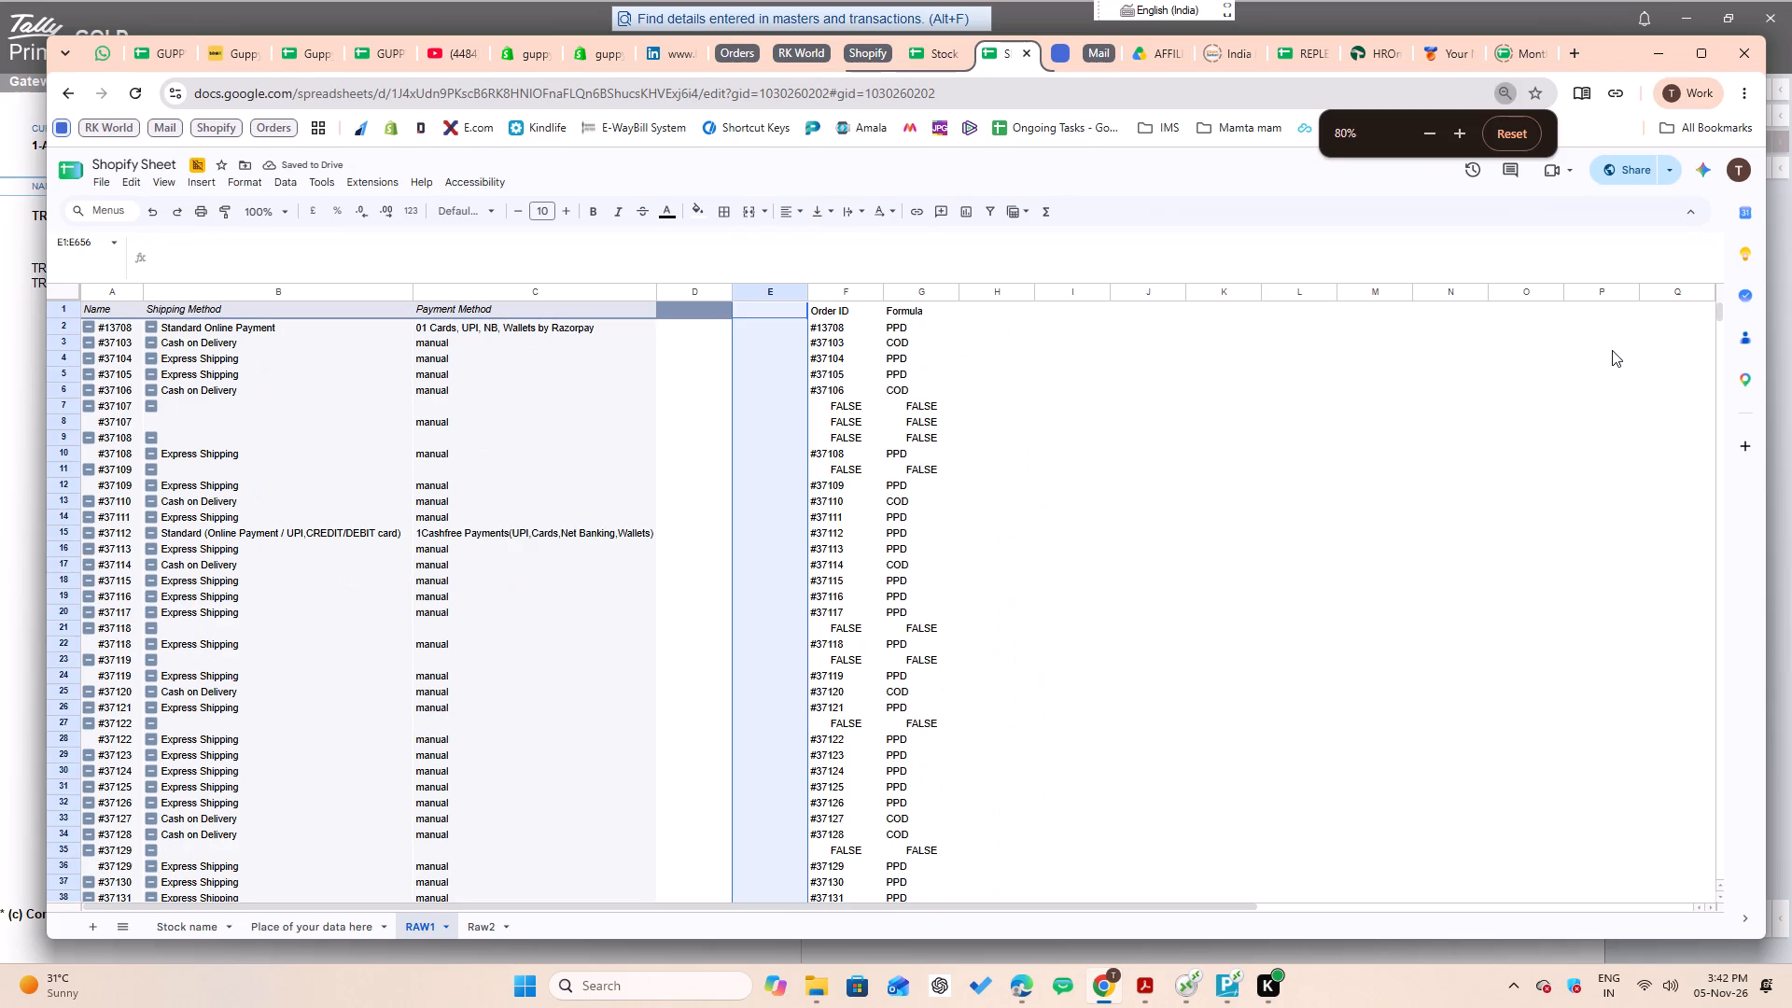
{"action": "key", "text": "ctrl+plus"}
{"action": "key", "text": "ctrl+minus"}
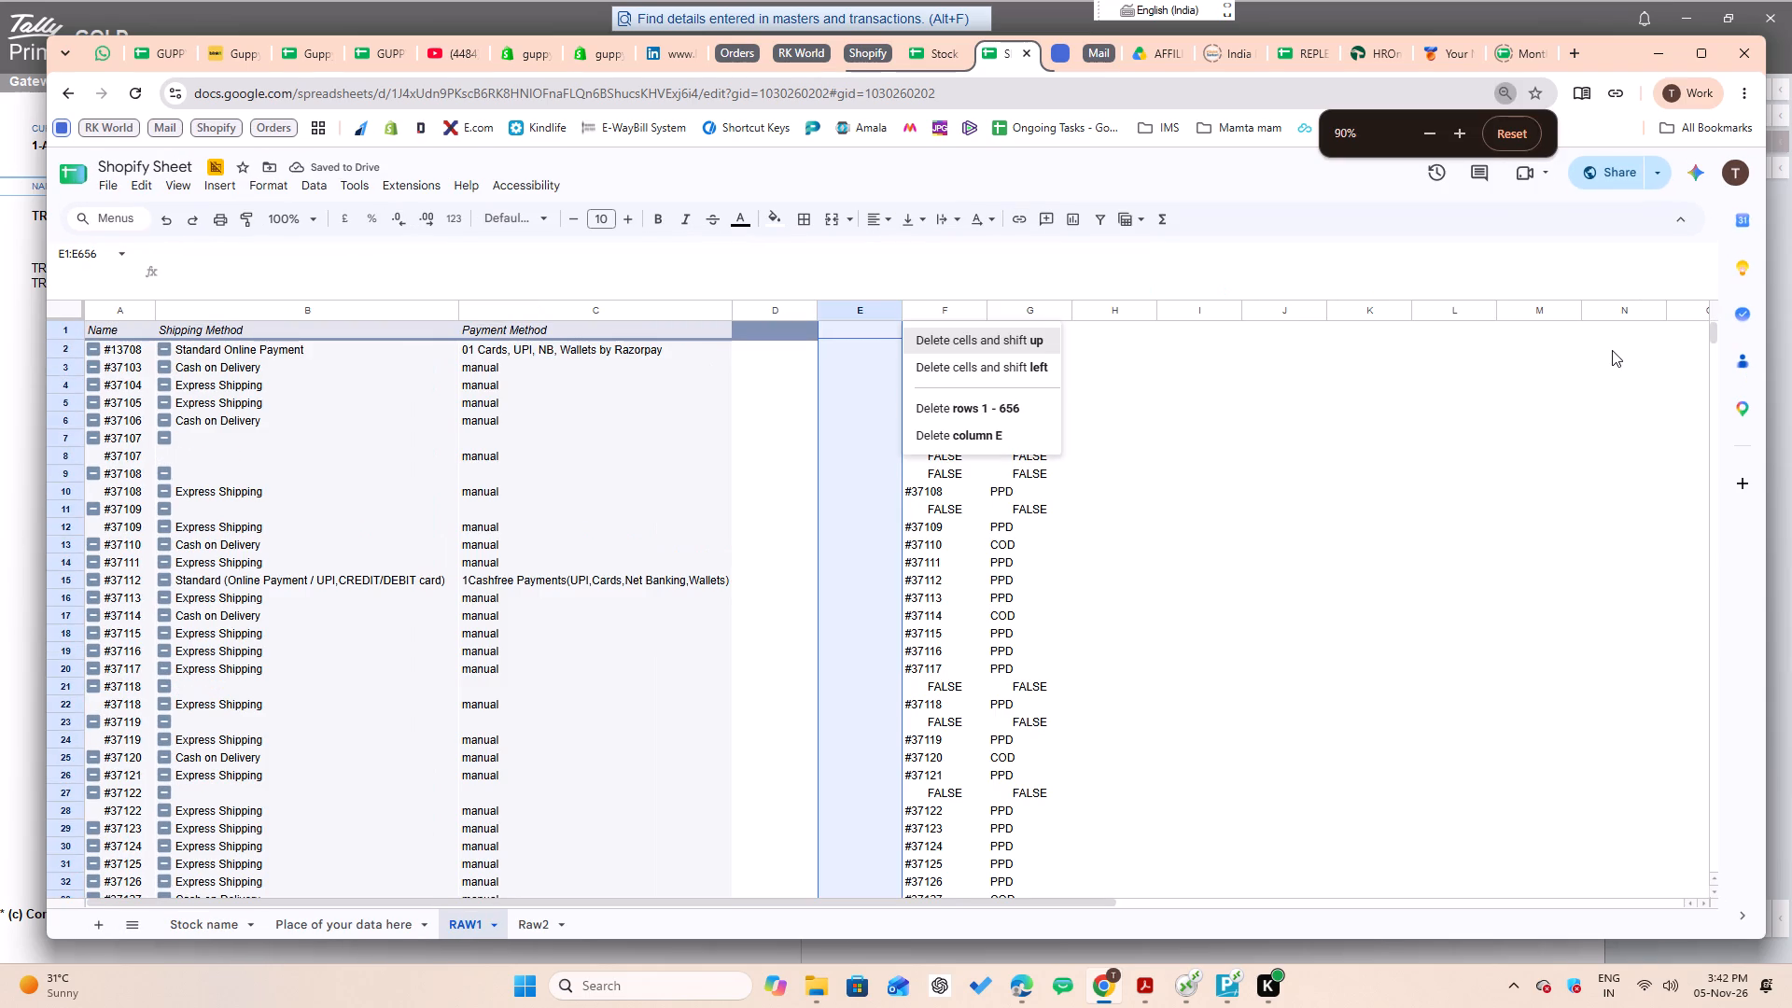
{"action": "key", "text": "Down"}
{"action": "key", "text": "Return"}
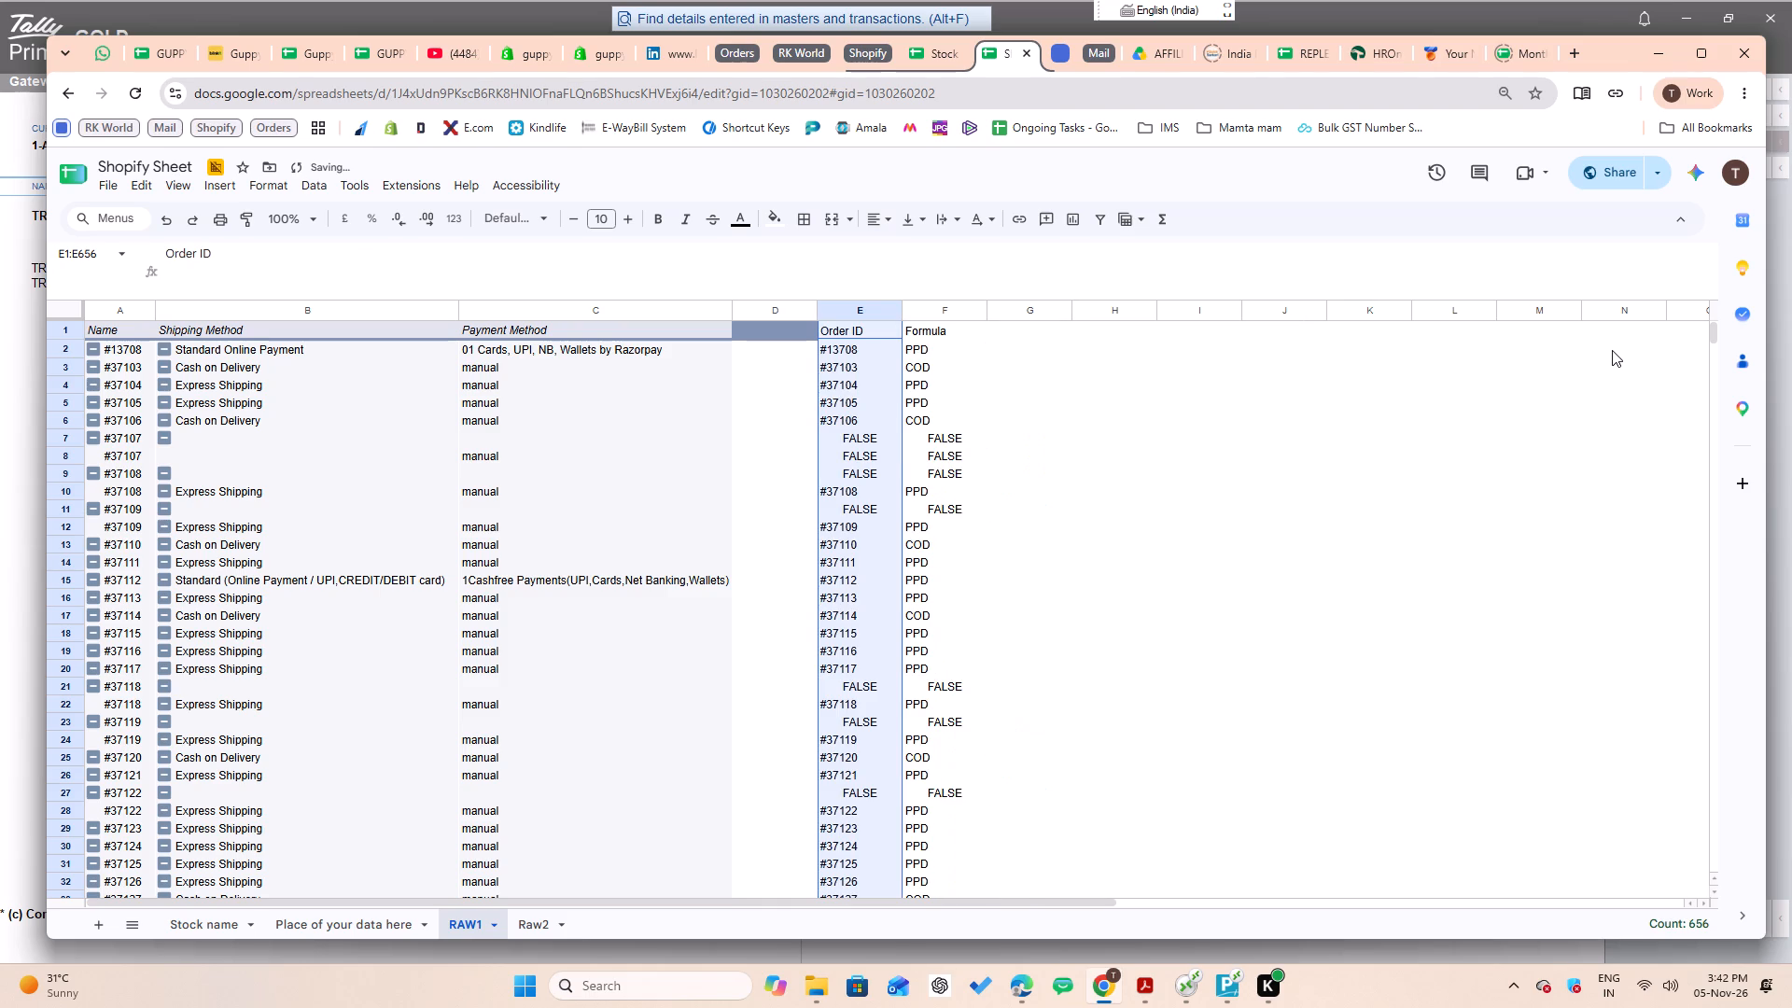
{"action": "key", "text": "Down"}
{"action": "key", "text": "Escape"}
{"action": "key", "text": "Up"}
{"action": "key", "text": "Right"}
On Raw2, reset the PPD/COD column filter to include all values.
{"action": "key", "text": "ctrl+shift+Page_Down"}
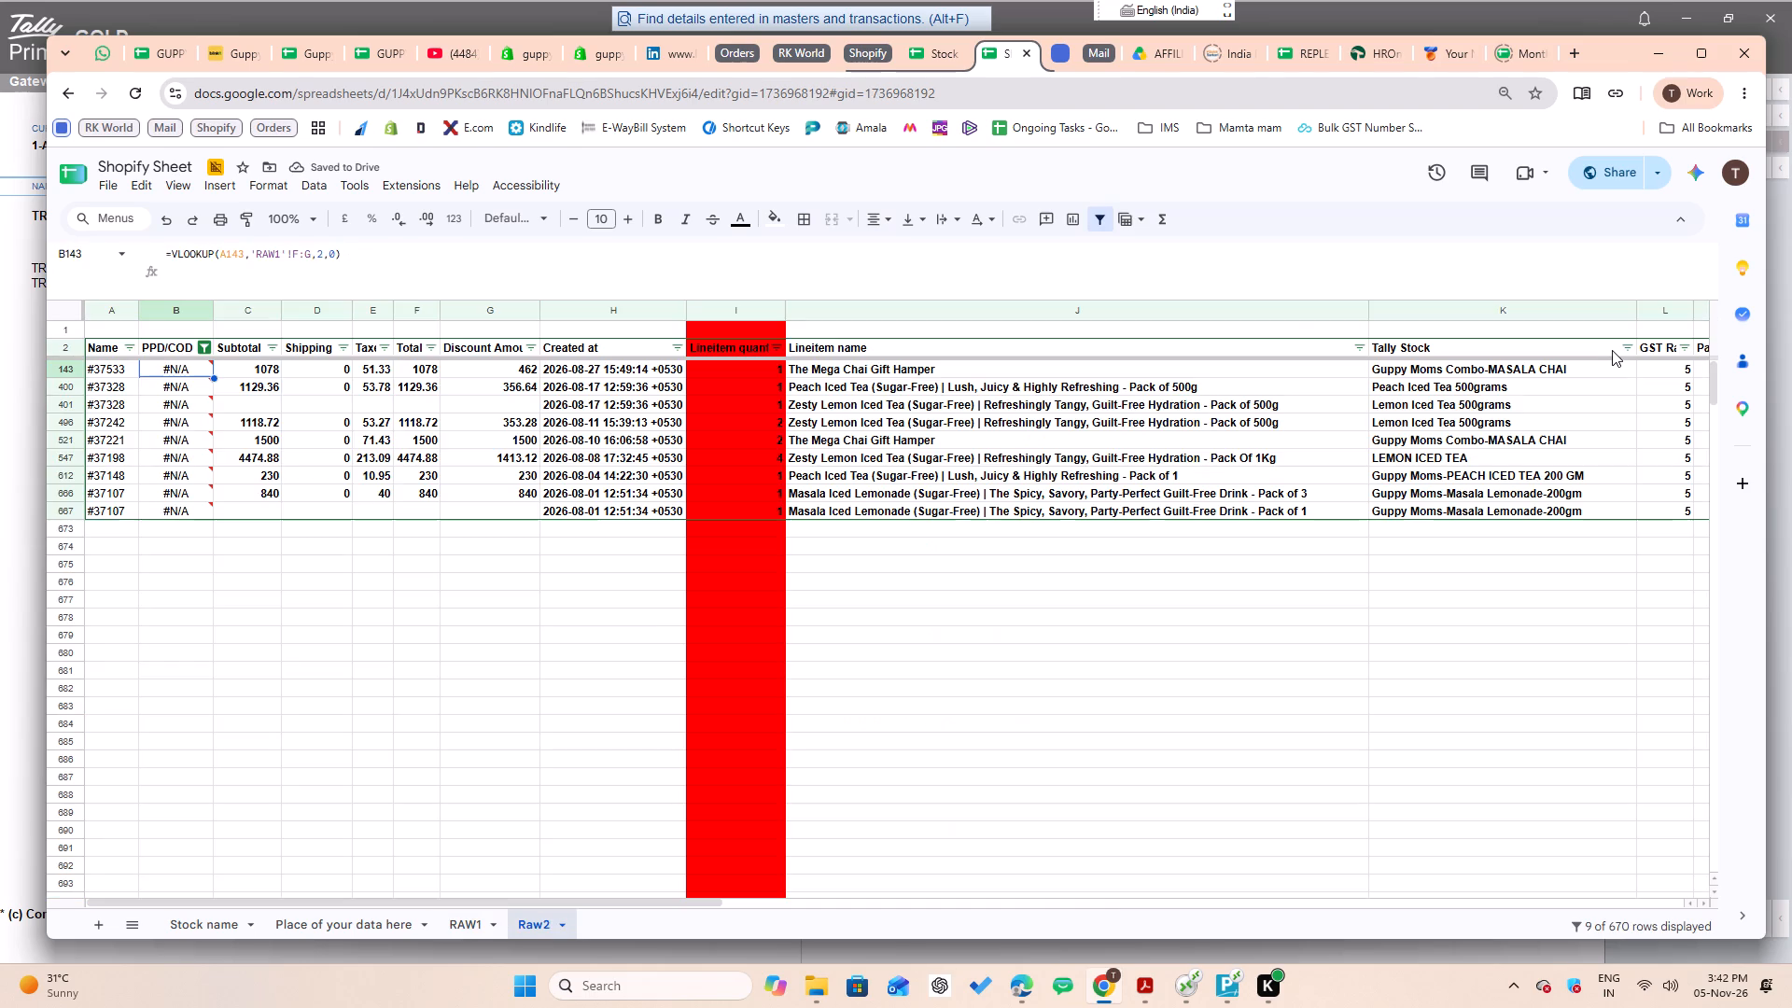
{"action": "key", "text": "Up"}
{"action": "key", "text": "Down"}
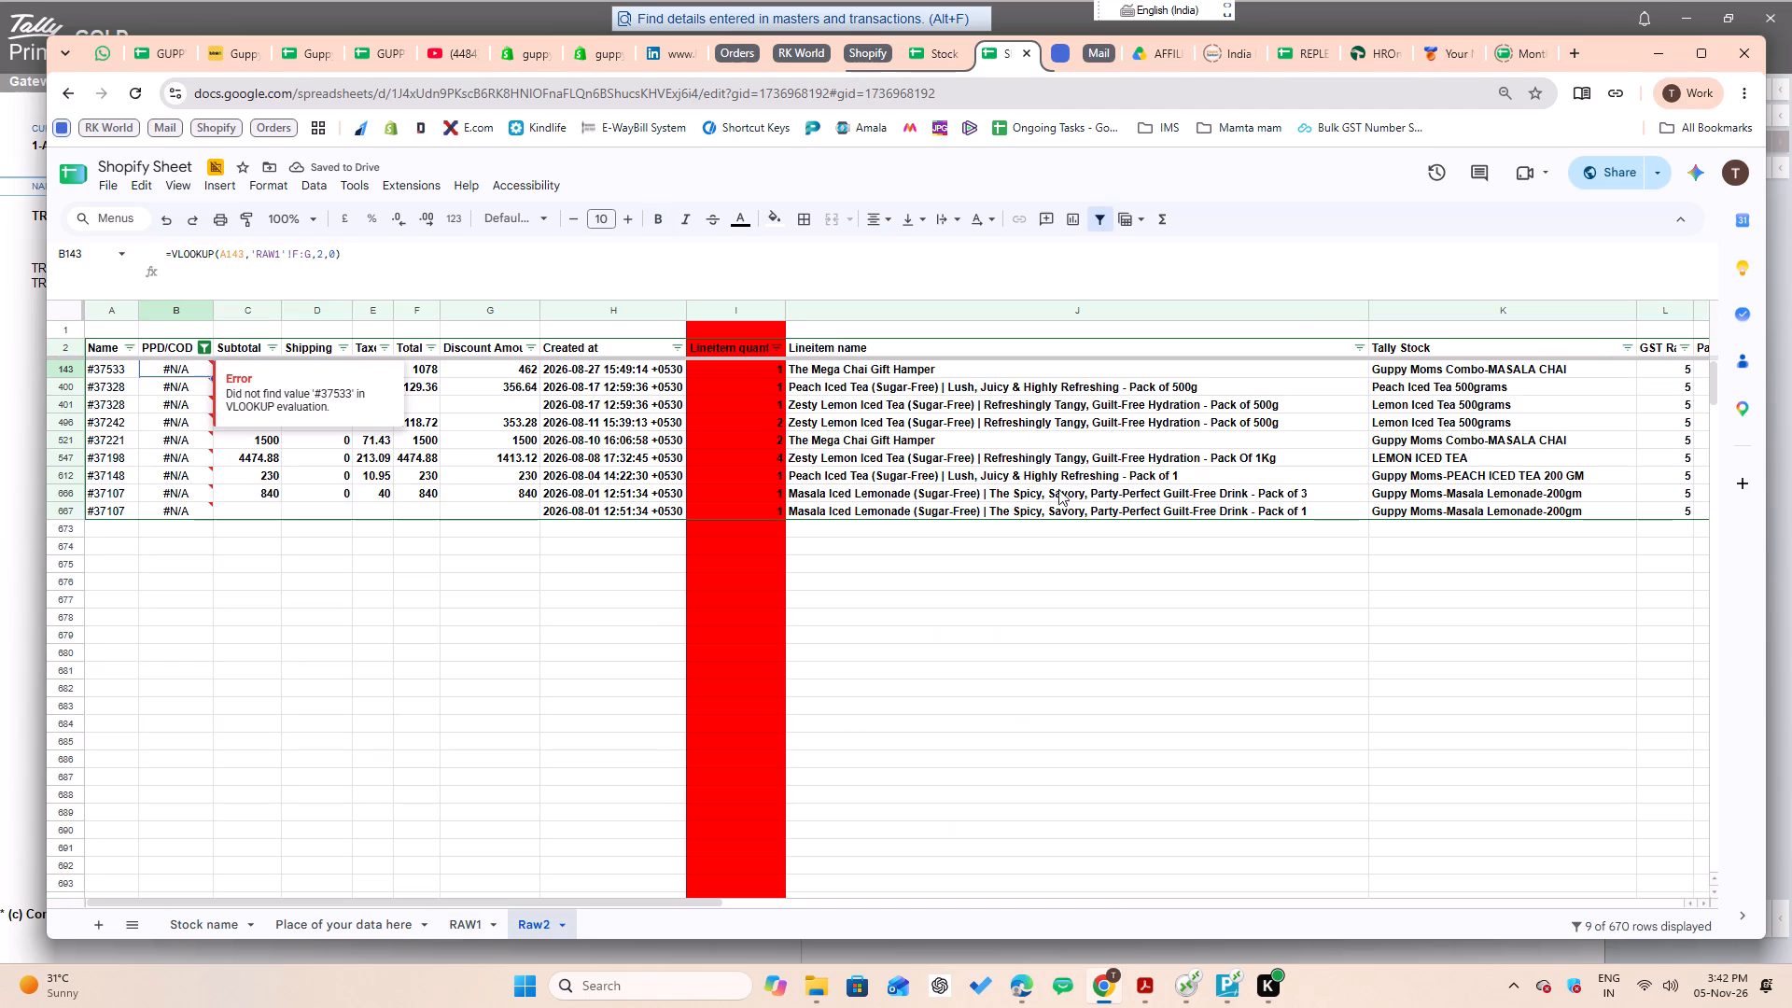
{"action": "left_click", "coordinate": [209, 348]}
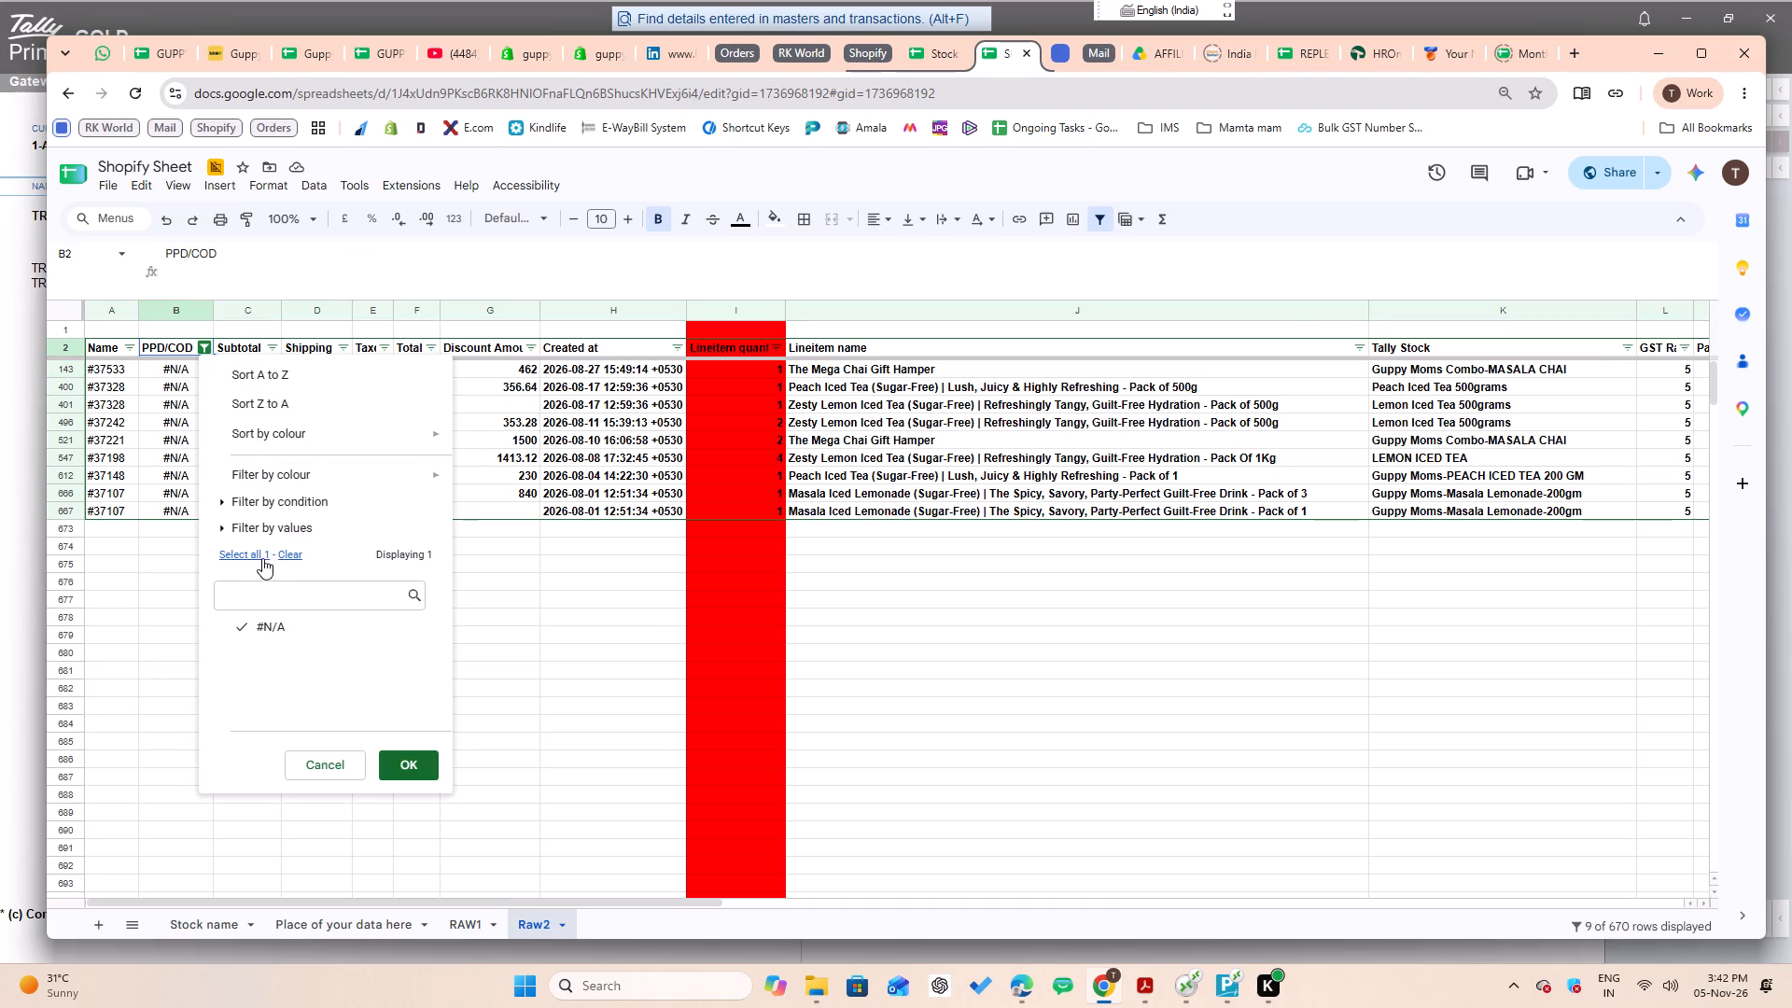
{"action": "left_click", "coordinate": [284, 556]}
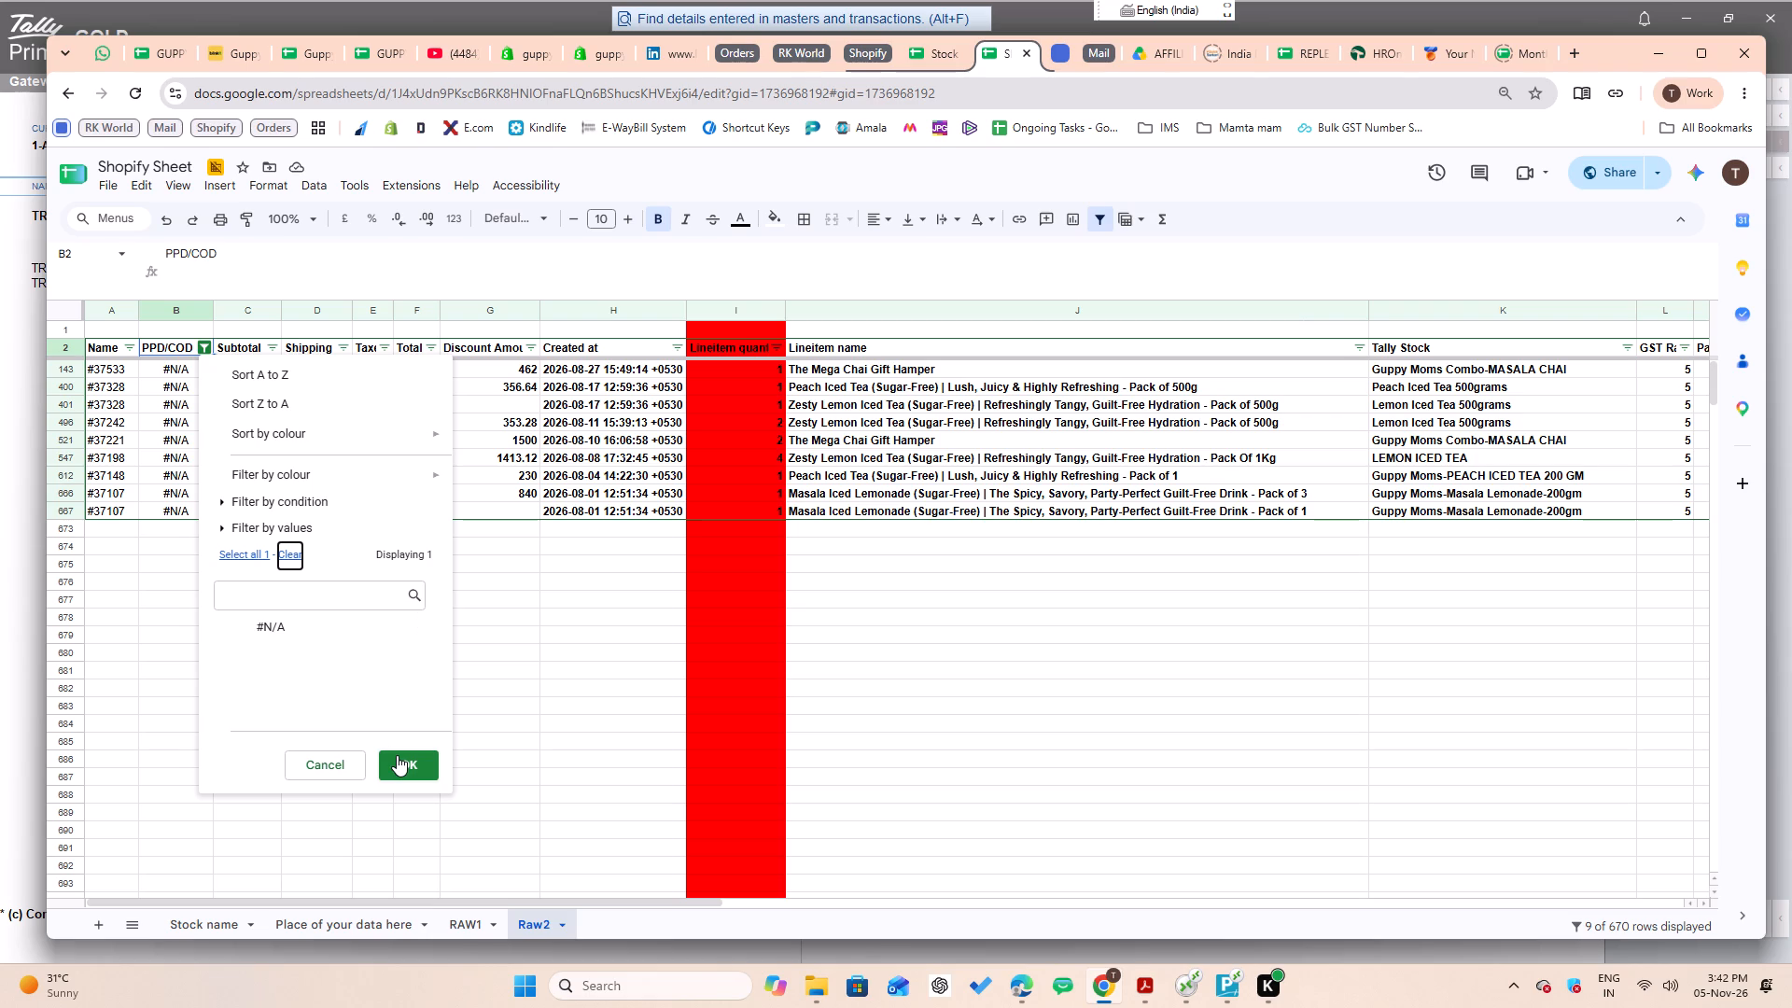
{"action": "left_click", "coordinate": [259, 555]}
{"action": "left_click", "coordinate": [401, 769]}
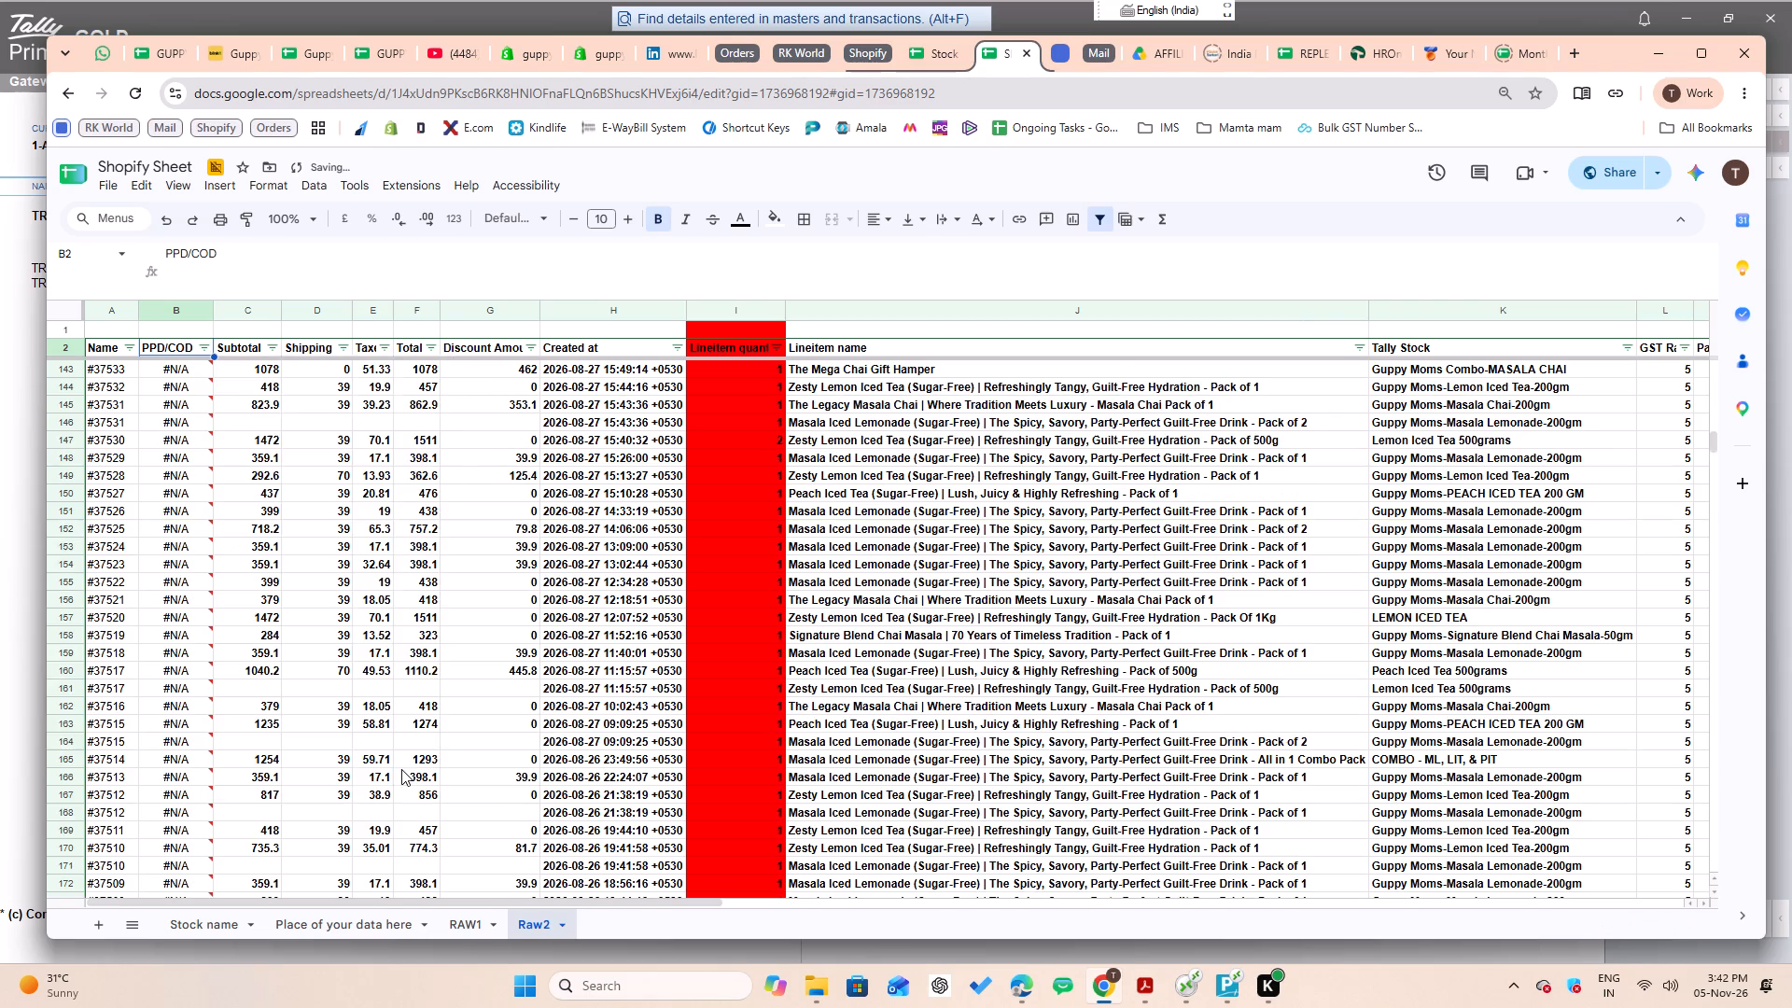
{"action": "key", "text": "Down"}
{"action": "key", "text": "Up"}
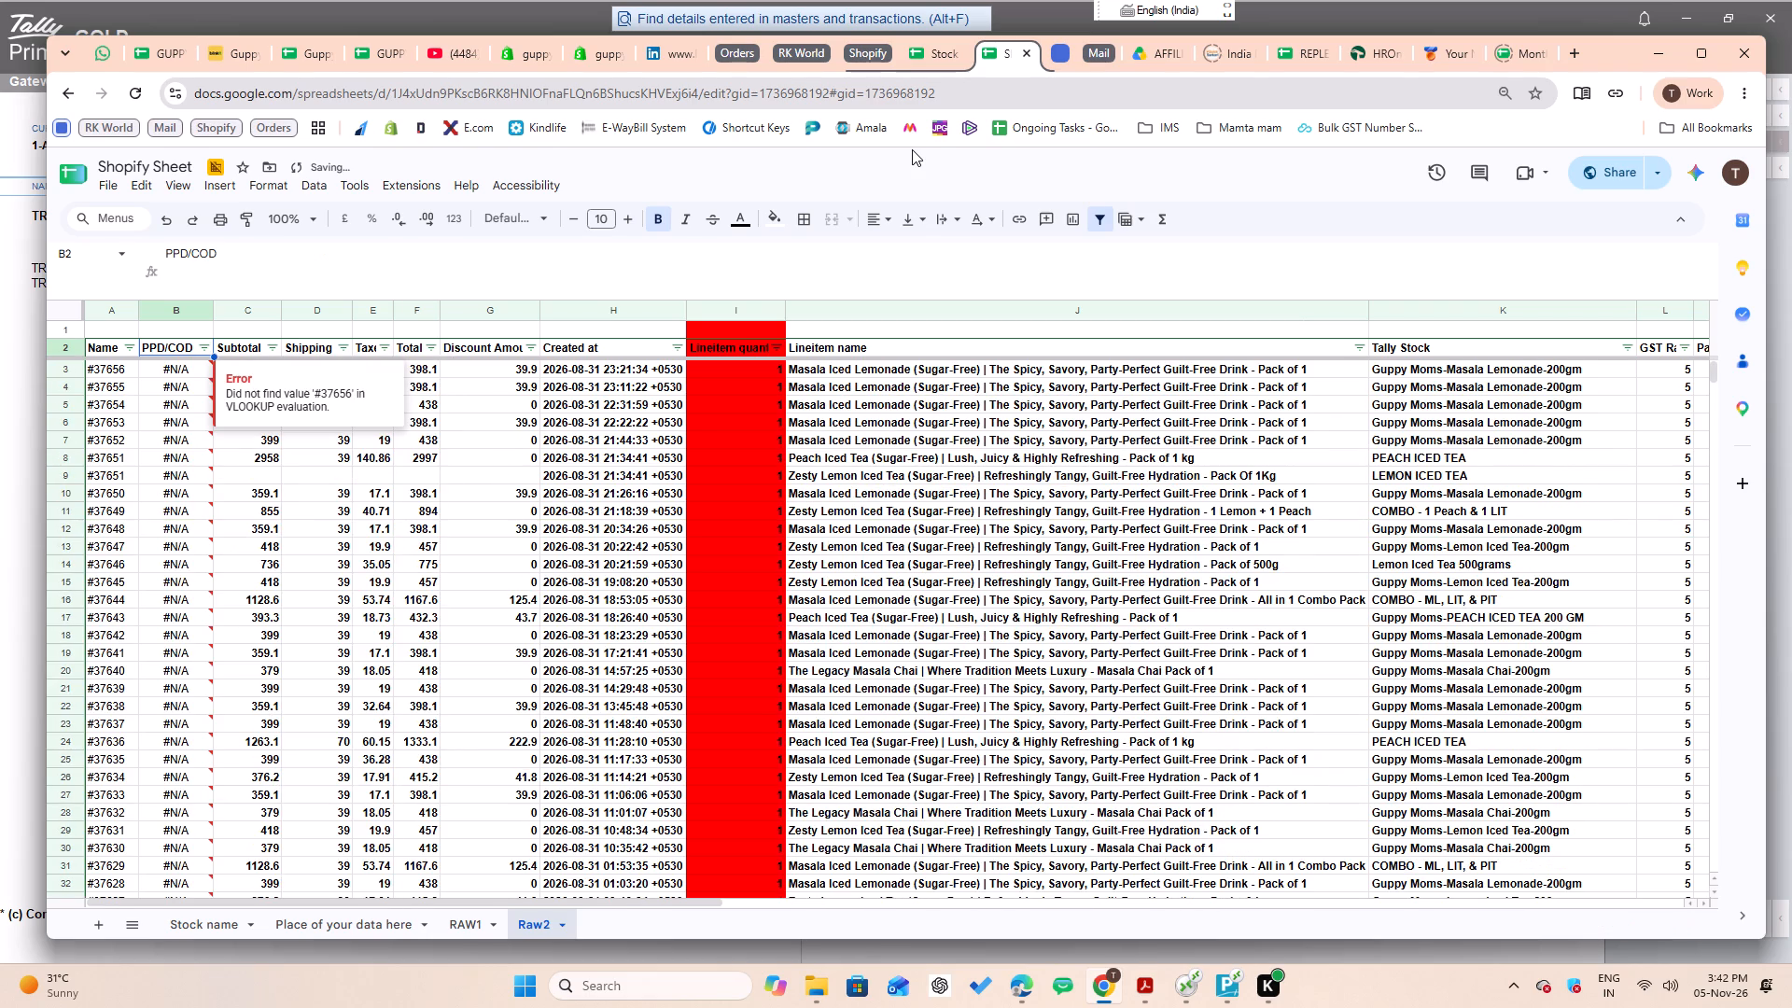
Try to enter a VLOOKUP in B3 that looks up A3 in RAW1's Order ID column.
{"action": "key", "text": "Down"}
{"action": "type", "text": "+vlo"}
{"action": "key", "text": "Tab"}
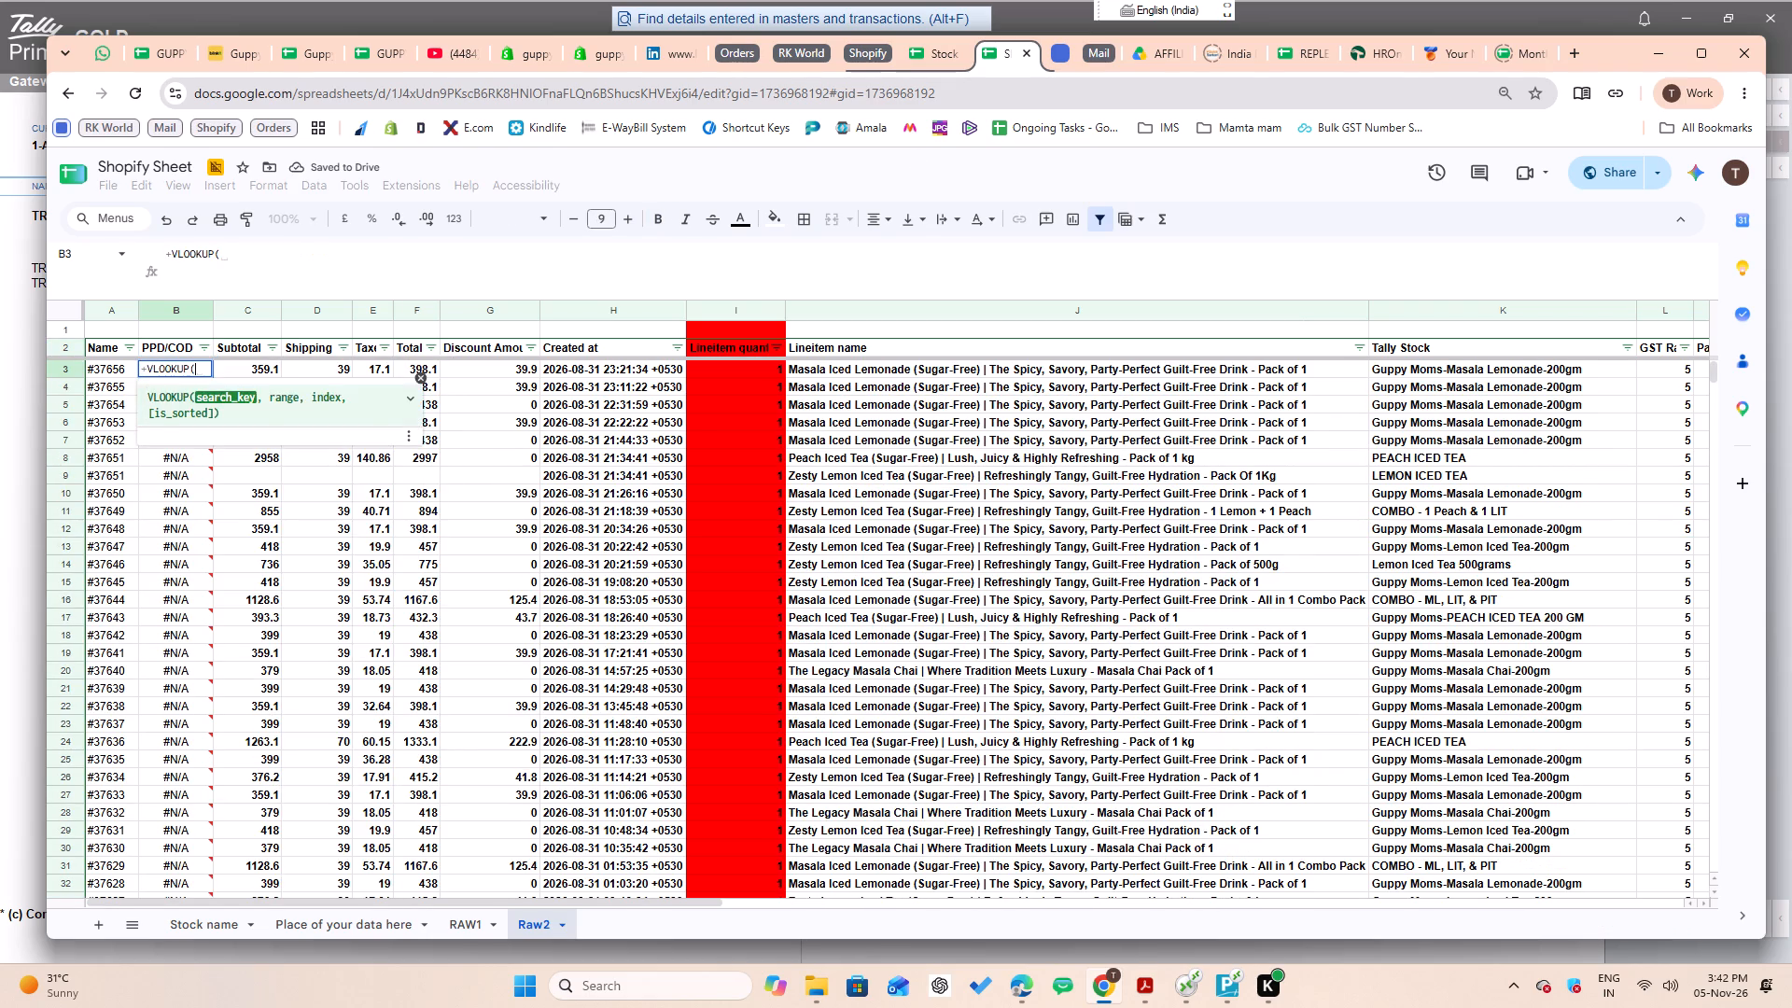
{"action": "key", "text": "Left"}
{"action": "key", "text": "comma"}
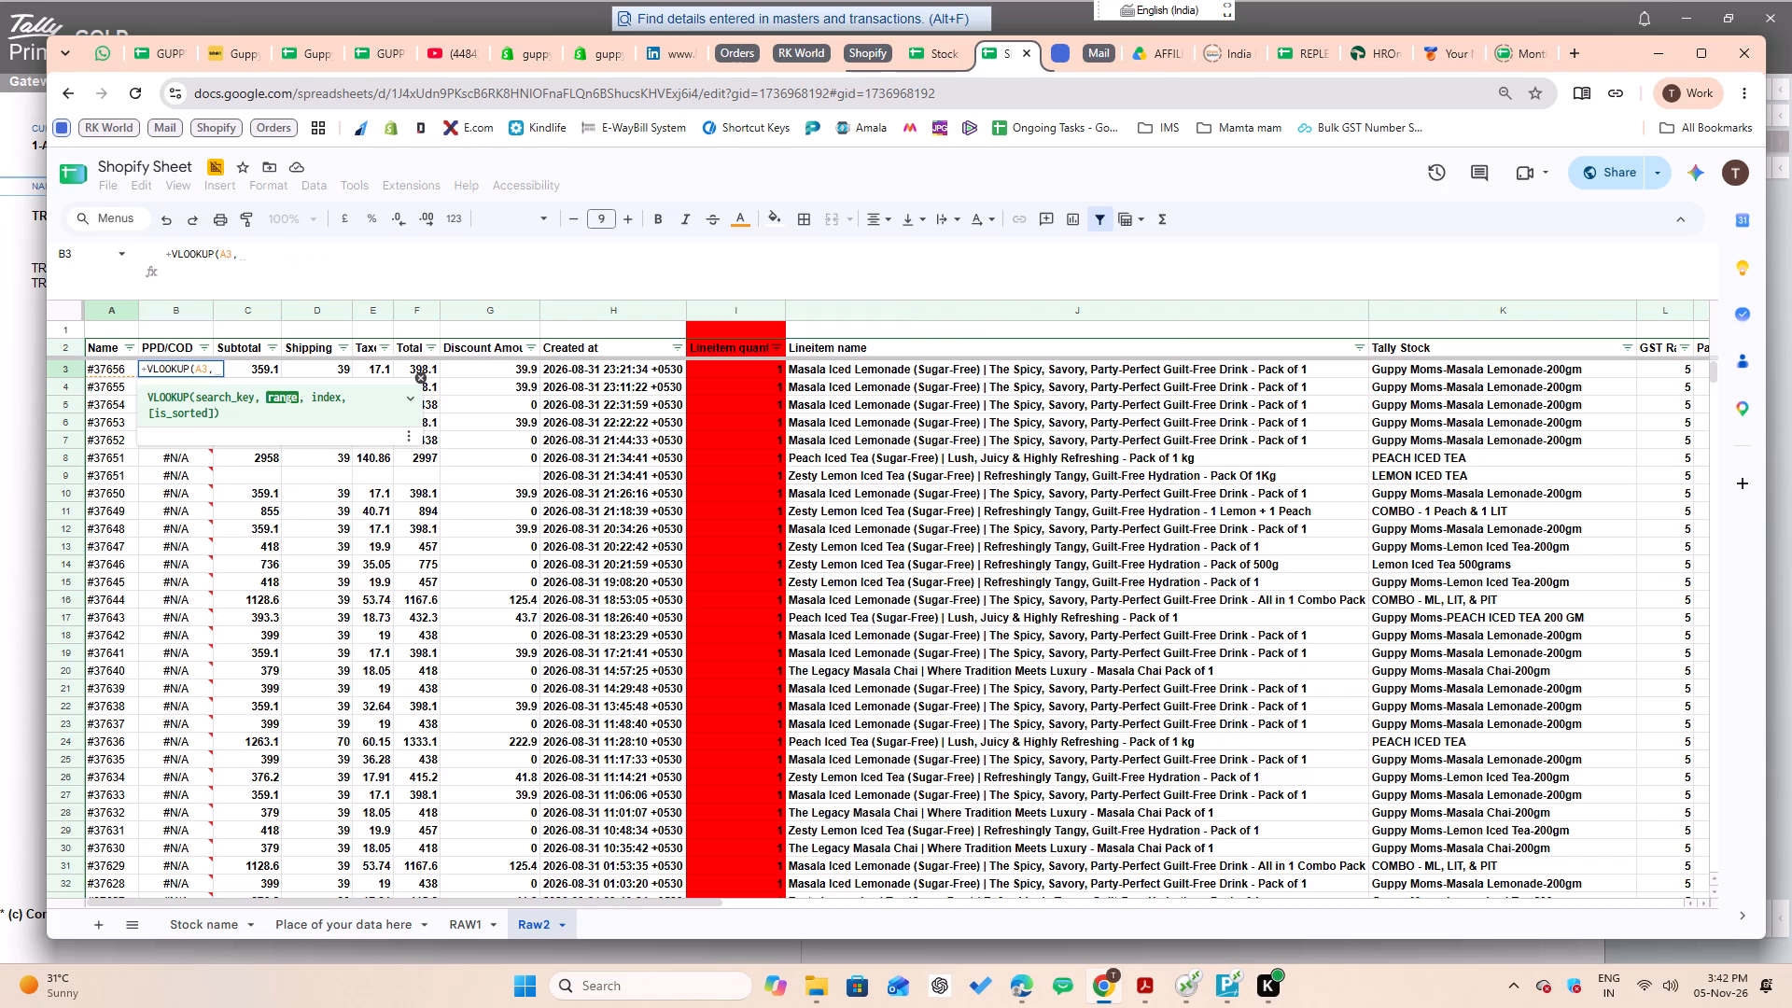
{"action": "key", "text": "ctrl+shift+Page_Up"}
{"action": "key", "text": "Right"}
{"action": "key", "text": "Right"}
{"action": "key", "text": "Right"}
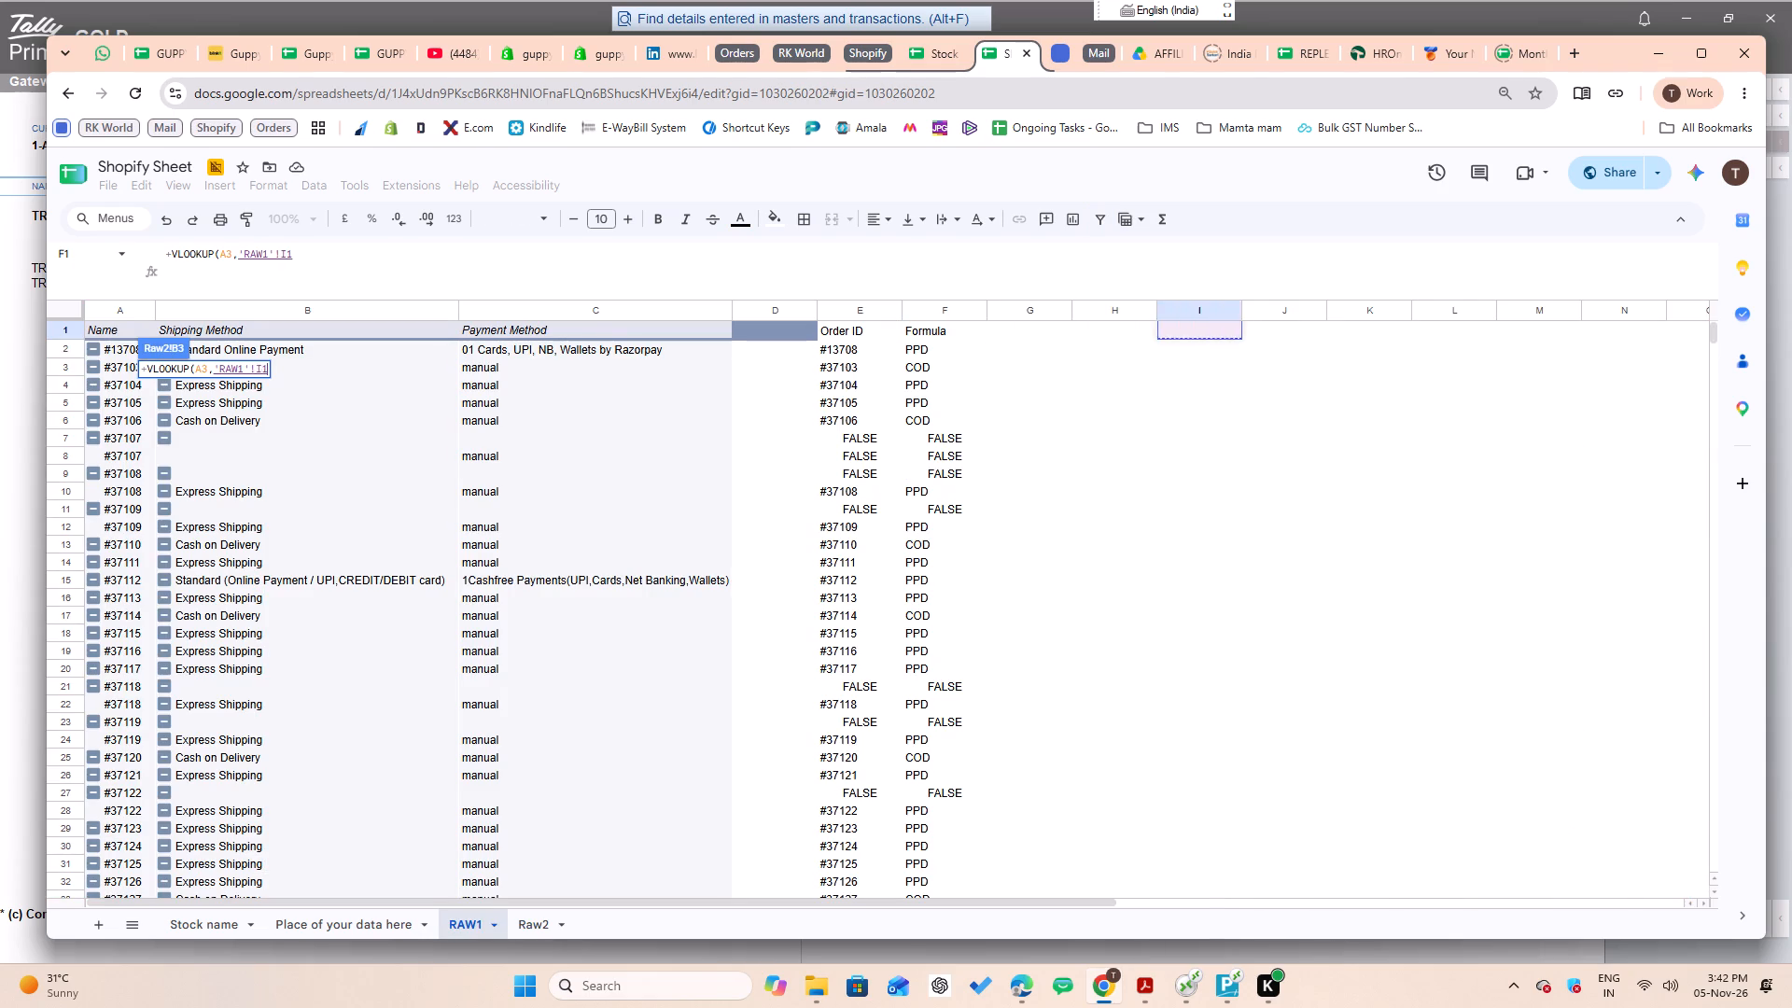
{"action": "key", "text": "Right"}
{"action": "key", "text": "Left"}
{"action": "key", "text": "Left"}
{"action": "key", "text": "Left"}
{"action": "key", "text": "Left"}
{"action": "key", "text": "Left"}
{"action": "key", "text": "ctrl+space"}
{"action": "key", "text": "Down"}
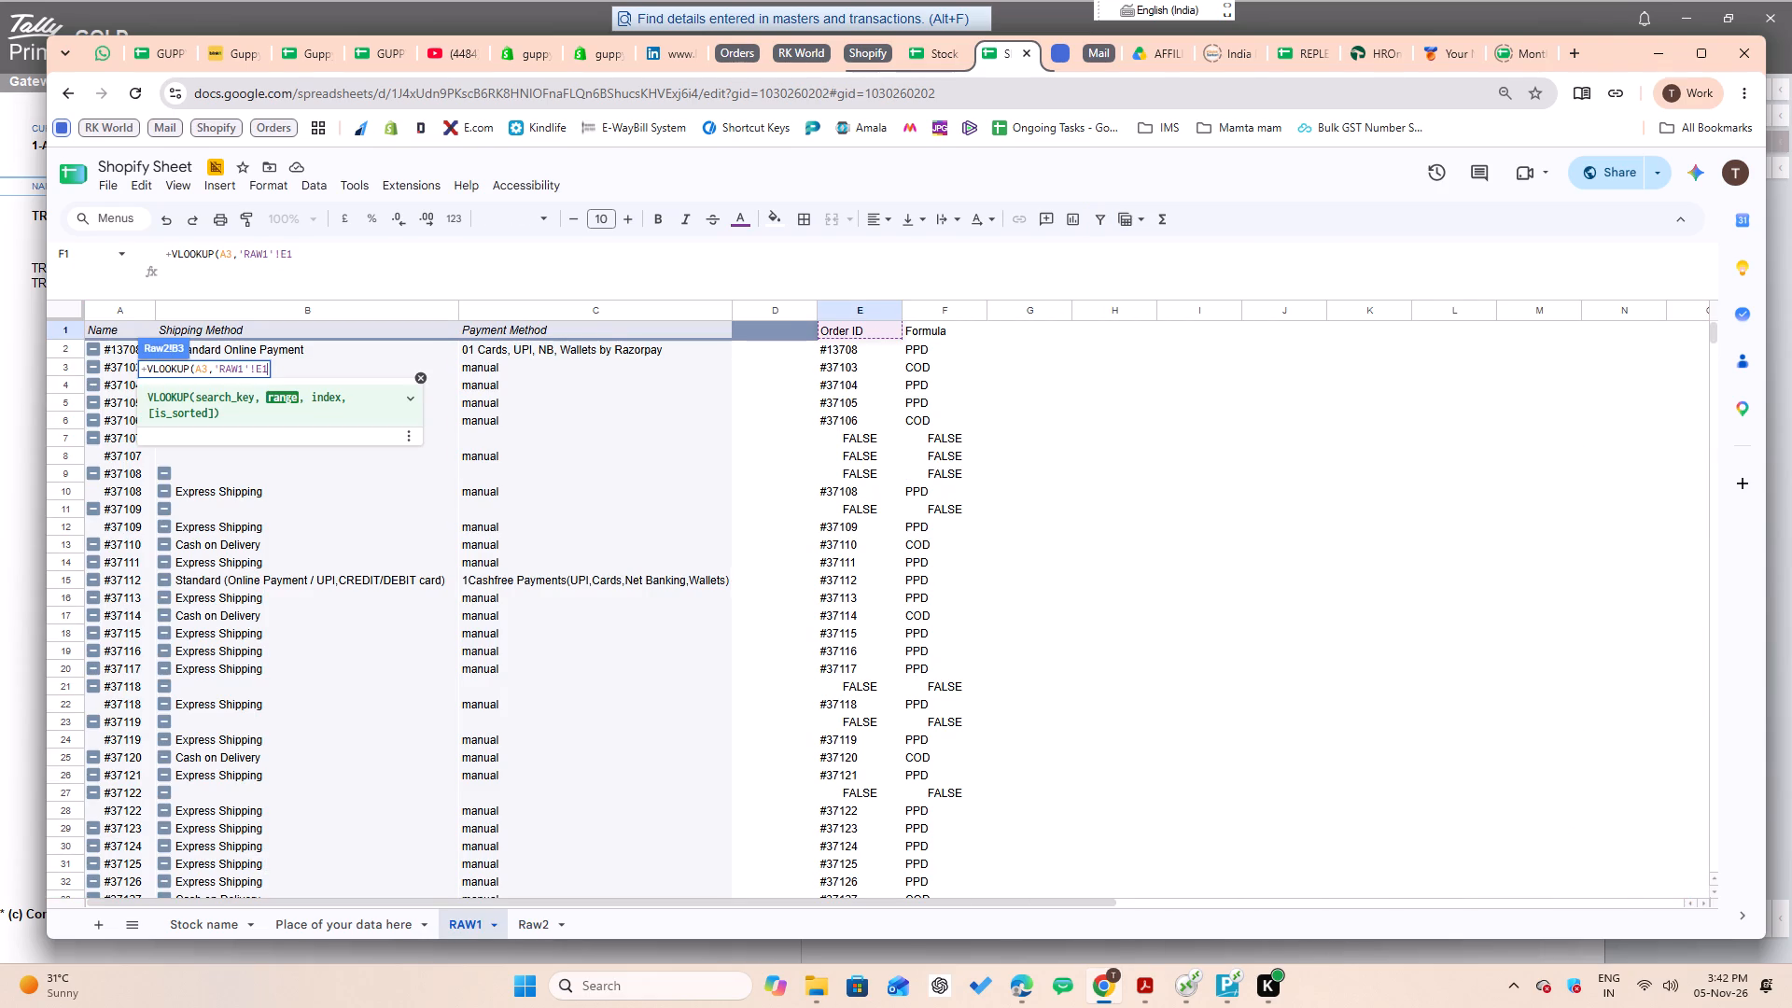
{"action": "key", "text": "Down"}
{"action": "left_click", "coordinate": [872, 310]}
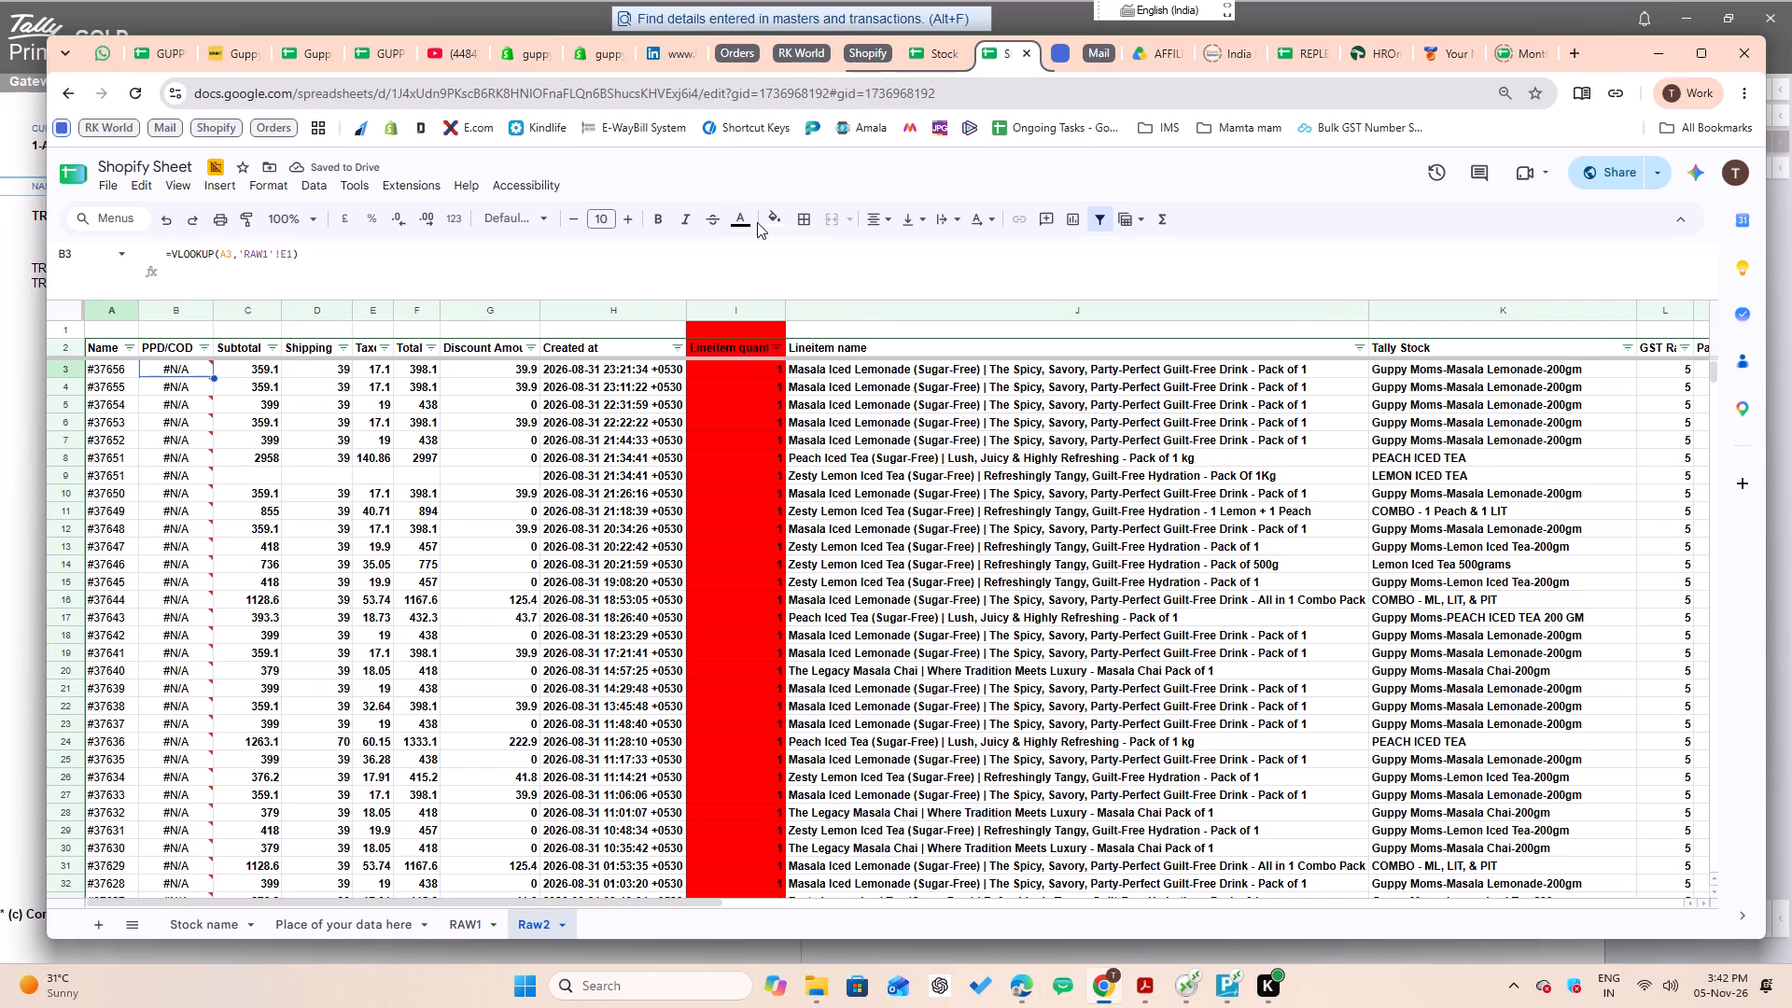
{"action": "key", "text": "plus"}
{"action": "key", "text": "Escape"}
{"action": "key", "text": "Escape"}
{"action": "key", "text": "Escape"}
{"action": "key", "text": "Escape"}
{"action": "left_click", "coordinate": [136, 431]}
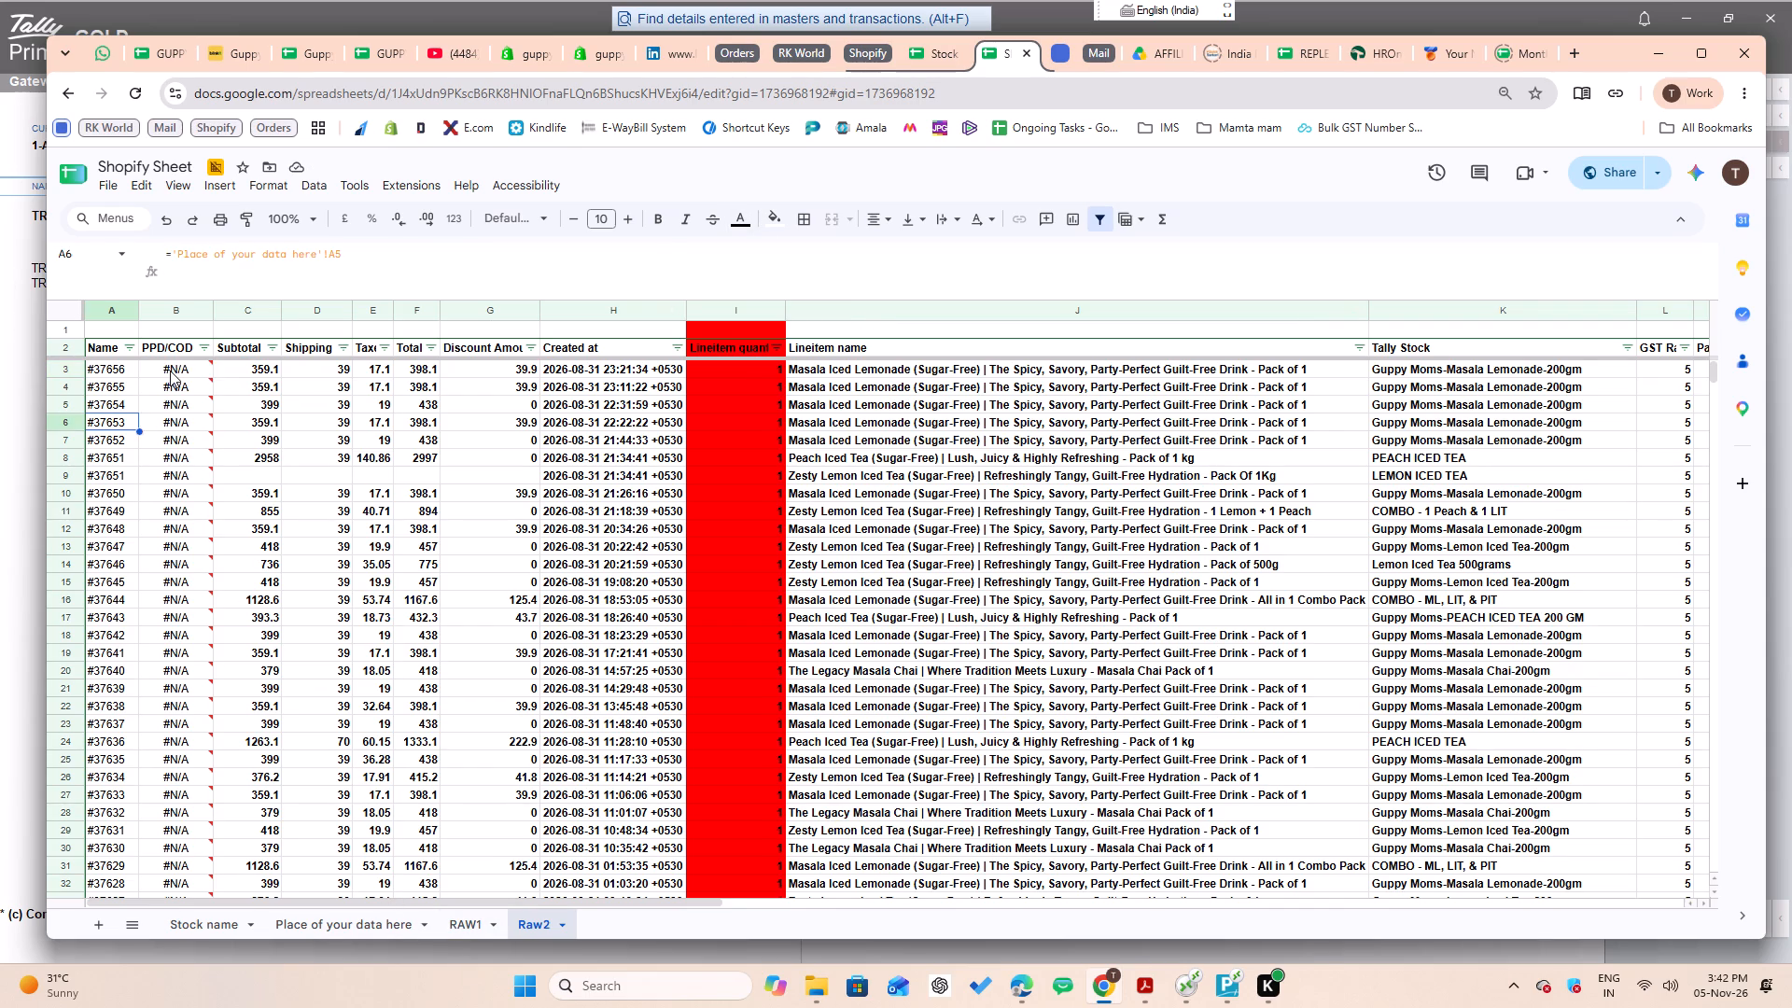
Enter =VLOOKUP(A3,'RAW1'!E:F,2,0) in cell B3 of Raw2's PPD/COD column.
{"action": "left_click", "coordinate": [170, 371]}
{"action": "type", "text": "=vlo"}
{"action": "key", "text": "Tab"}
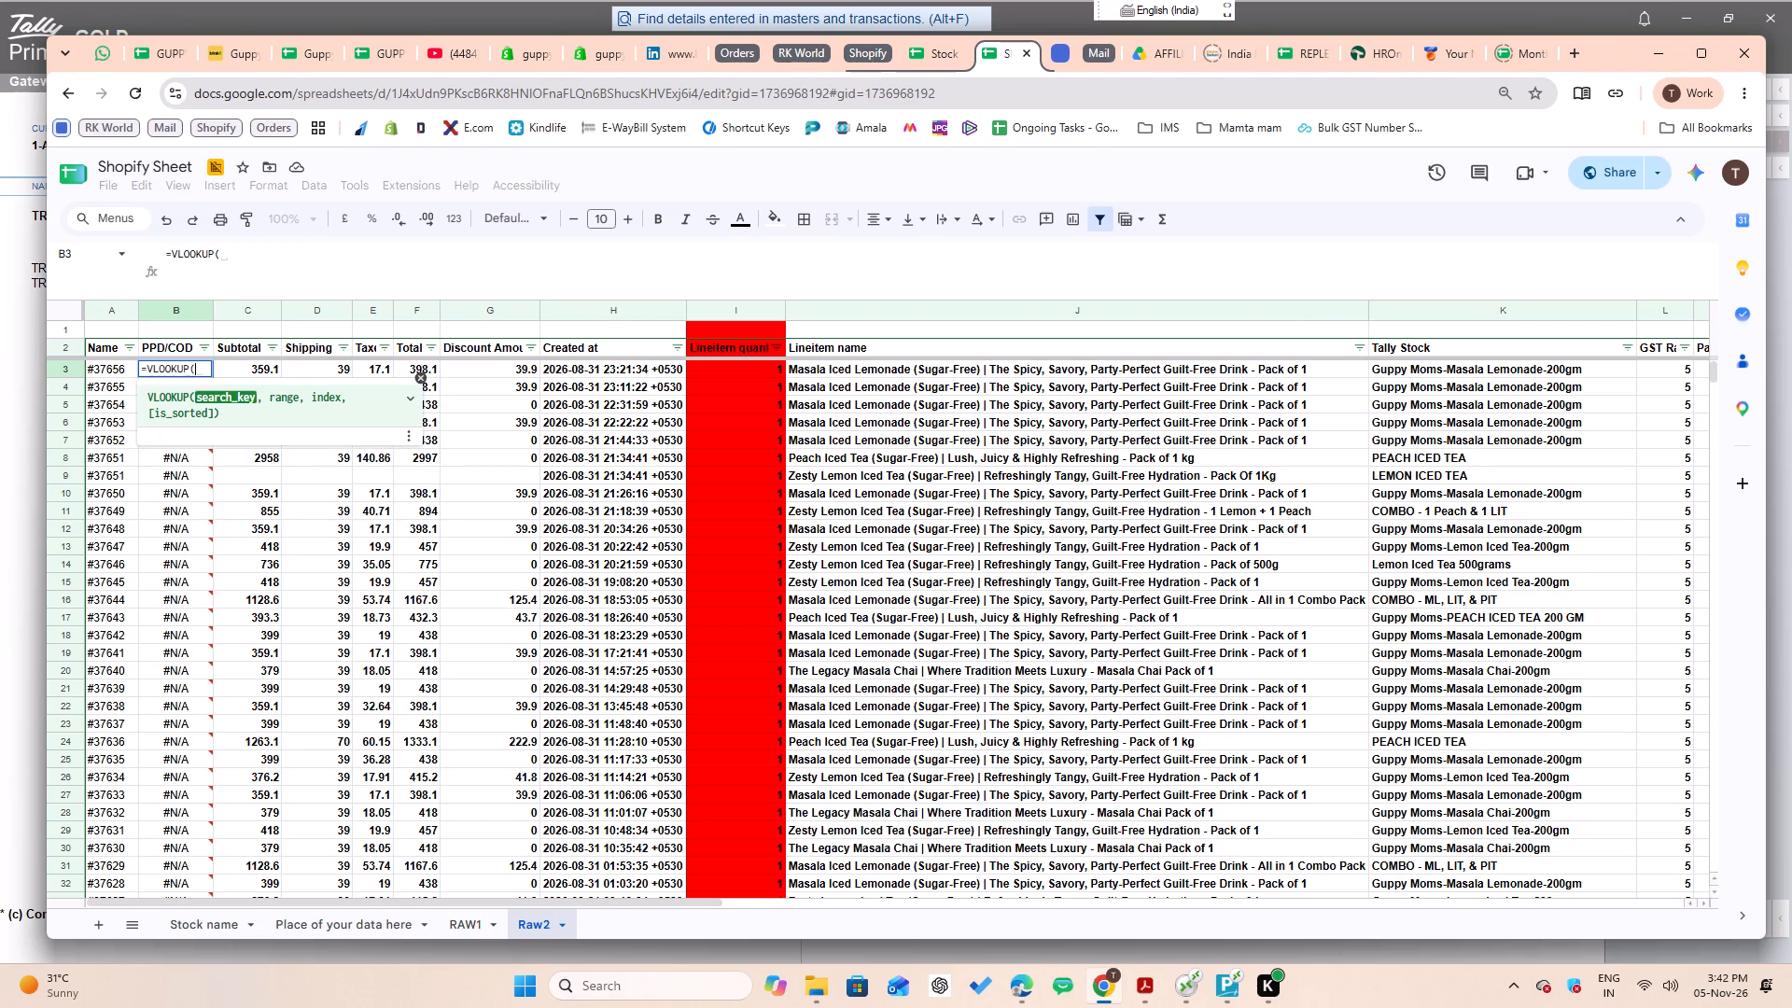
{"action": "key", "text": "Left"}
{"action": "key", "text": "comma"}
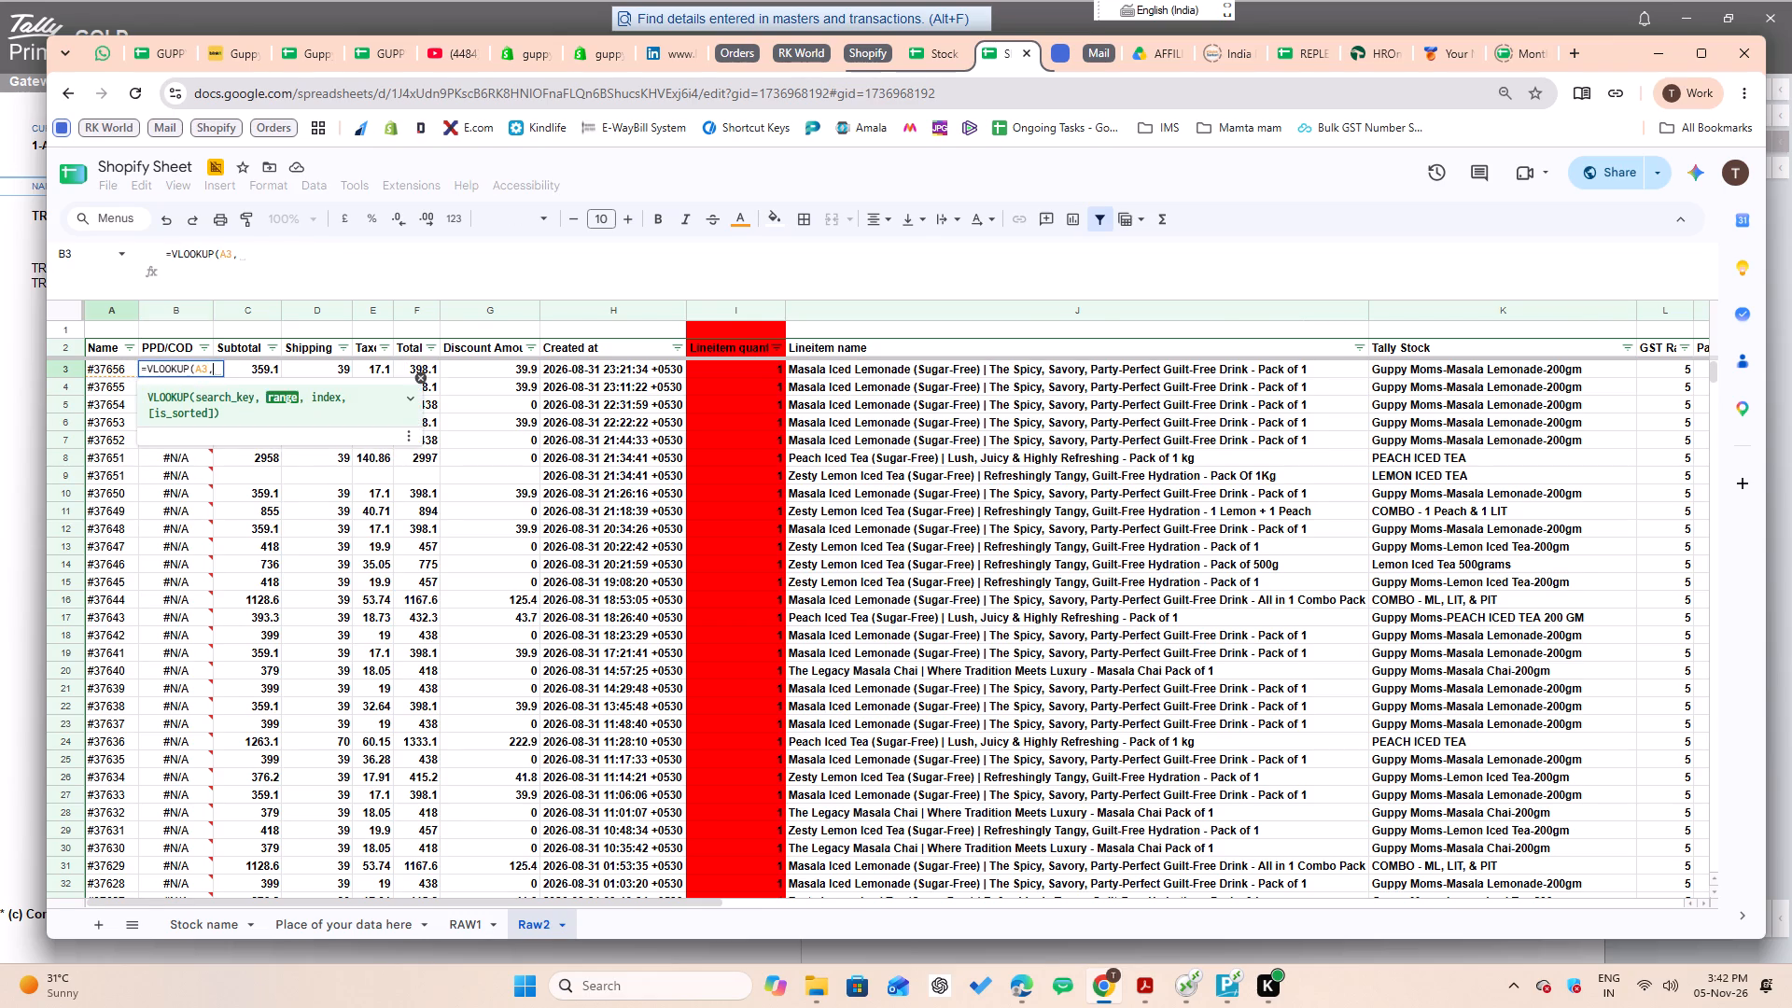
{"action": "key", "text": "ctrl+shift+Page_Up"}
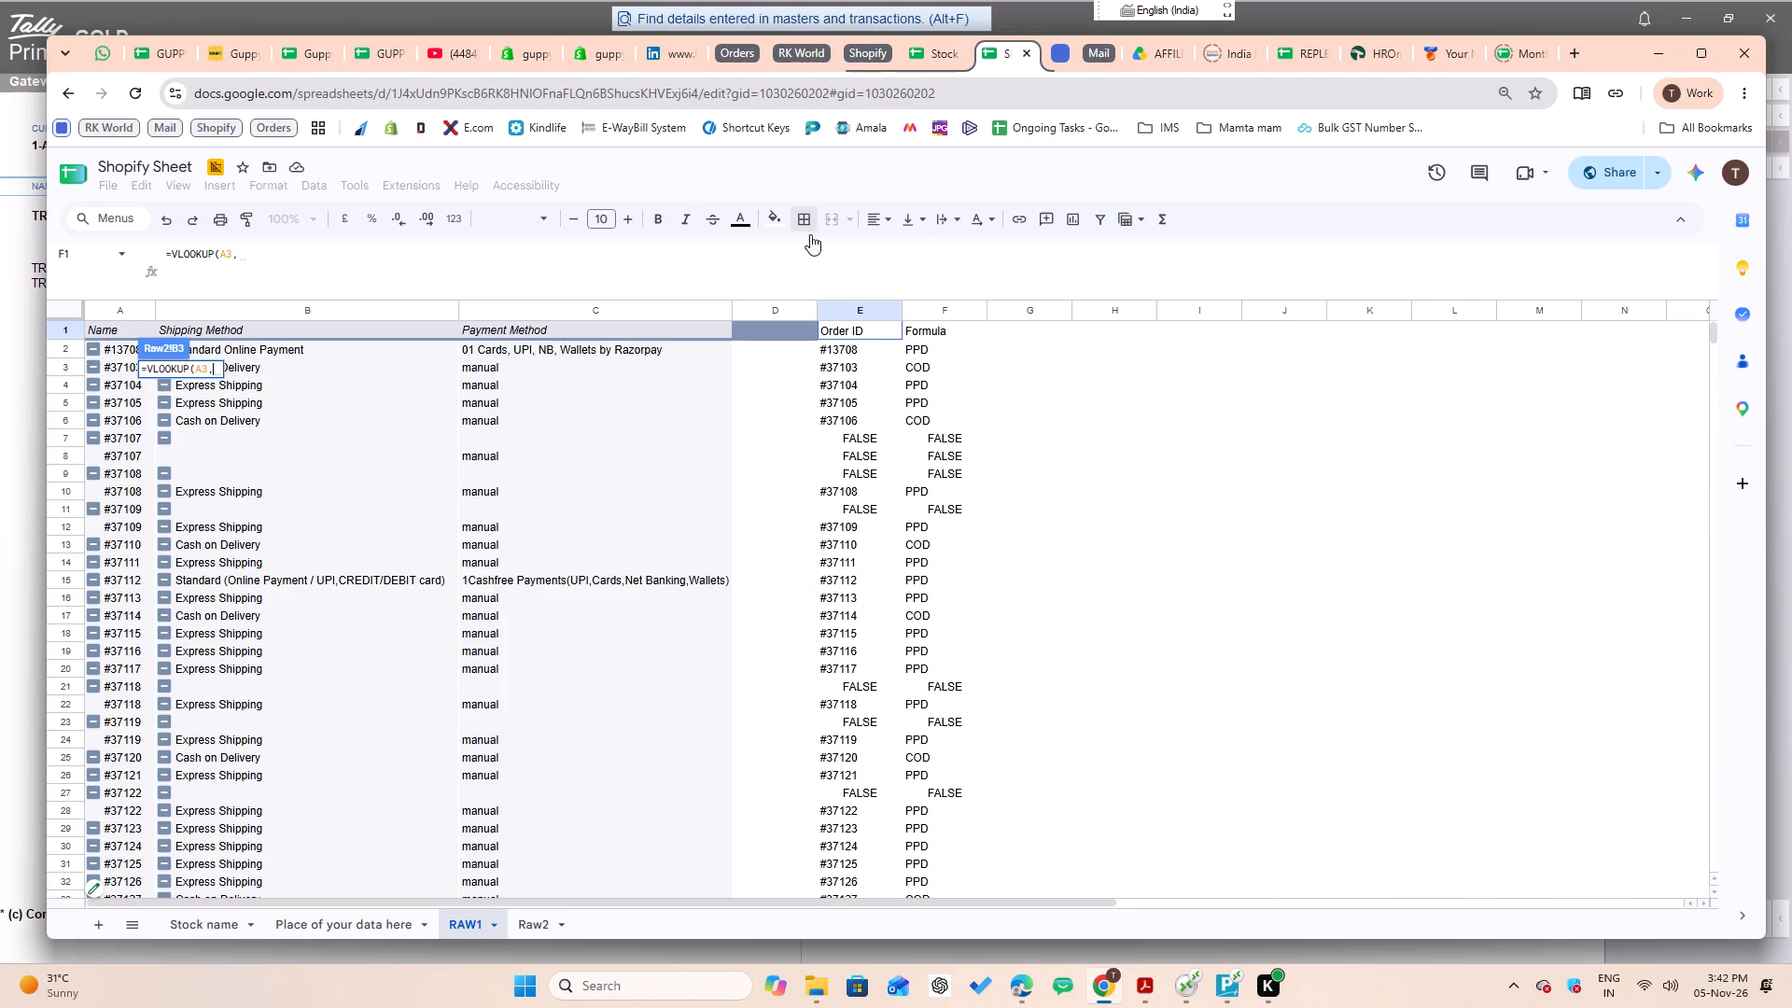
{"action": "left_click_drag", "start_coordinate": [855, 305], "coordinate": [965, 315]}
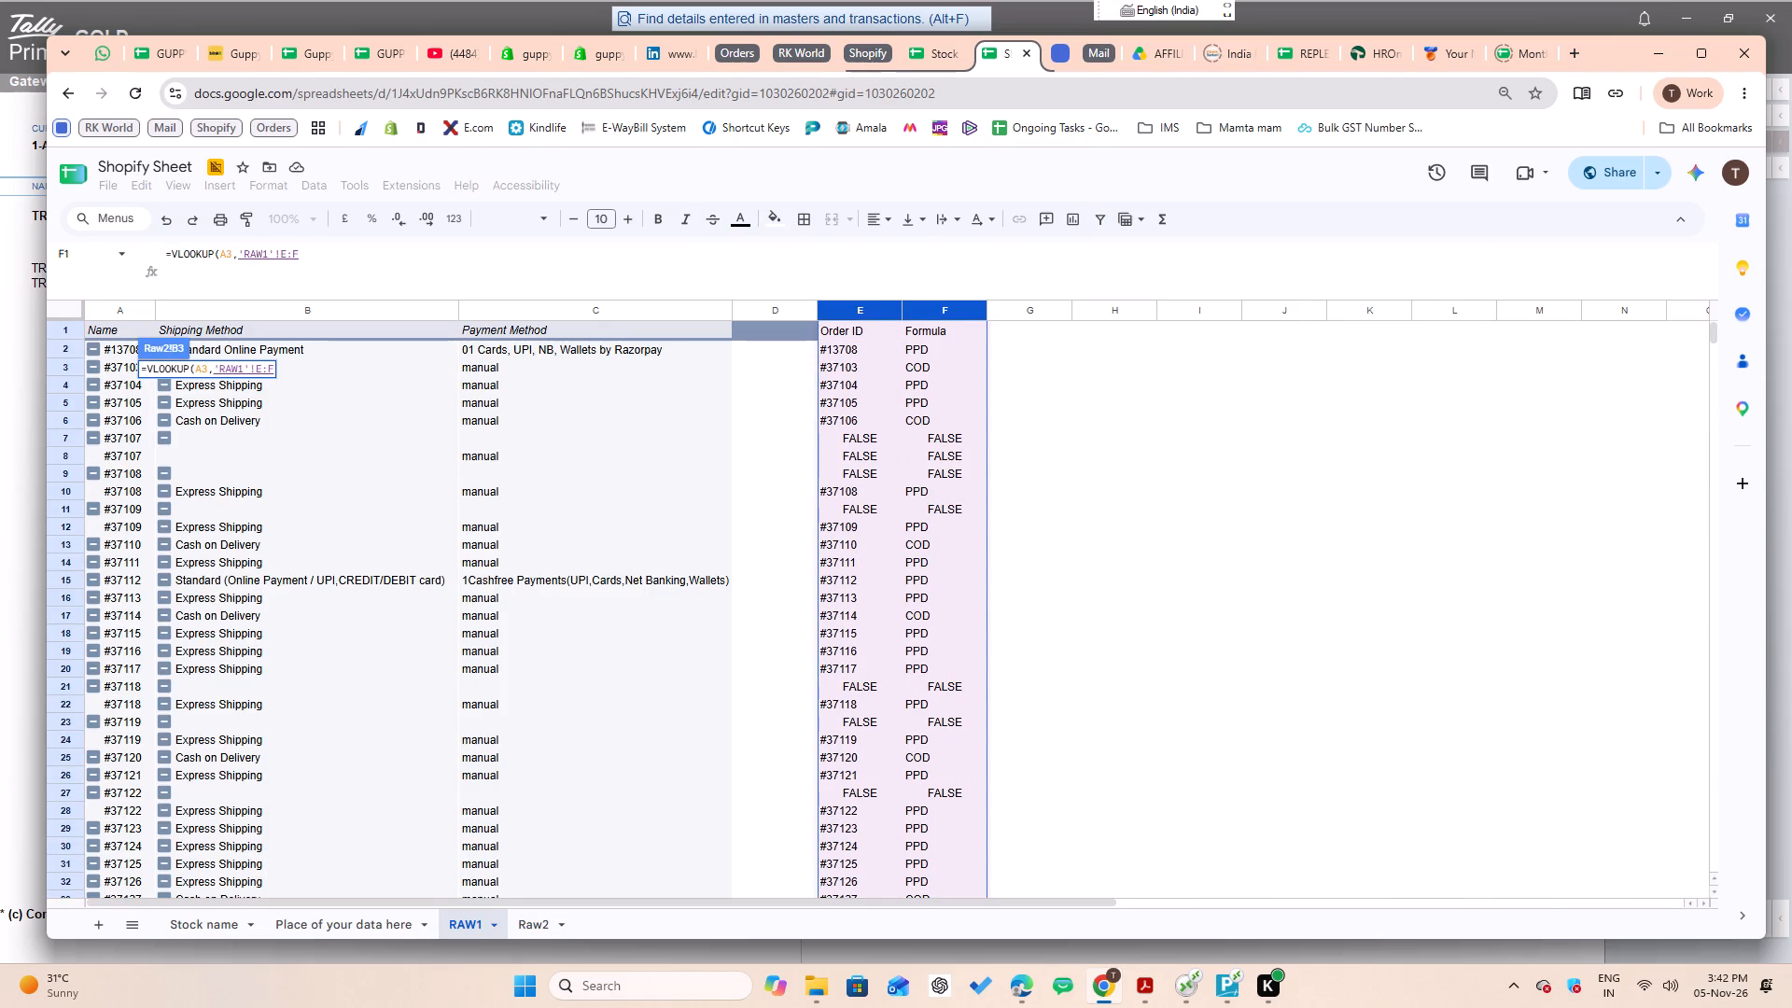
{"action": "type", "text": ",2,0"}
{"action": "key", "text": "Return"}
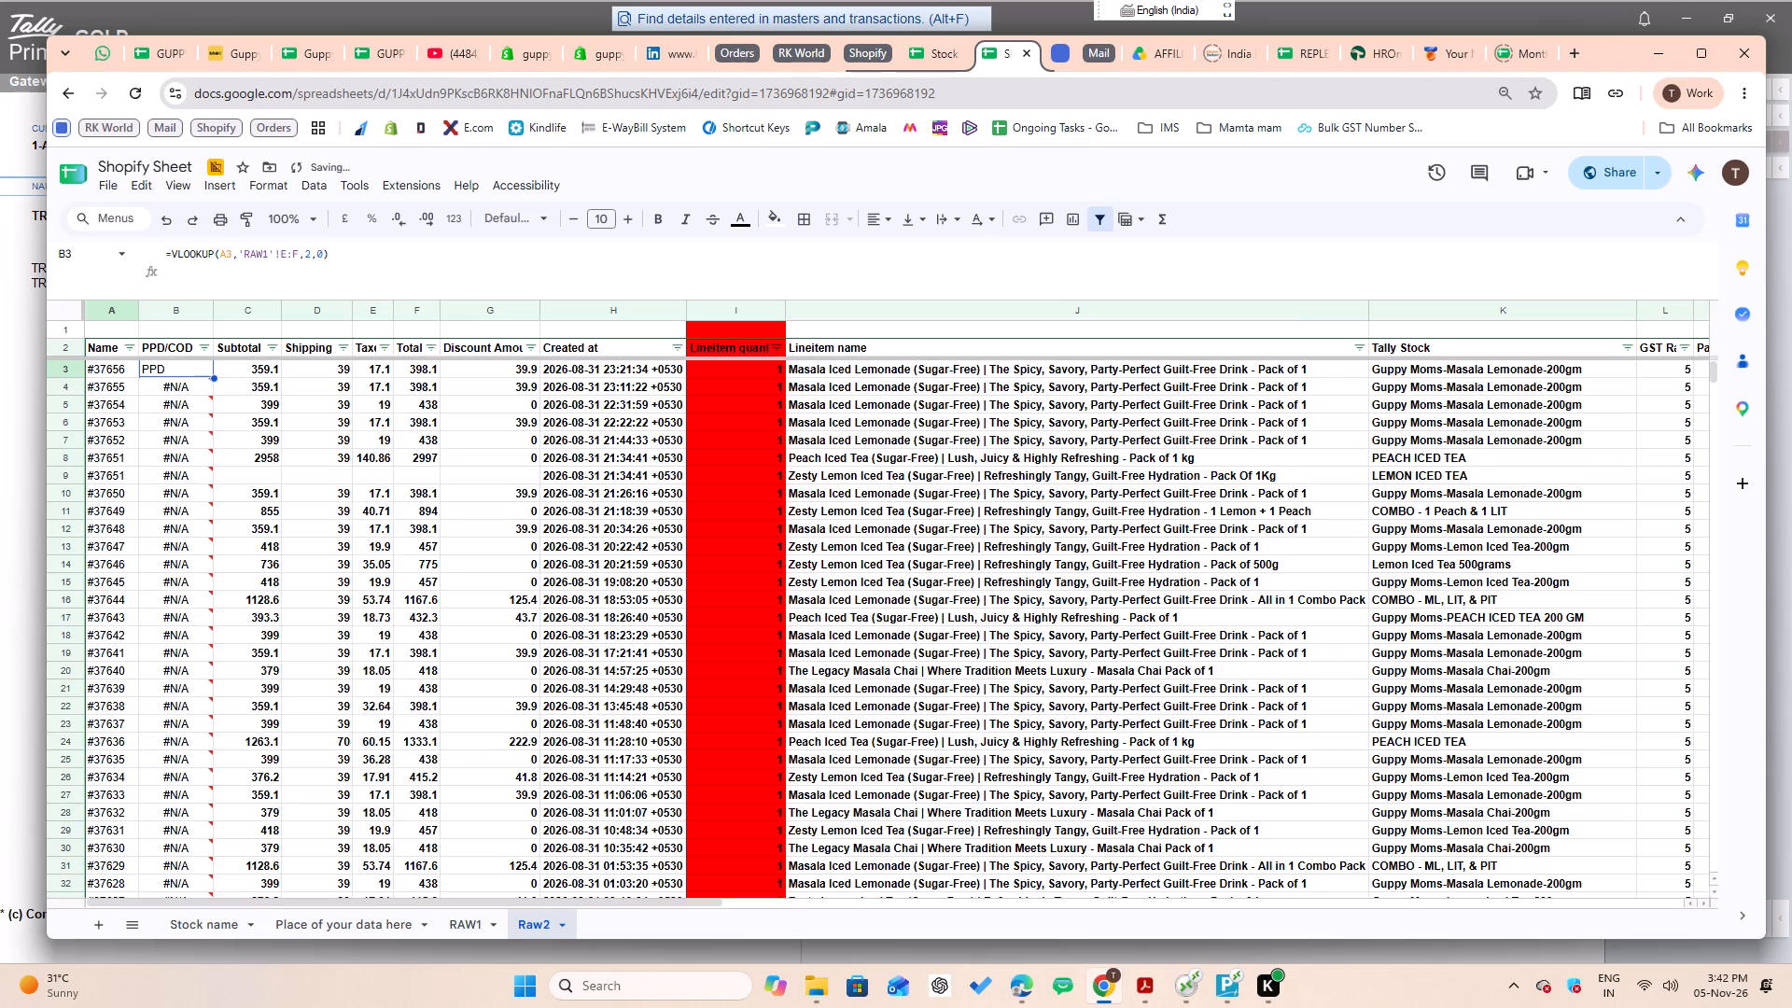
Fill the B3 lookup formula down the PPD/COD column to the last order row, B672.
{"action": "key", "text": "Up"}
{"action": "key", "text": "Down"}
{"action": "key", "text": "ctrl+shift+Down"}
{"action": "key", "text": "shift+Down"}
{"action": "key", "text": "shift+Down"}
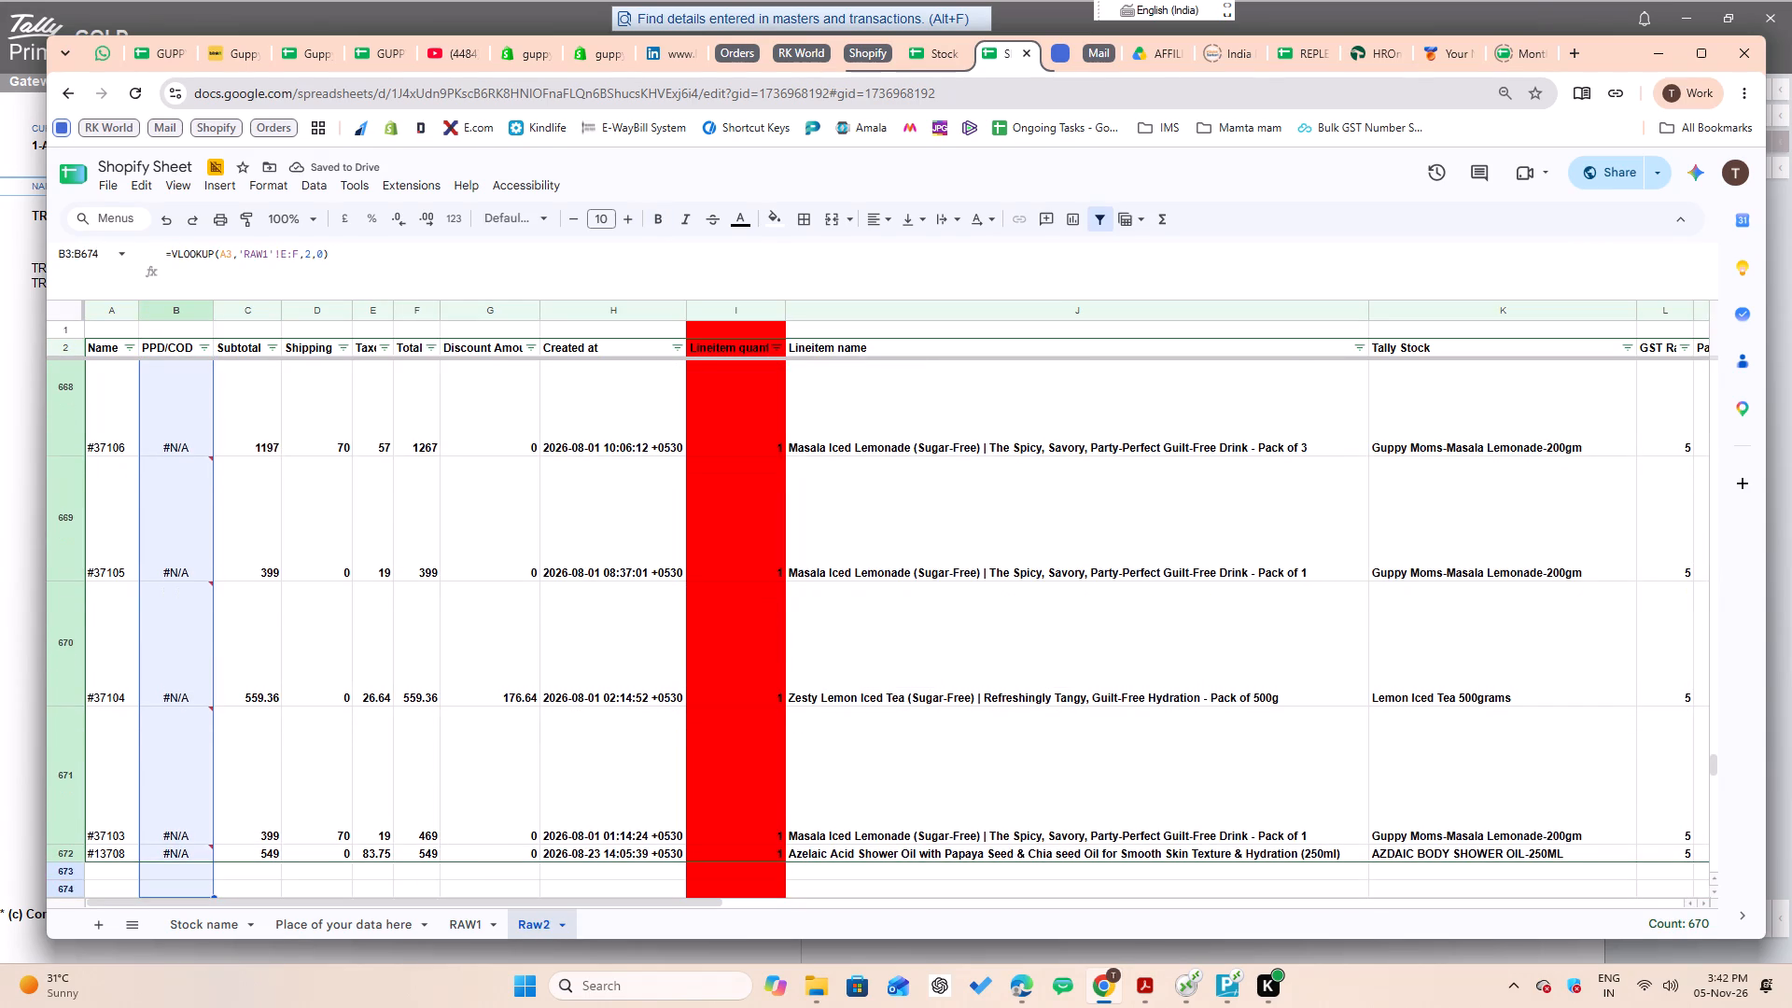
{"action": "key", "text": "shift+Up"}
{"action": "key", "text": "shift+Up"}
{"action": "key", "text": "shift+Up"}
{"action": "key", "text": "shift+Down"}
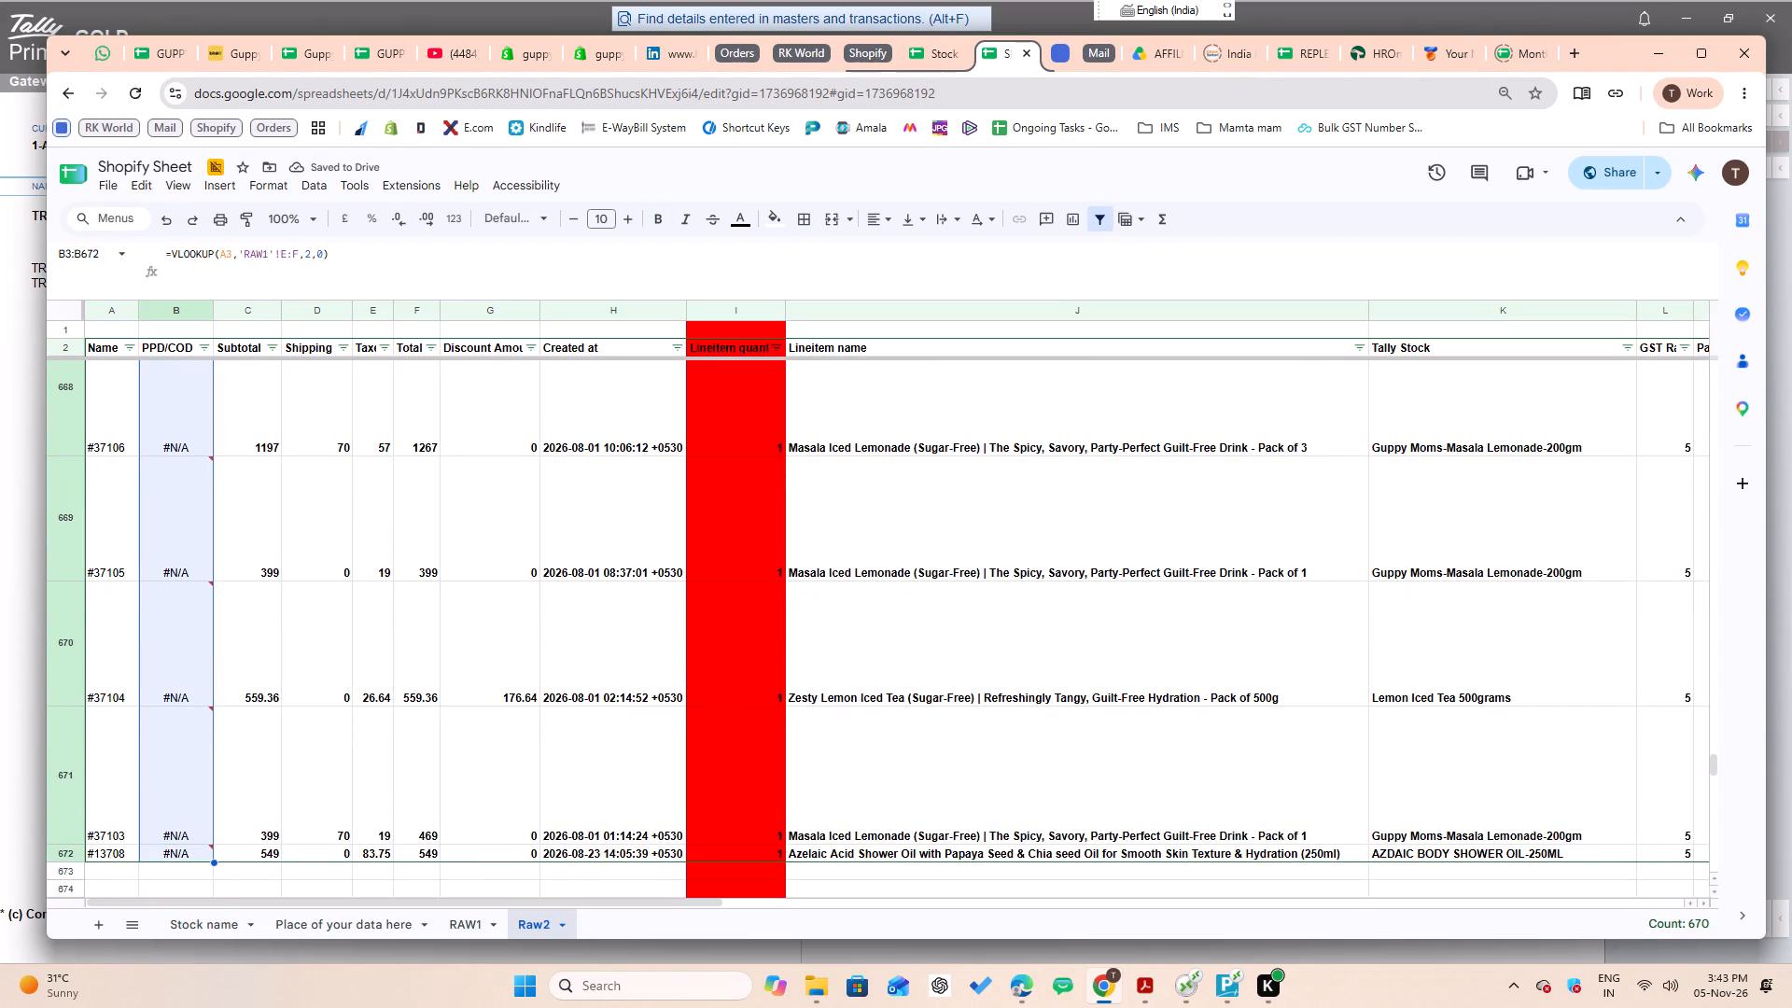
{"action": "key", "text": "ctrl+d"}
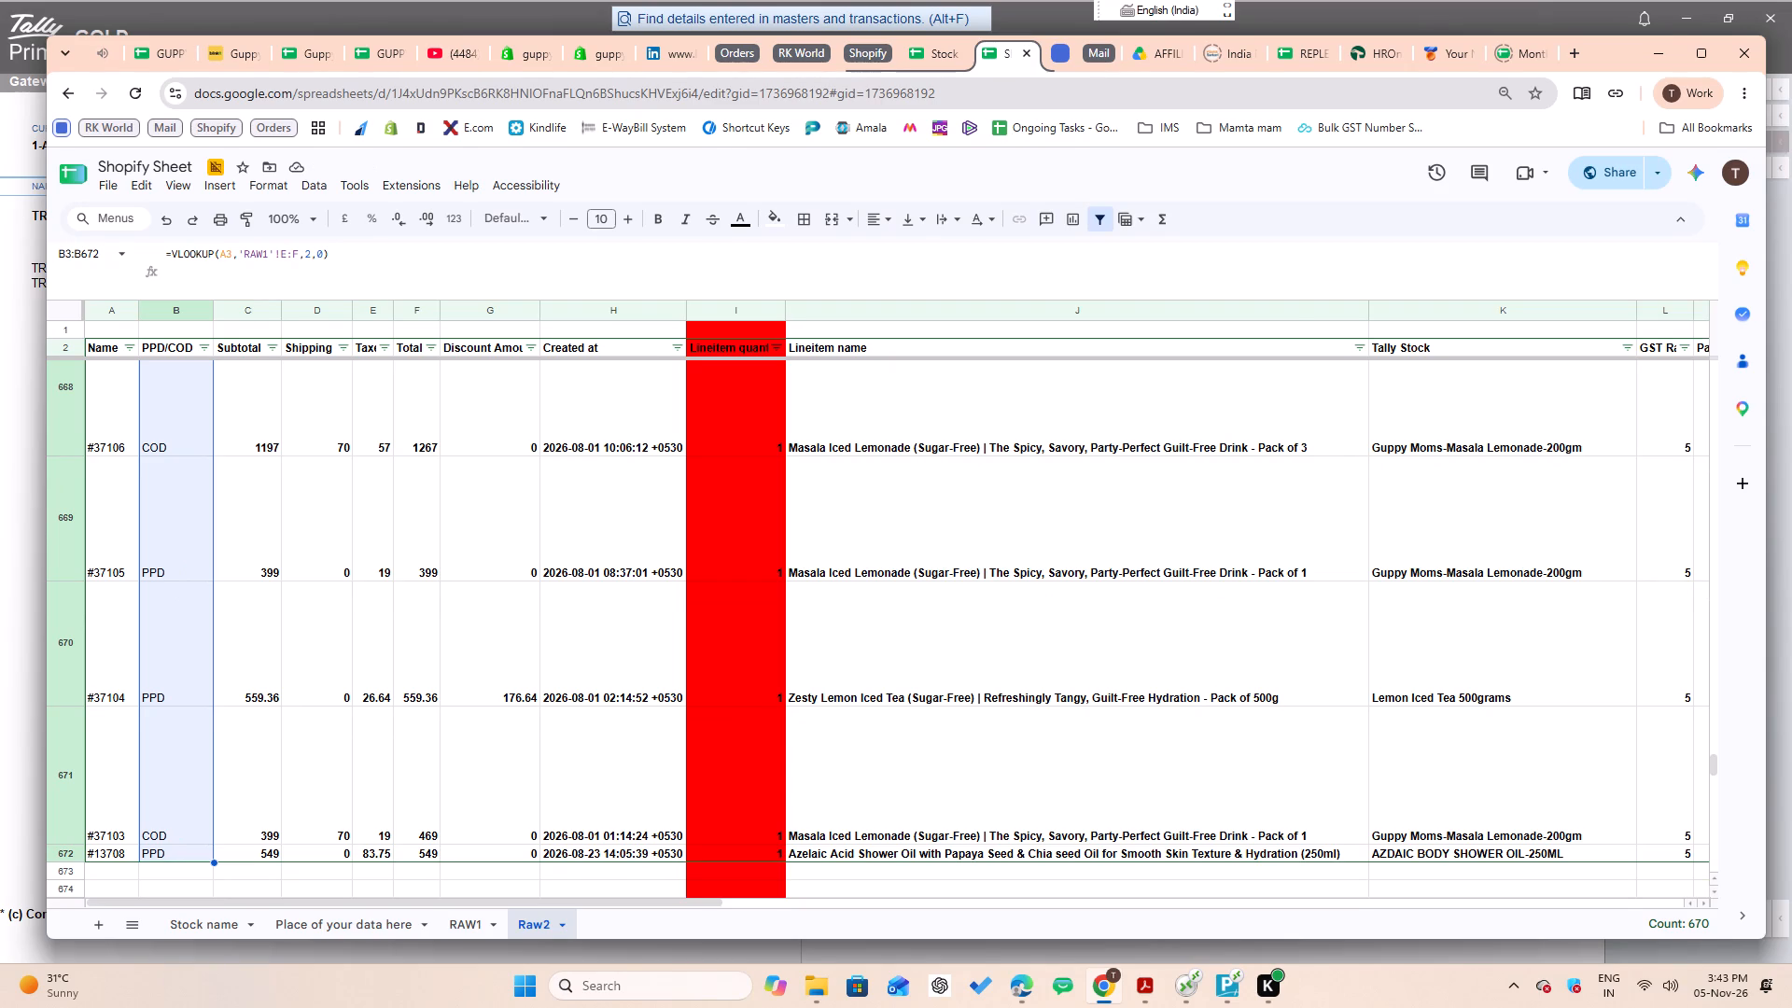
Fill the B3 lookup formula down the PPD/COD column through the sheet's last row, B1001.
{"action": "key", "text": "shift+Down"}
{"action": "key", "text": "shift+Down"}
{"action": "key", "text": "shift+Down"}
{"action": "key", "text": "shift+Down"}
{"action": "key", "text": "shift+Down"}
{"action": "key", "text": "shift+Down"}
{"action": "key", "text": "shift+Down"}
{"action": "key", "text": "shift+Down"}
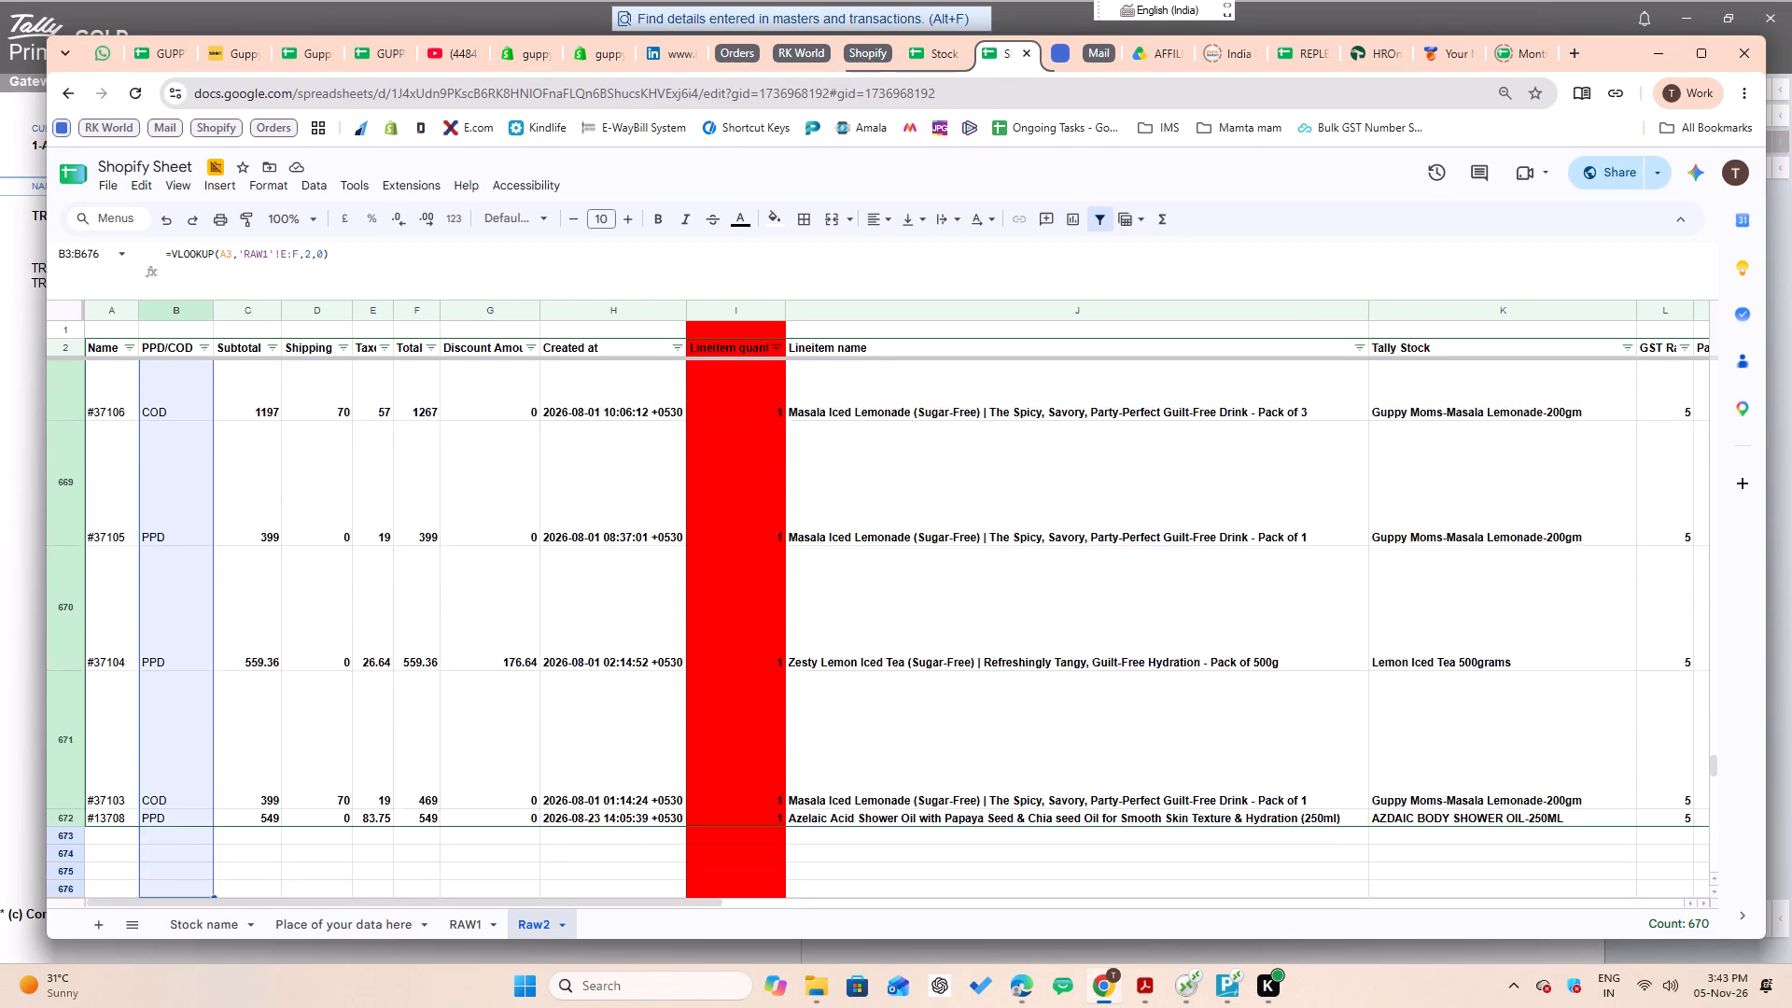
{"action": "key", "text": "ctrl+Up"}
{"action": "key", "text": "Down"}
{"action": "key", "text": "ctrl+shift+Down"}
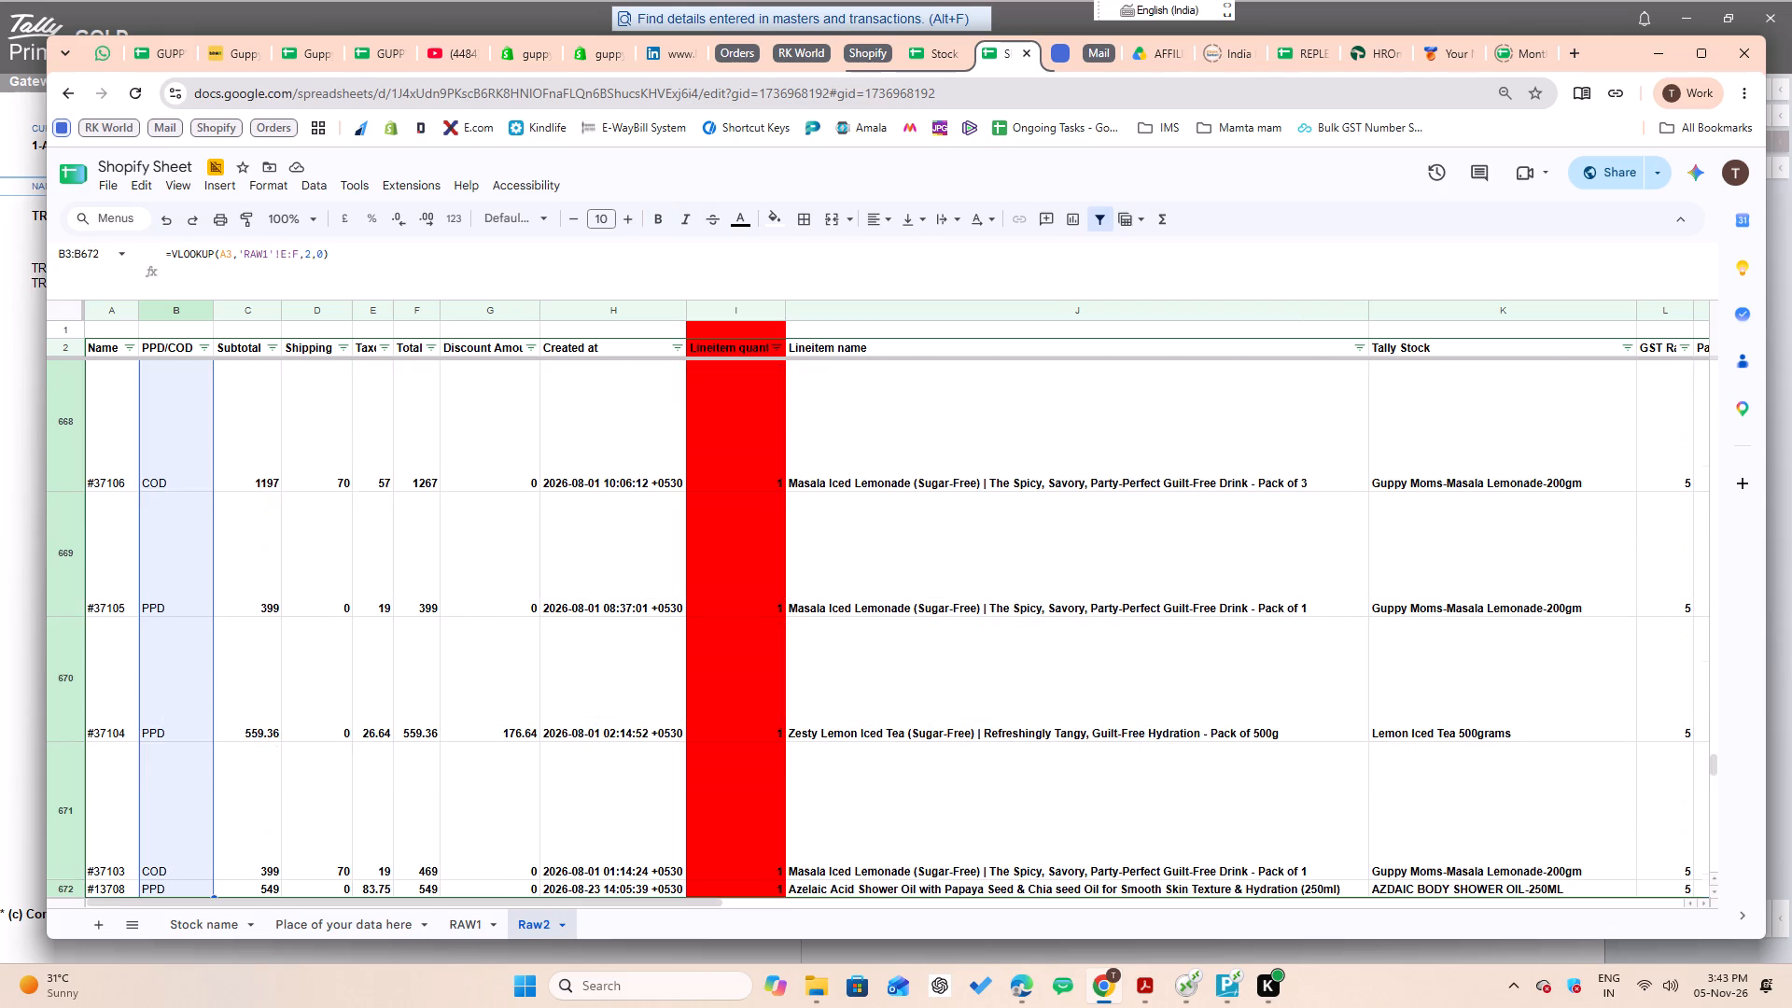
{"action": "key", "text": "ctrl+shift+Down"}
{"action": "key", "text": "Up"}
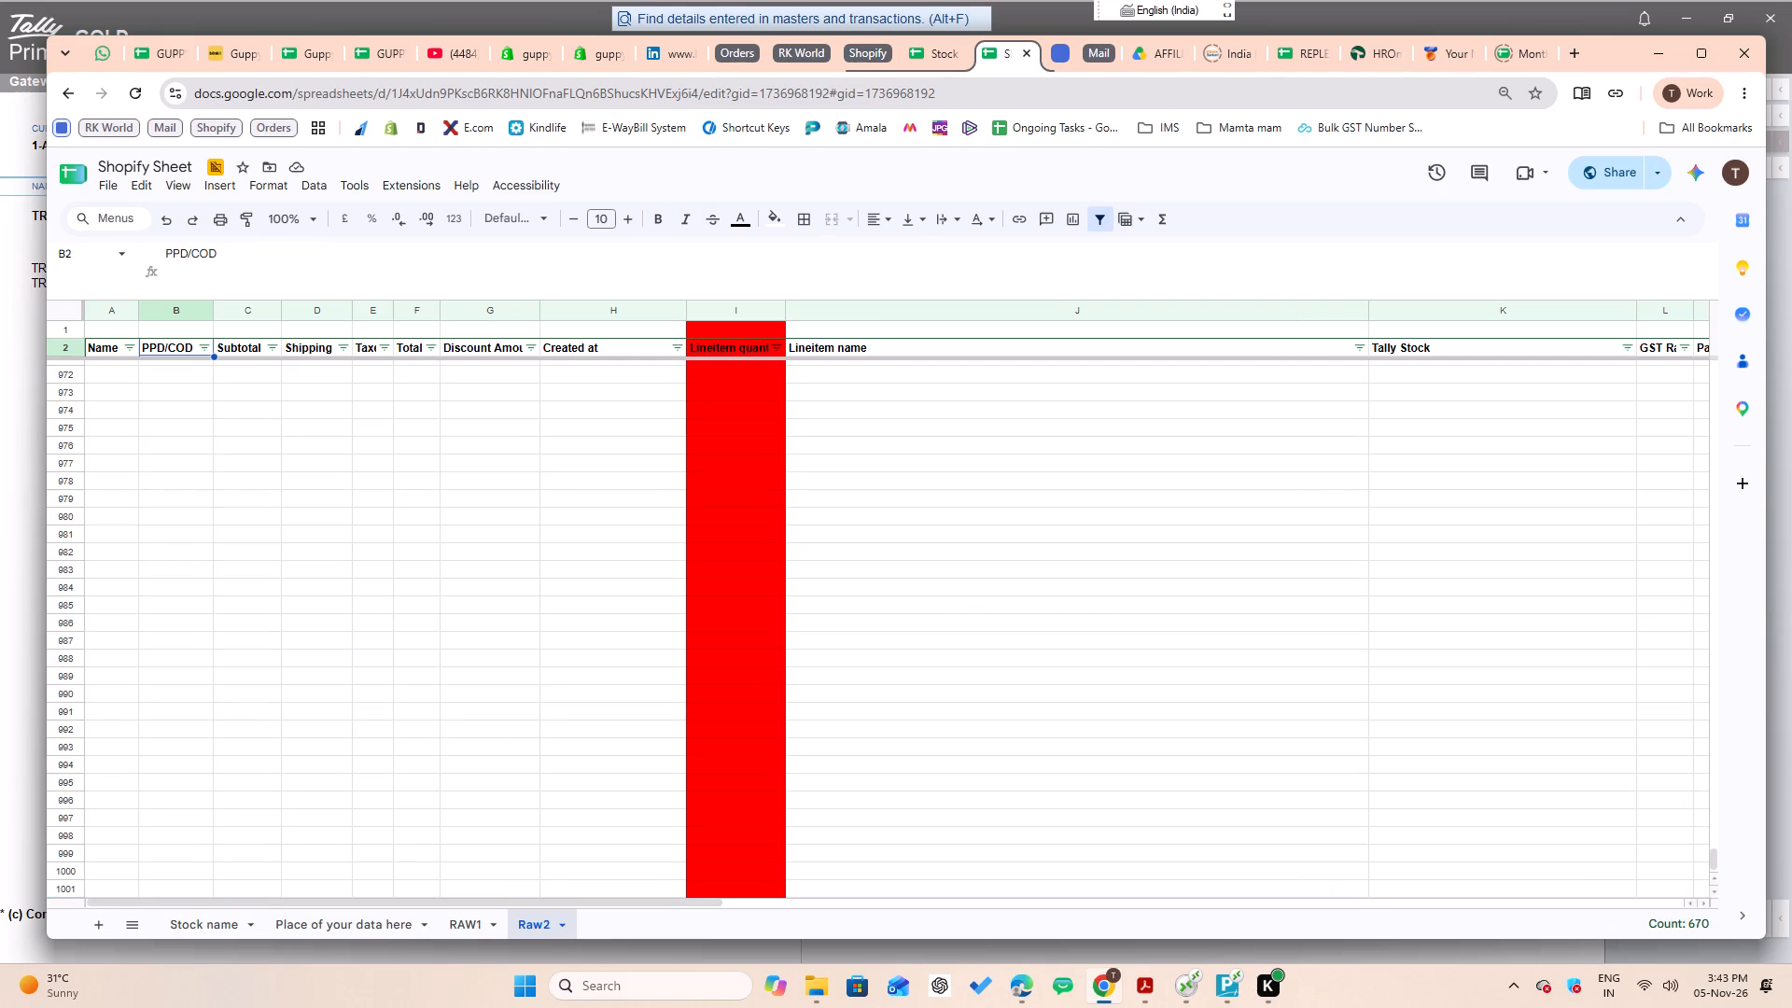
{"action": "key", "text": "Up"}
{"action": "key", "text": "Down"}
{"action": "key", "text": "Down"}
{"action": "key", "text": "Down"}
{"action": "key", "text": "Up"}
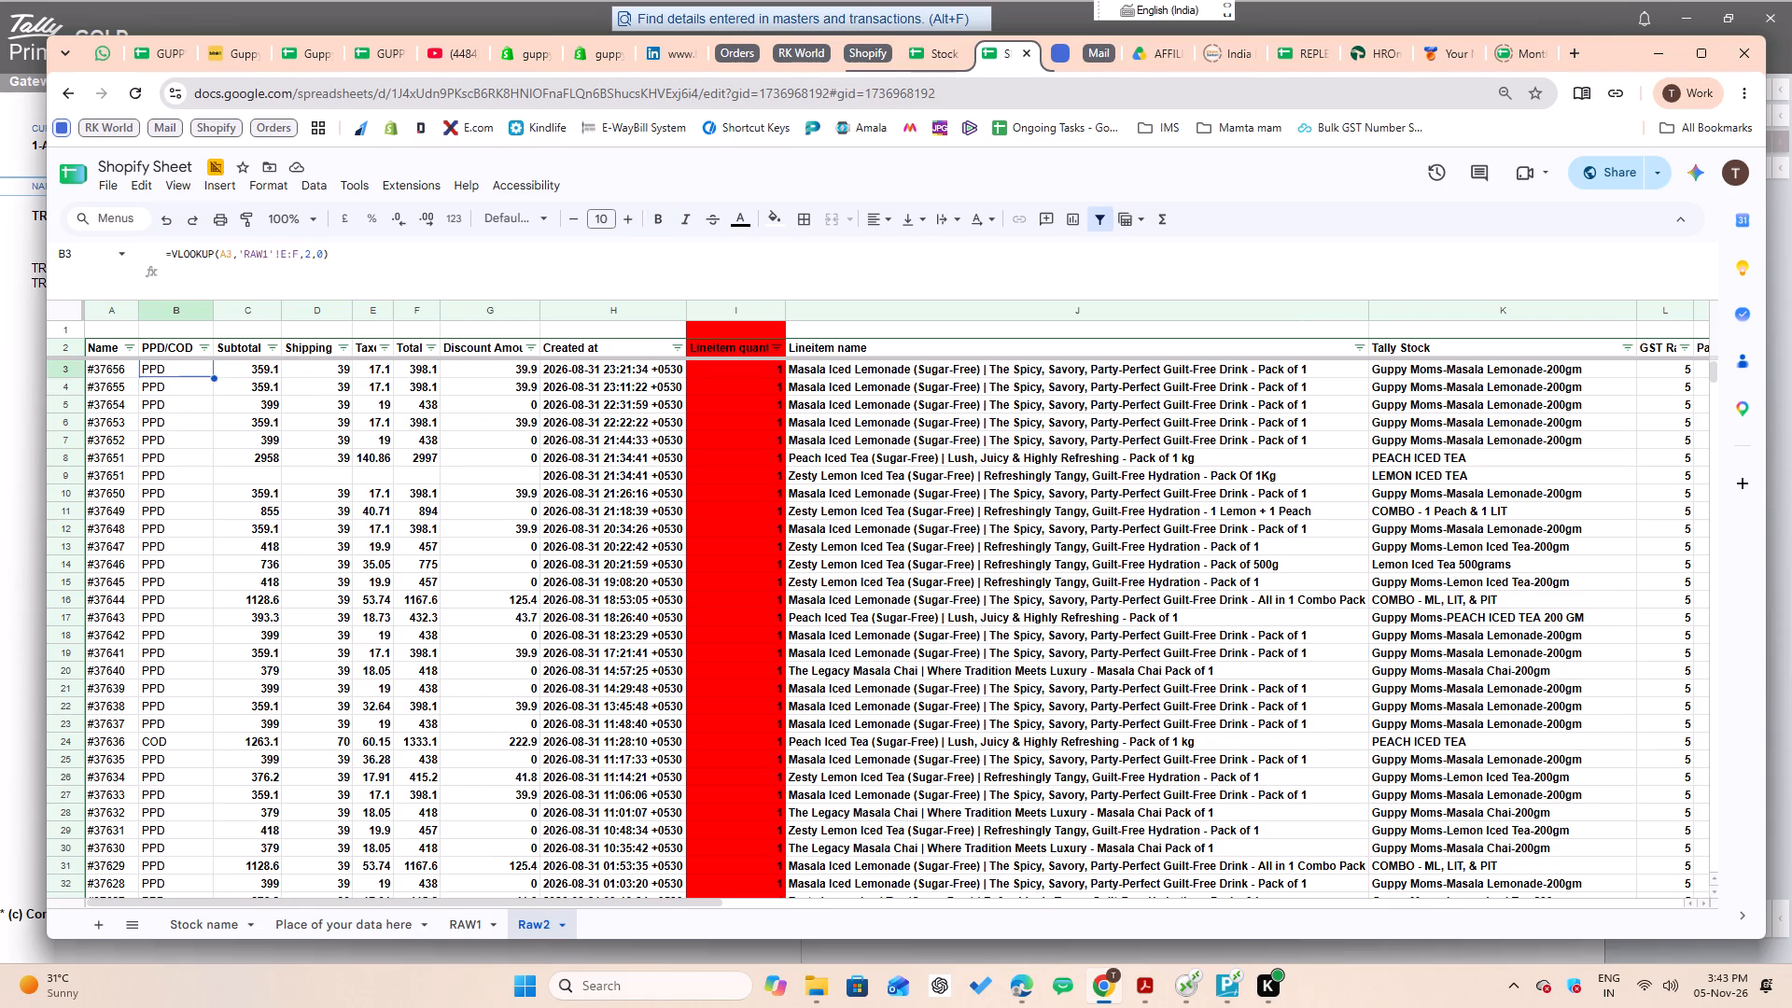
{"action": "key", "text": "Up"}
{"action": "key", "text": "Down"}
{"action": "key", "text": "ctrl+shift+Down"}
{"action": "key", "text": "ctrl+shift+Down"}
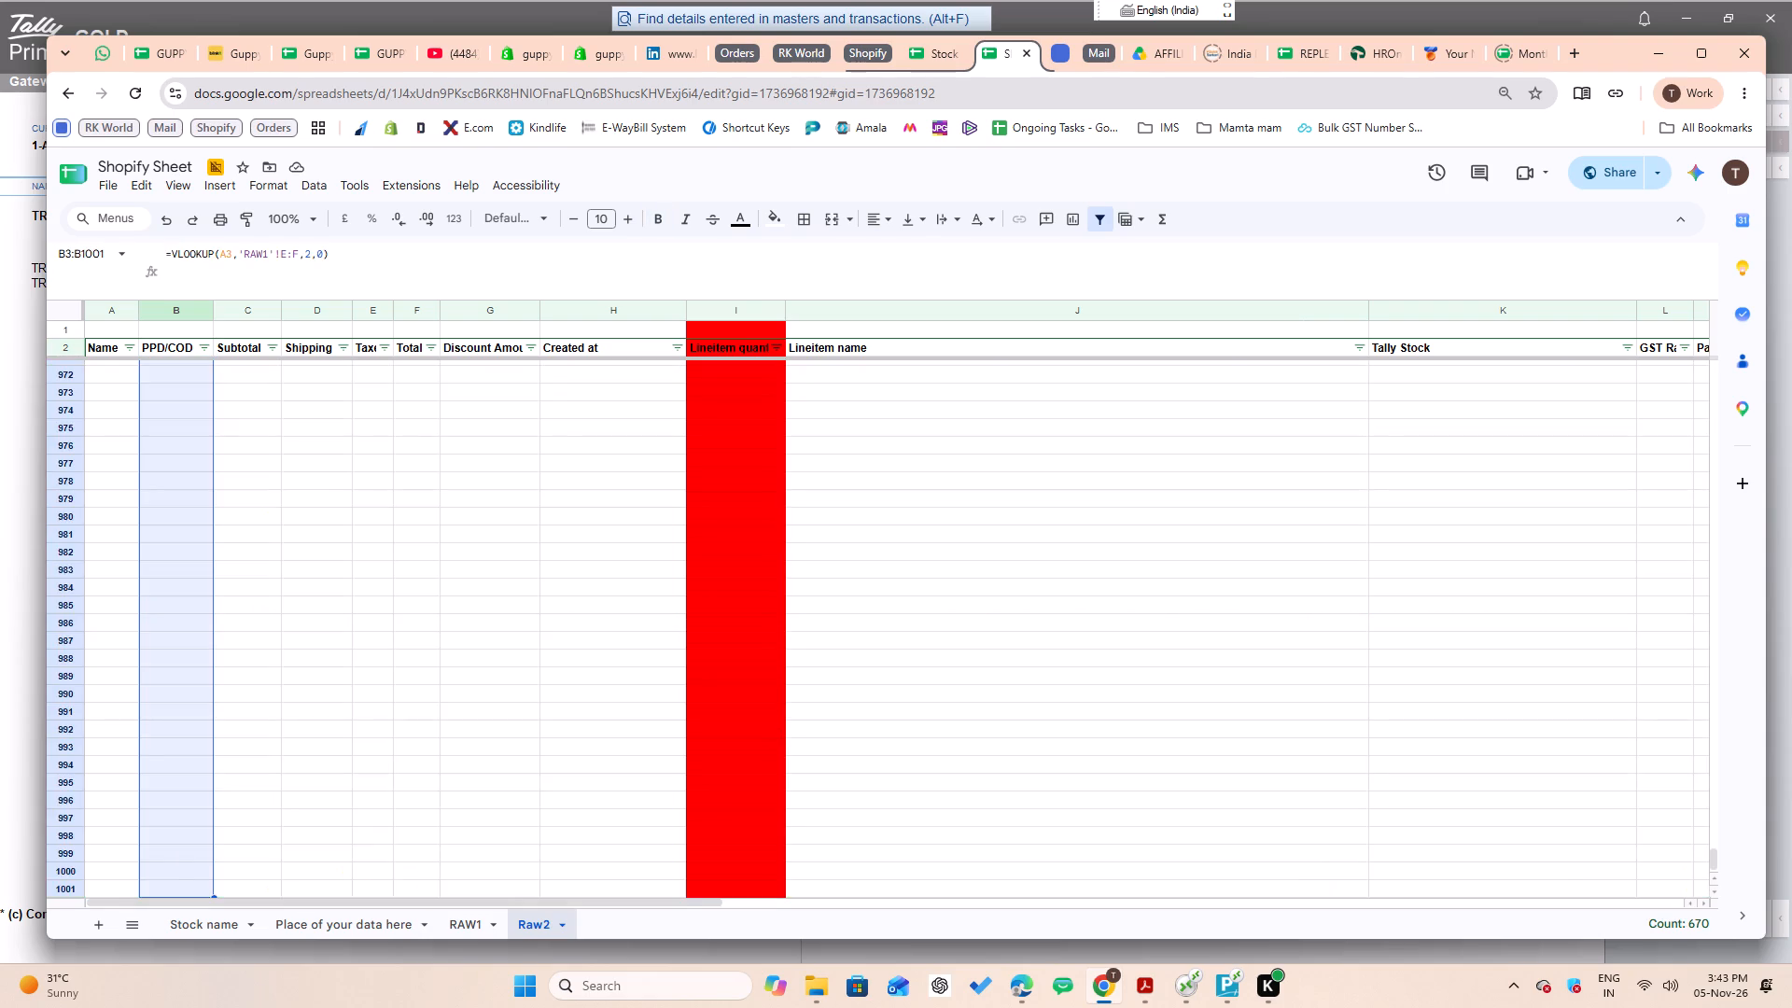
{"action": "key", "text": "ctrl+shift+Down"}
{"action": "key", "text": "ctrl+d"}
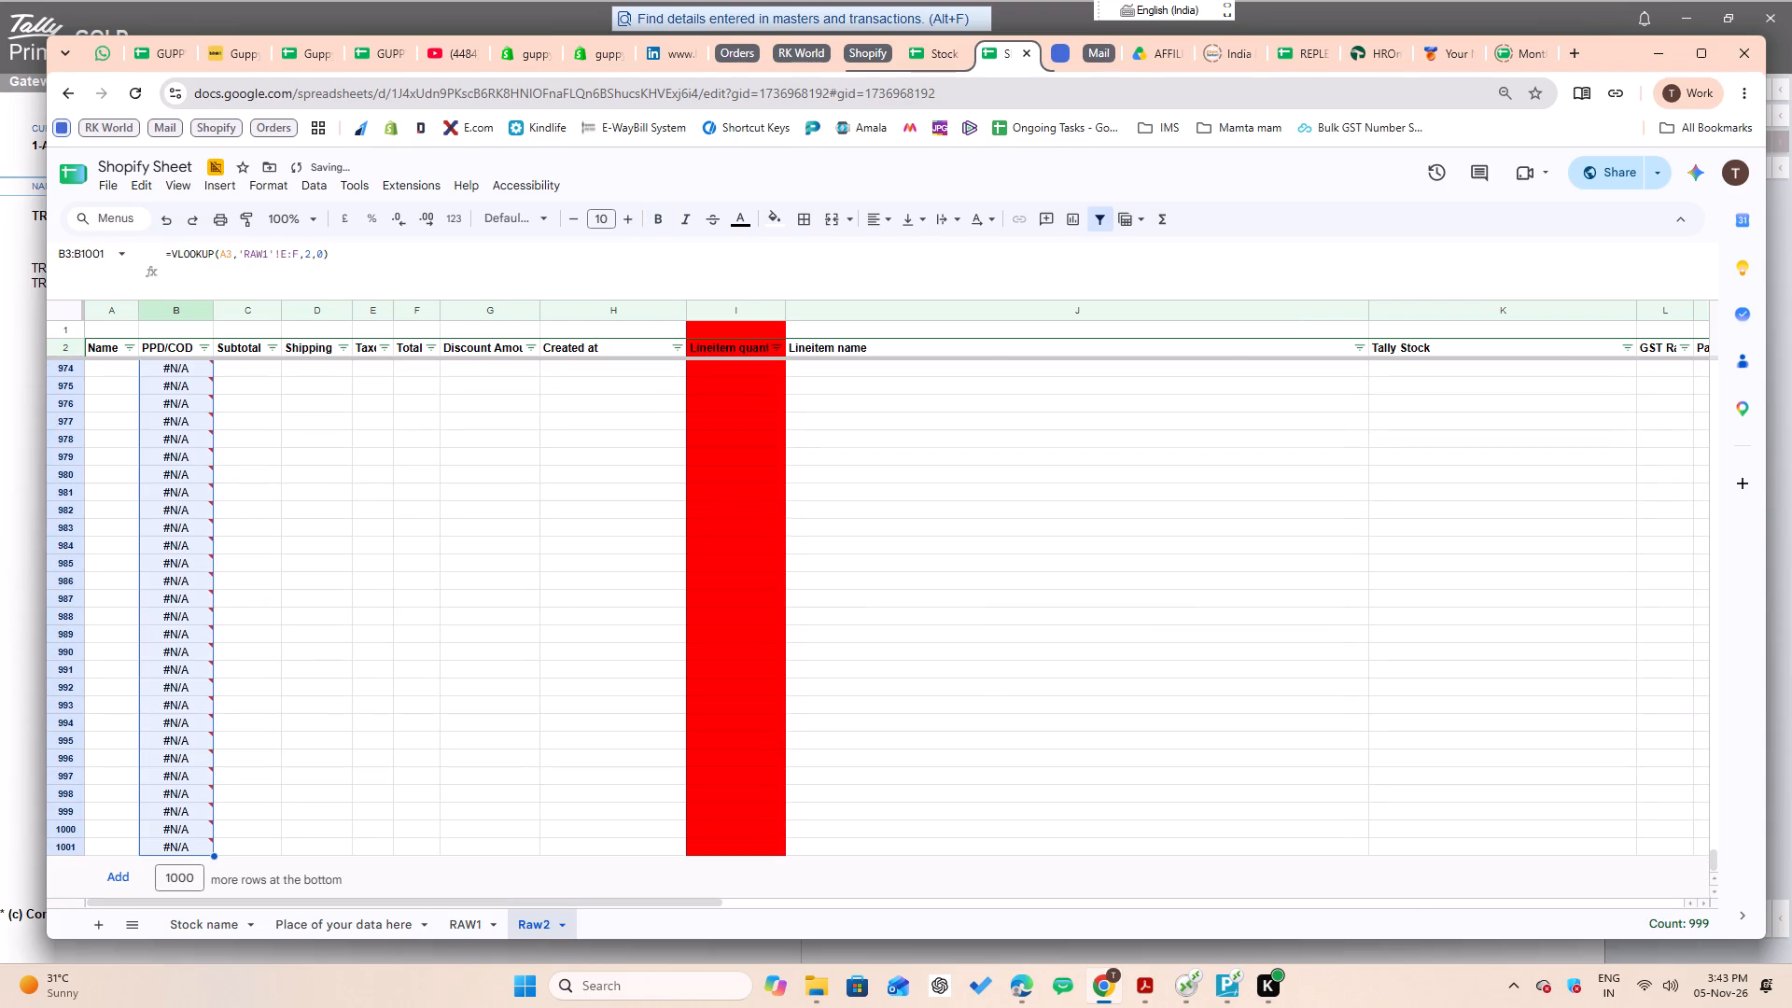
Examine the filled lookup formulas at the top of PPD/COD and in row 673, below the last order, alongside the Name references.
{"action": "key", "text": "Up"}
{"action": "key", "text": "Down"}
{"action": "key", "text": "Up"}
{"action": "key", "text": "Down"}
{"action": "key", "text": "Down"}
{"action": "key", "text": "Down"}
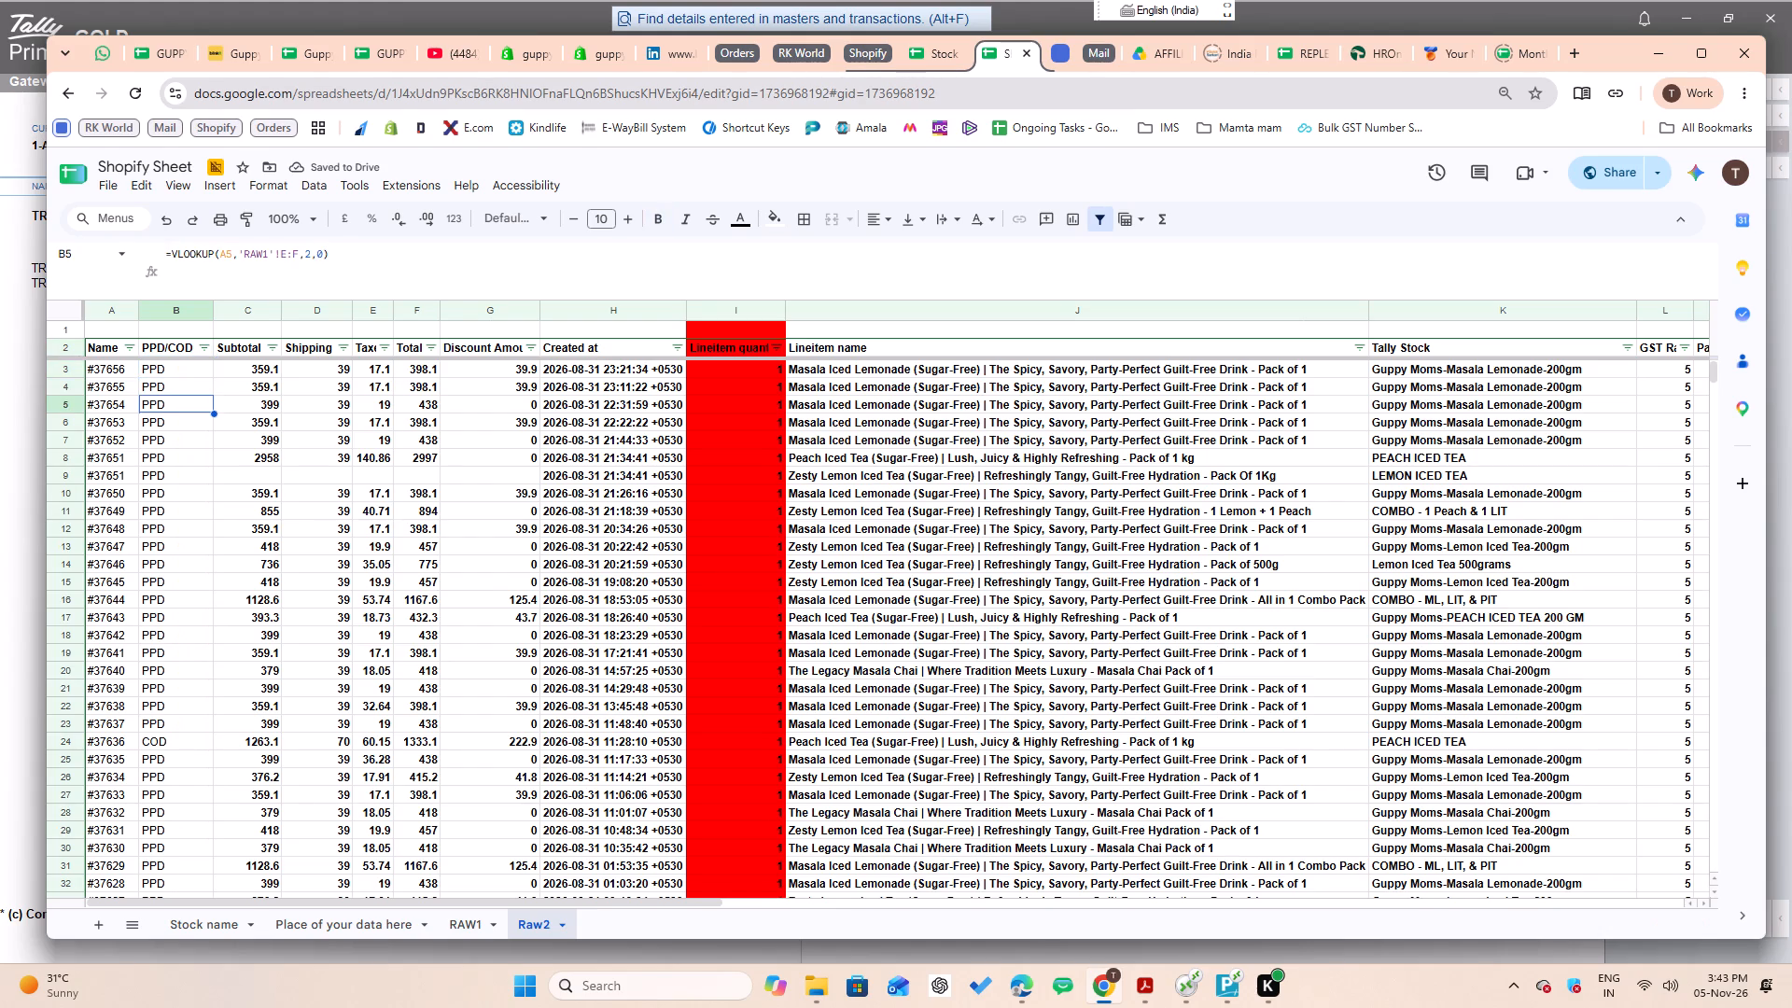
{"action": "key", "text": "Left"}
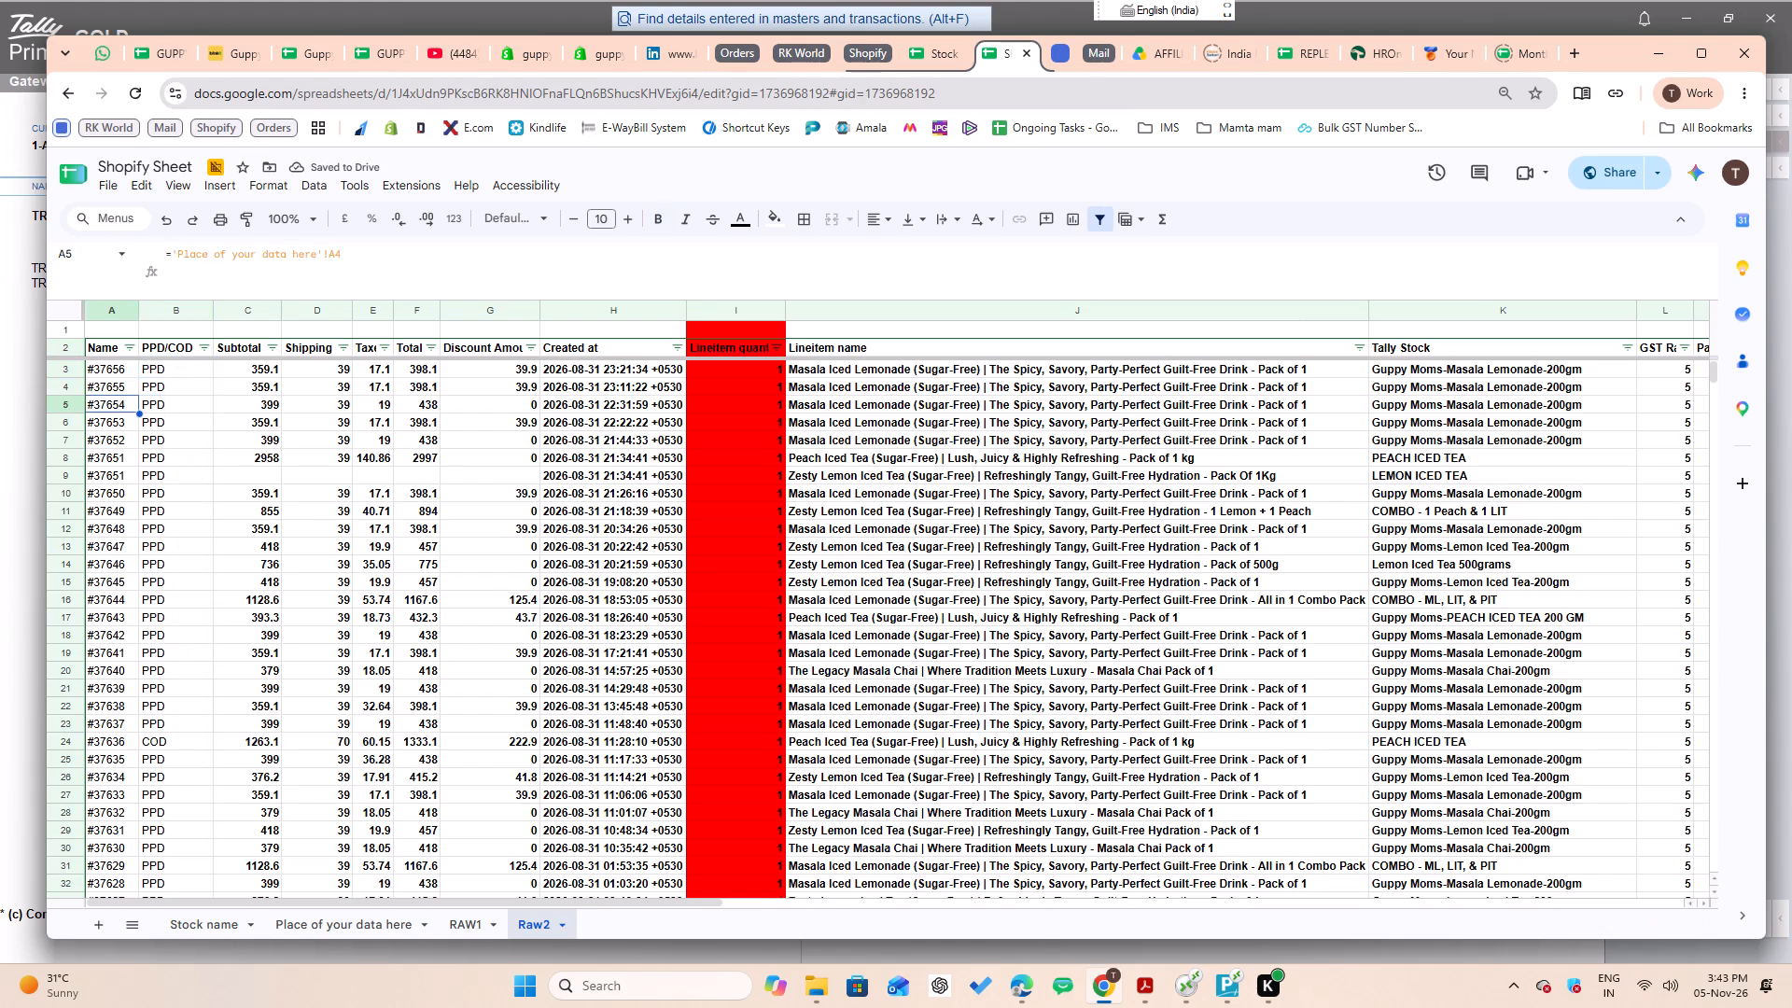
{"action": "key", "text": "ctrl+Down"}
{"action": "key", "text": "Down"}
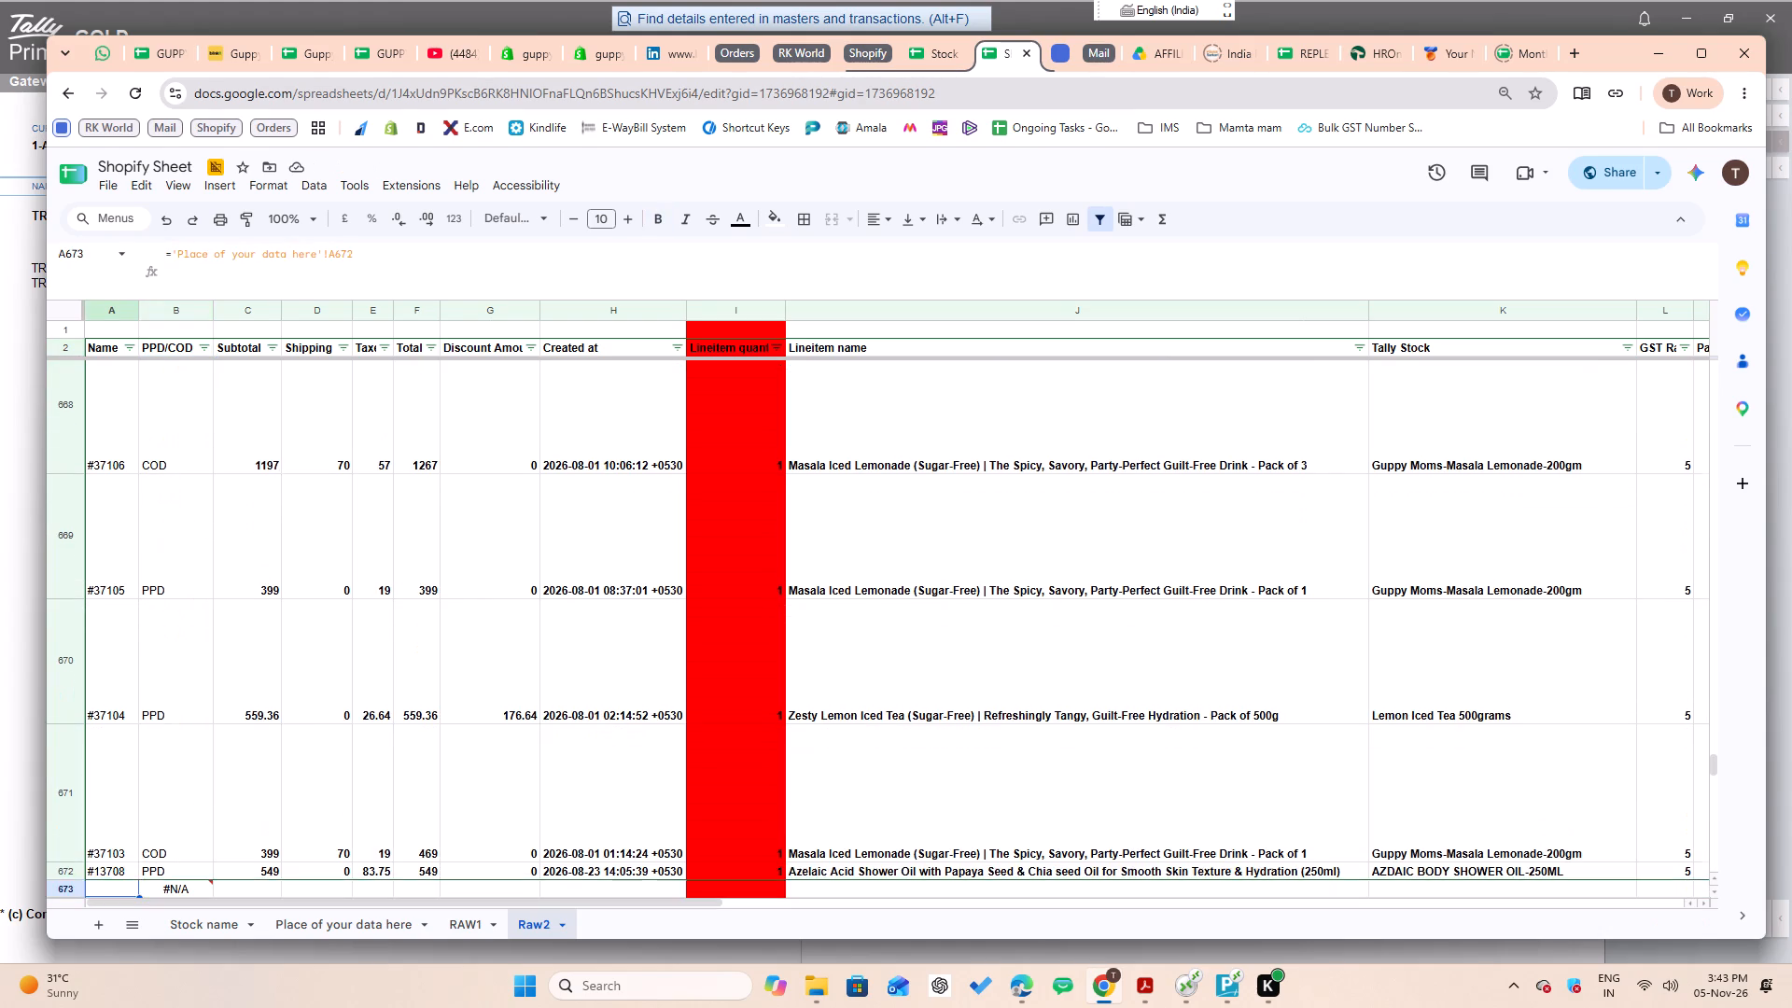
{"action": "key", "text": "Down"}
{"action": "key", "text": "Down"}
{"action": "key", "text": "Up"}
{"action": "key", "text": "Up"}
{"action": "key", "text": "Right"}
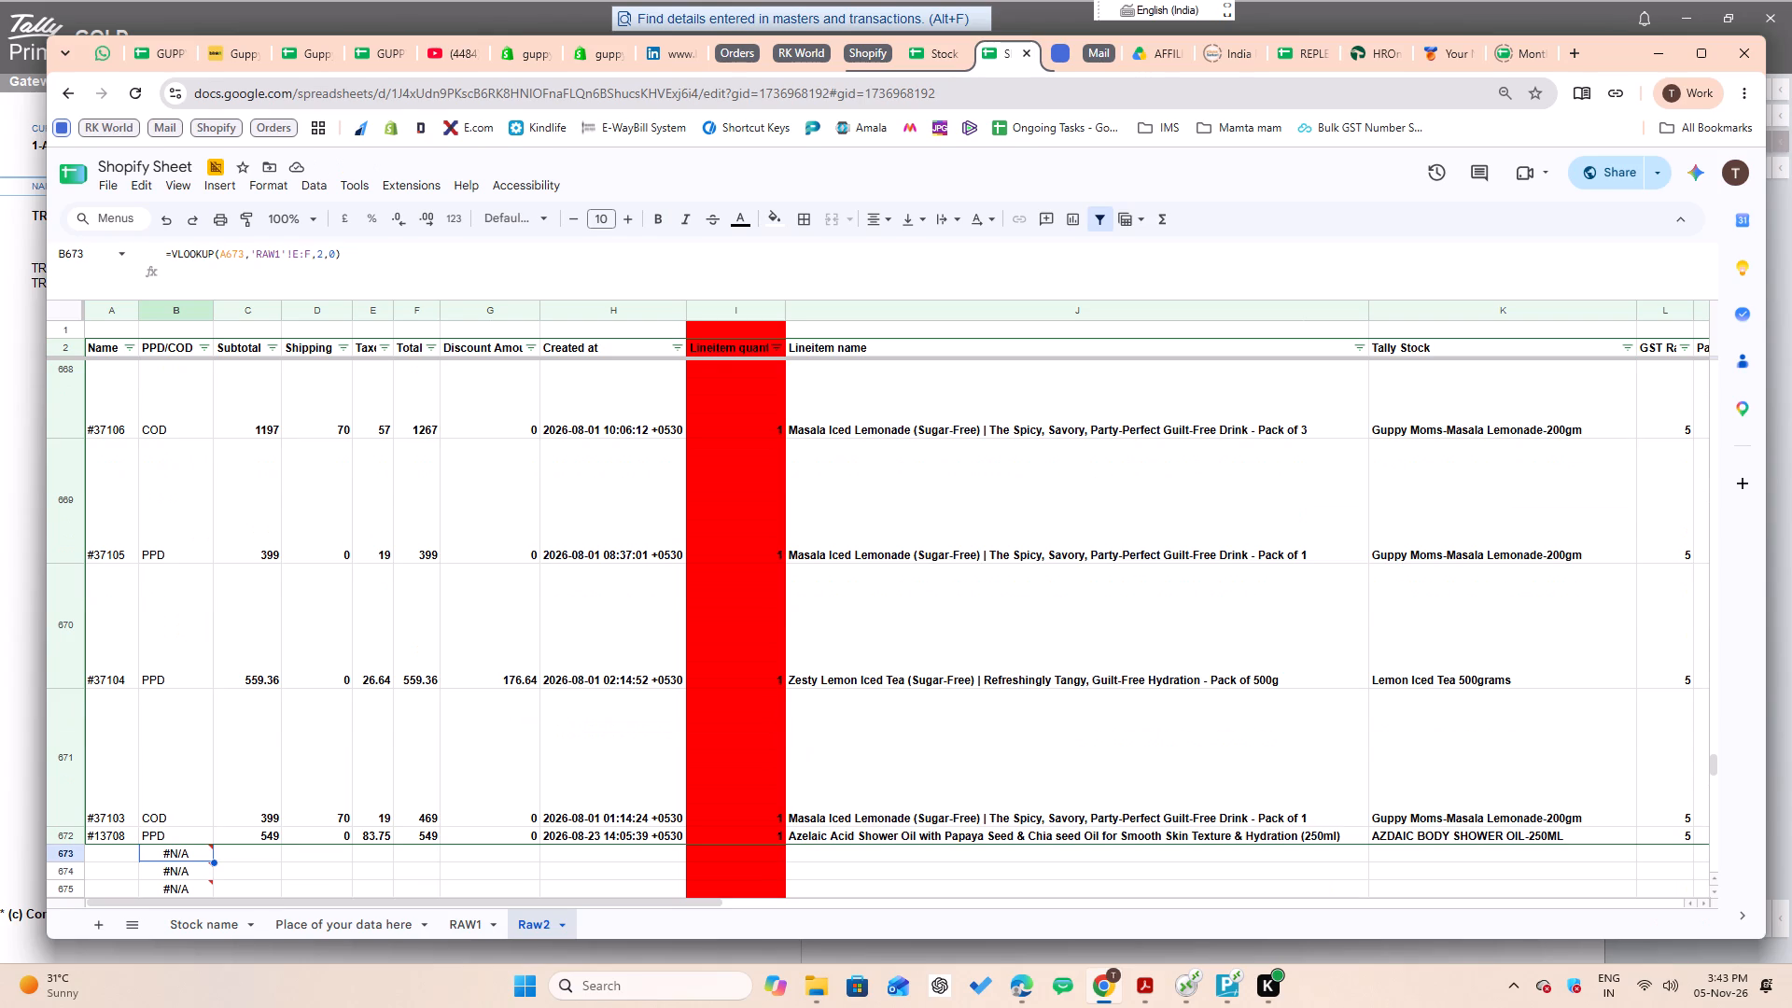
Examine the references in the last order row, 672, from PPD/COD across to Total.
{"action": "key", "text": "Up"}
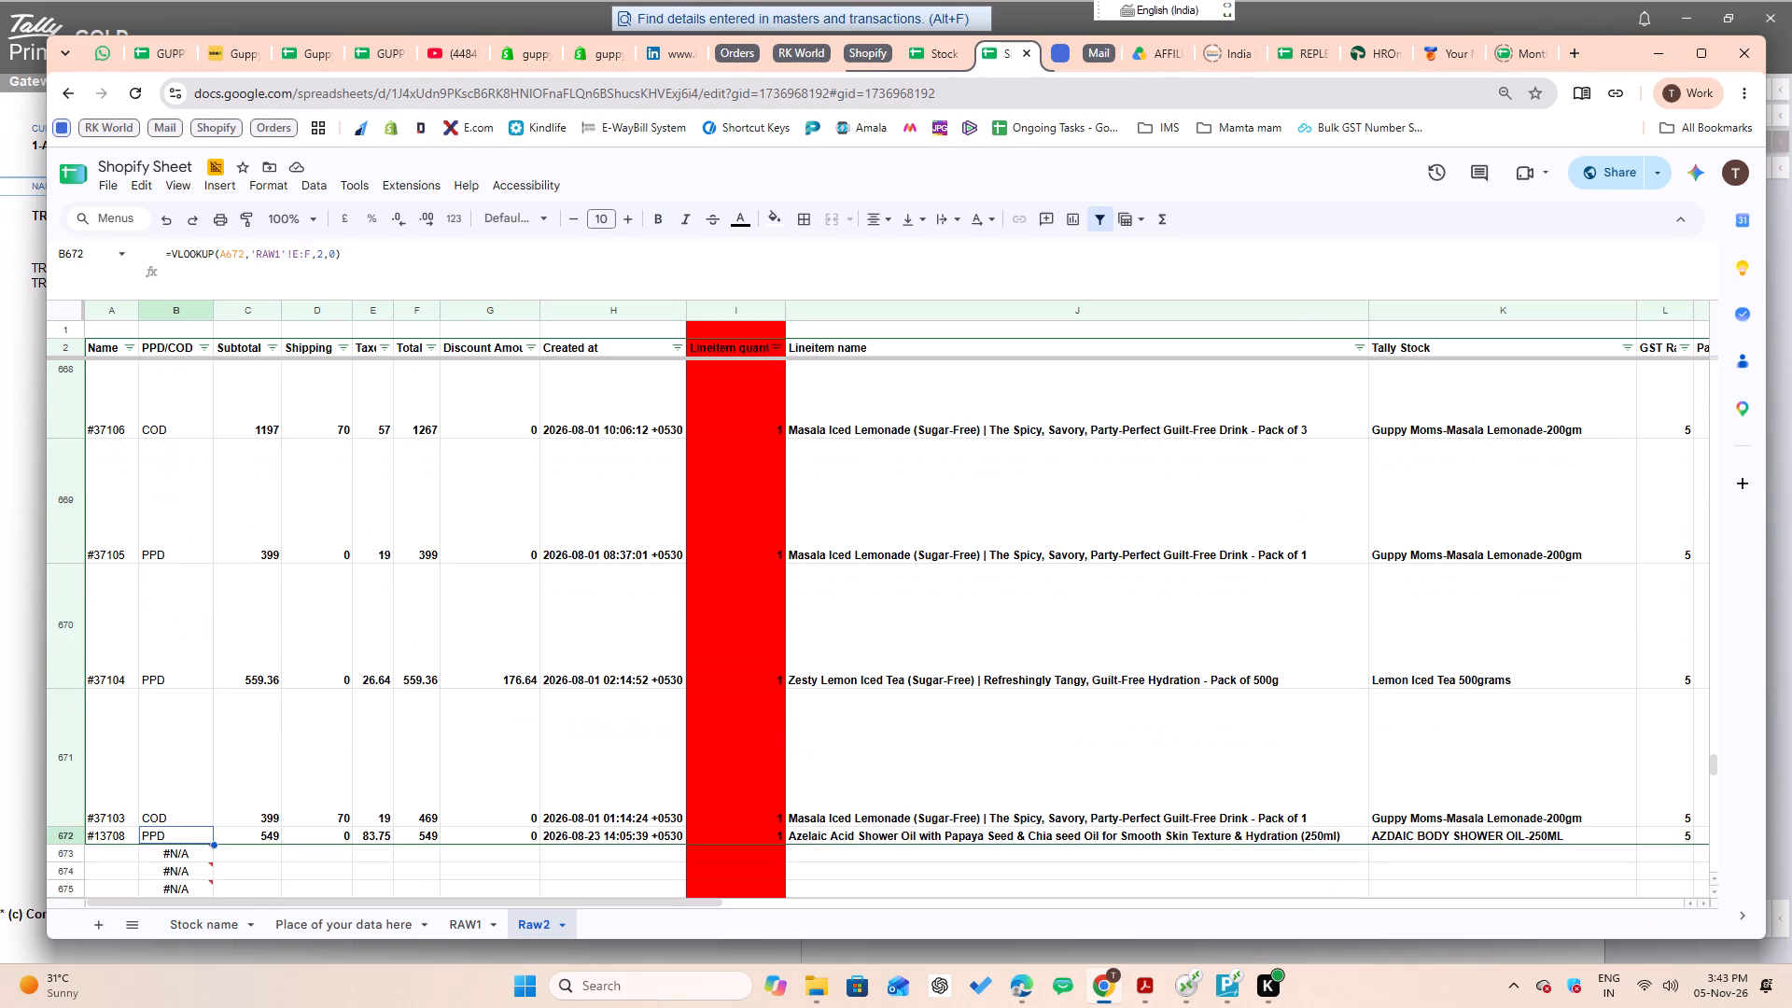
{"action": "key", "text": "Right"}
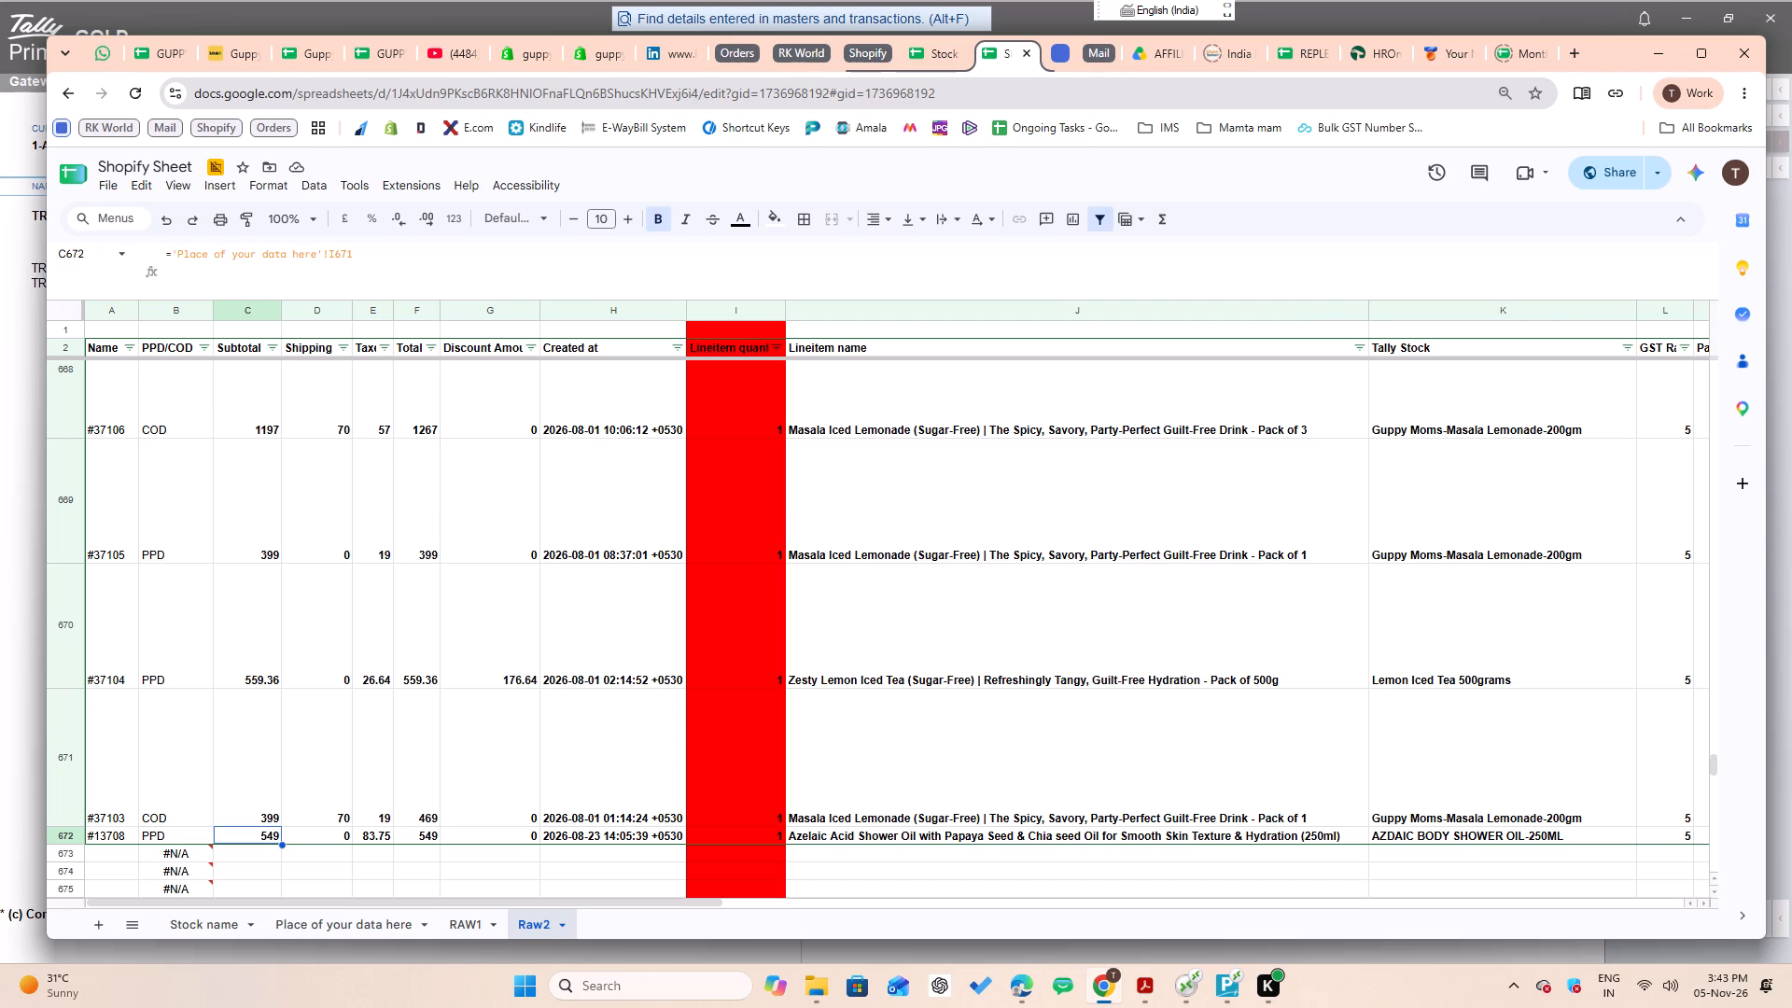
{"action": "key", "text": "Right"}
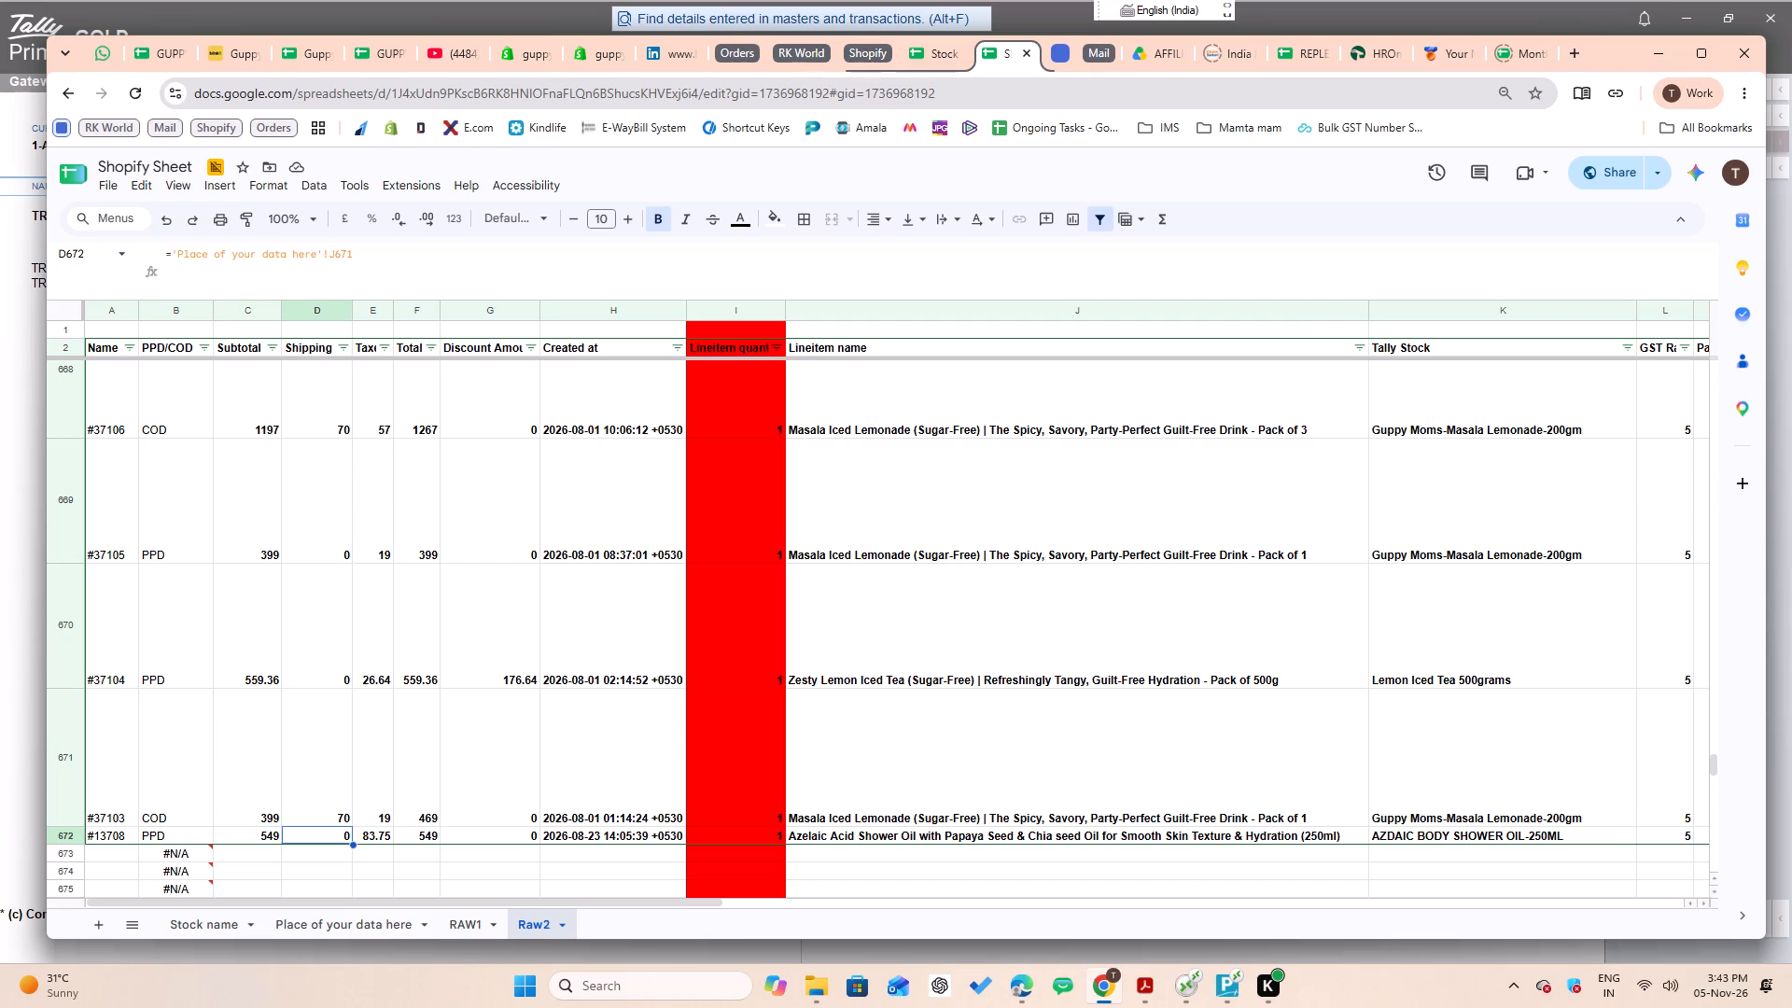
{"action": "key", "text": "Right"}
{"action": "key", "text": "Right"}
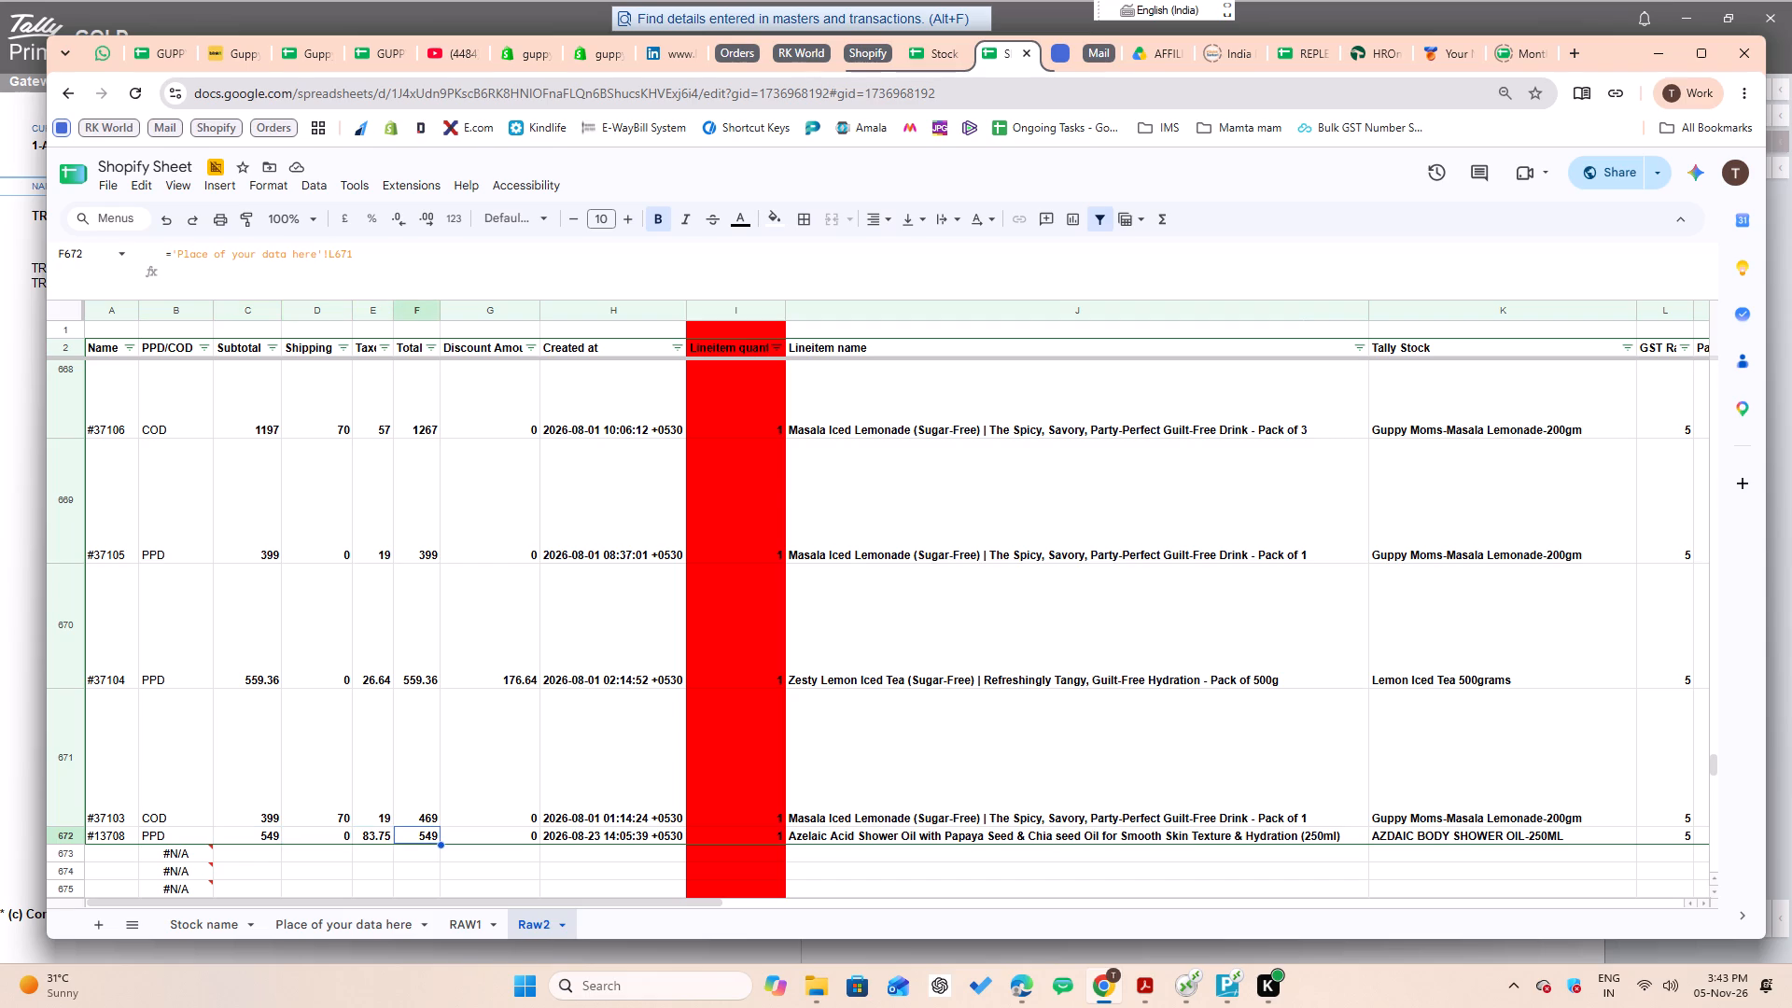
Return to Raw2's header row and examine its source references from Name across to Lineitem quantity.
{"action": "key", "text": "ctrl+Up"}
{"action": "key", "text": "ctrl+Up"}
{"action": "key", "text": "ctrl+Up"}
{"action": "key", "text": "ctrl+Up"}
{"action": "key", "text": "ctrl+Up"}
{"action": "key", "text": "ctrl+Up"}
{"action": "key", "text": "ctrl+Up"}
{"action": "key", "text": "ctrl+Up"}
{"action": "key", "text": "ctrl+Up"}
{"action": "key", "text": "ctrl+Up"}
{"action": "key", "text": "ctrl+Up"}
{"action": "key", "text": "ctrl+Up"}
{"action": "key", "text": "ctrl+Up"}
{"action": "key", "text": "ctrl+Up"}
{"action": "key", "text": "ctrl+Up"}
{"action": "key", "text": "ctrl+Up"}
{"action": "key", "text": "ctrl+Up"}
{"action": "key", "text": "ctrl+Up"}
{"action": "key", "text": "ctrl+Up"}
{"action": "key", "text": "ctrl+Up"}
{"action": "key", "text": "ctrl+Up"}
{"action": "key", "text": "ctrl+Up"}
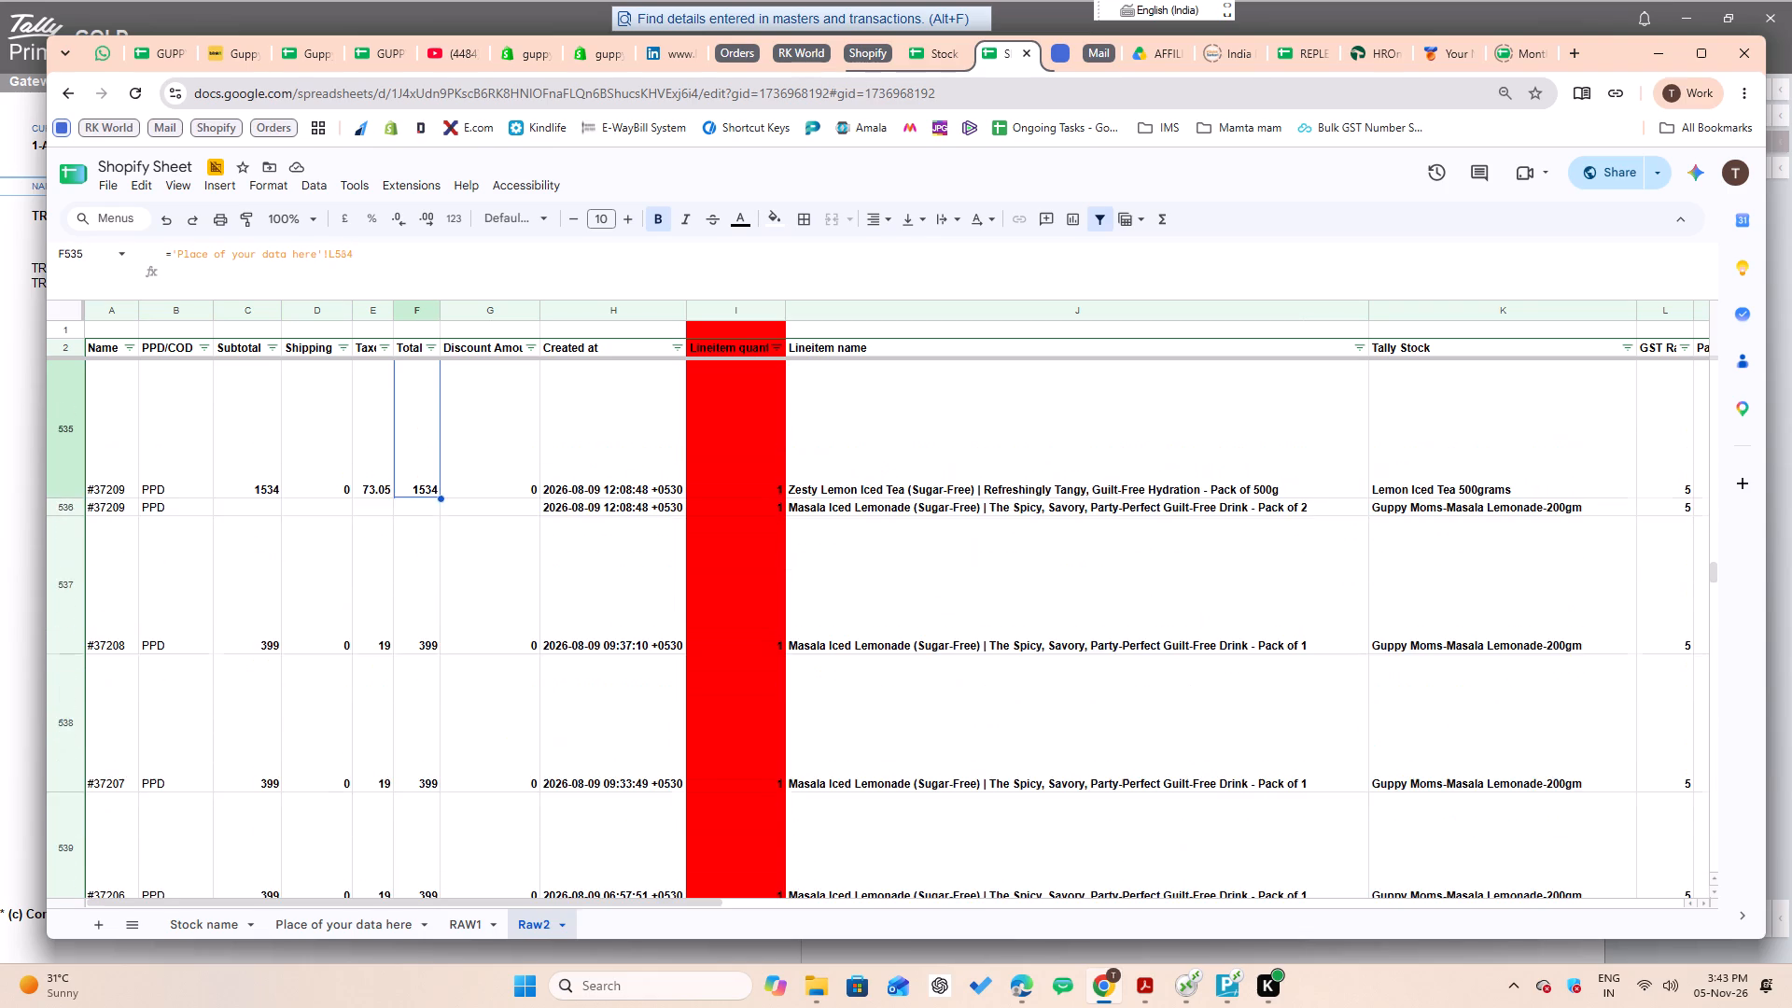
{"action": "key", "text": "Up"}
{"action": "key", "text": "Up"}
{"action": "key", "text": "Up"}
{"action": "key", "text": "Left"}
{"action": "key", "text": "ctrl+Left"}
{"action": "key", "text": "ctrl+Left"}
{"action": "key", "text": "ctrl+Up"}
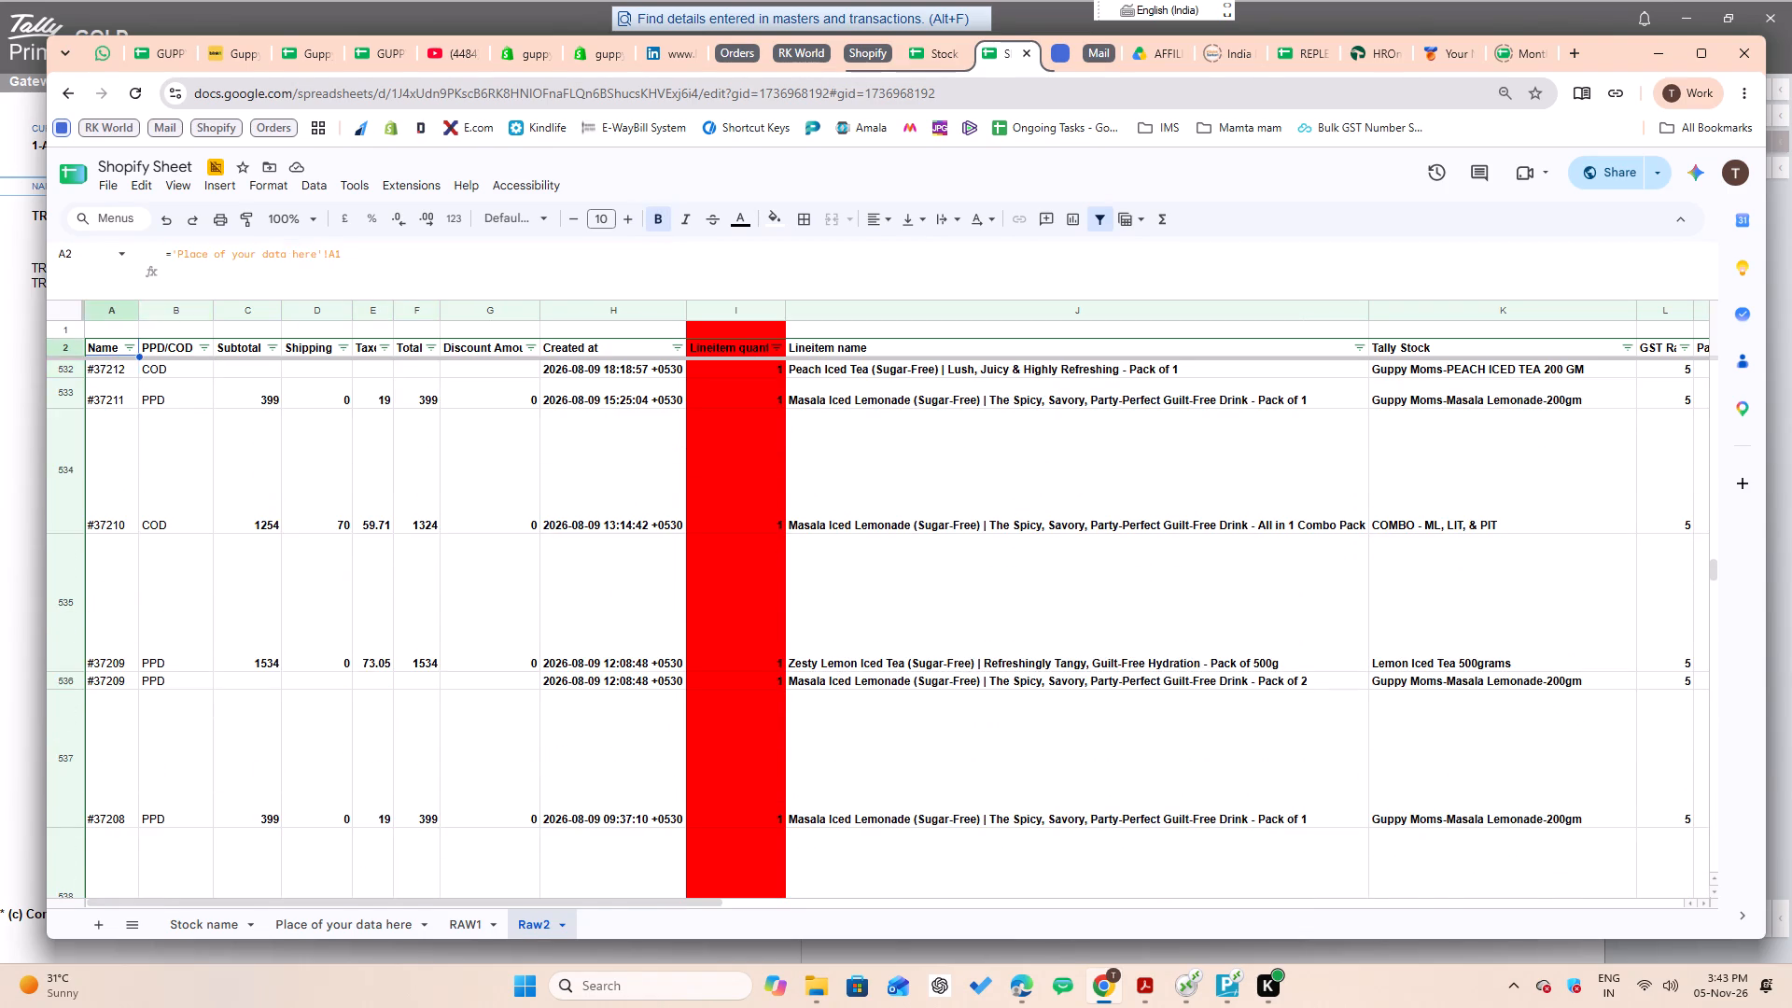
{"action": "key", "text": "Right"}
{"action": "key", "text": "Down"}
{"action": "key", "text": "Right"}
{"action": "key", "text": "Up"}
{"action": "key", "text": "Right"}
{"action": "key", "text": "Right"}
{"action": "key", "text": "Right"}
{"action": "key", "text": "Right"}
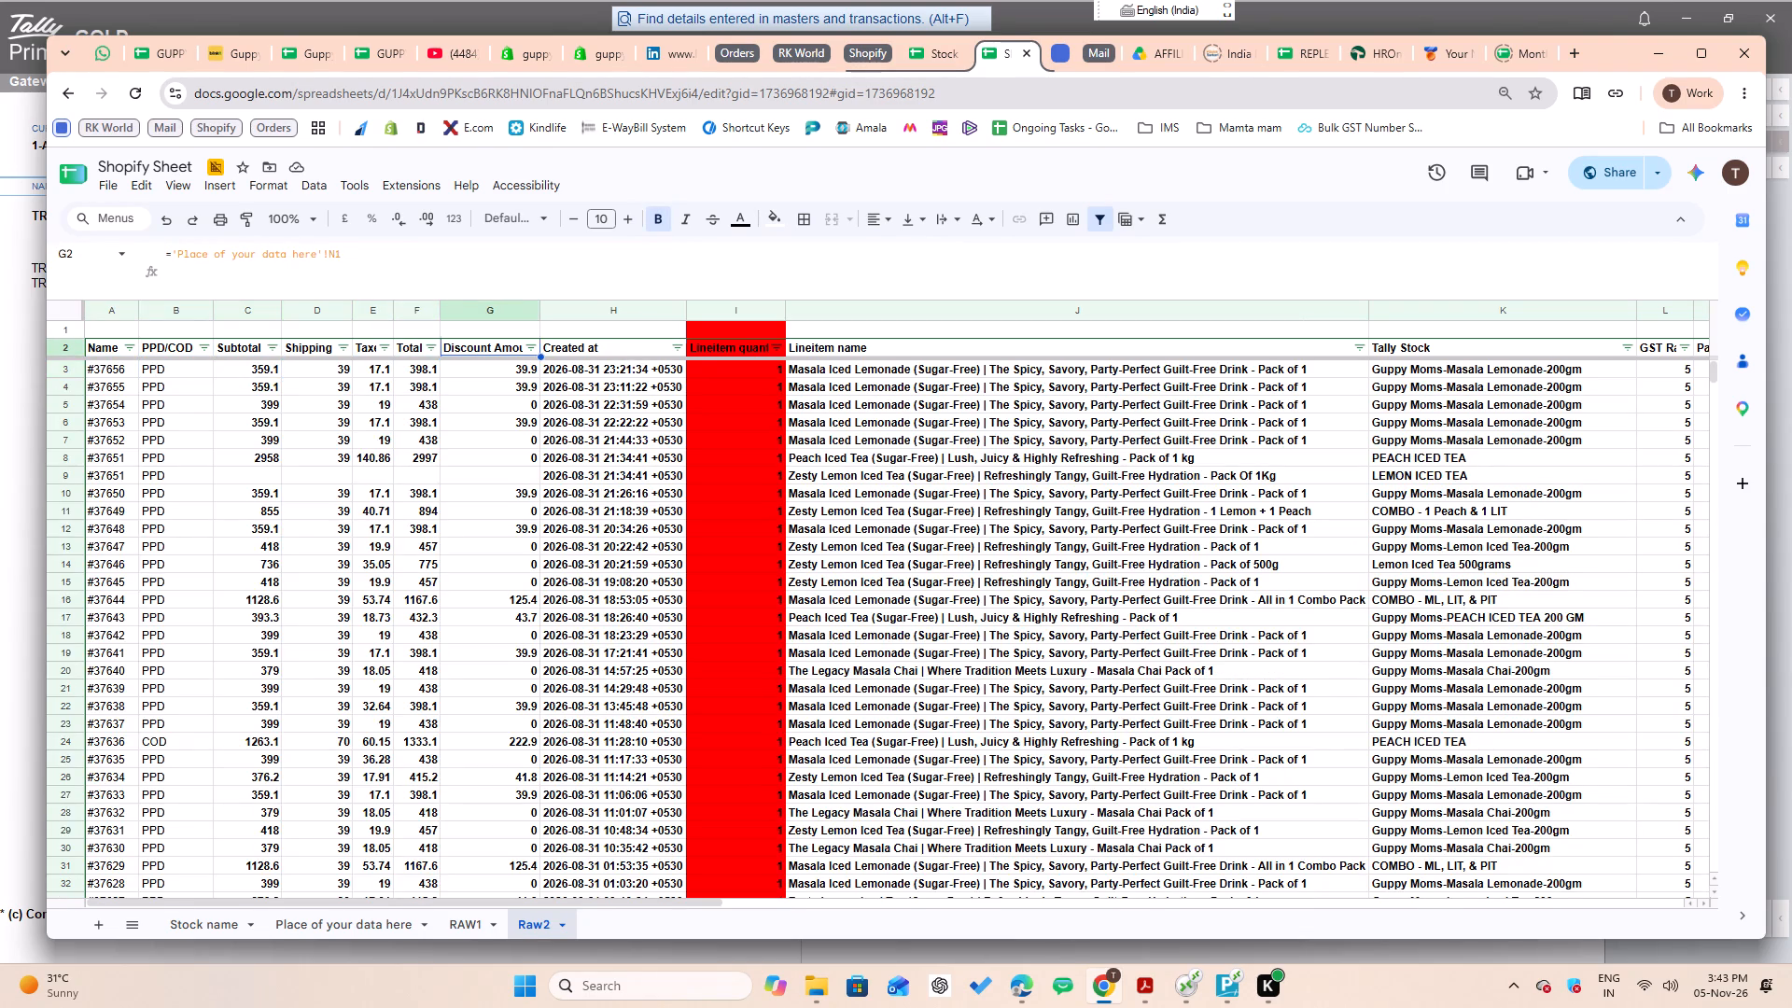
{"action": "key", "text": "Right"}
{"action": "key", "text": "Right"}
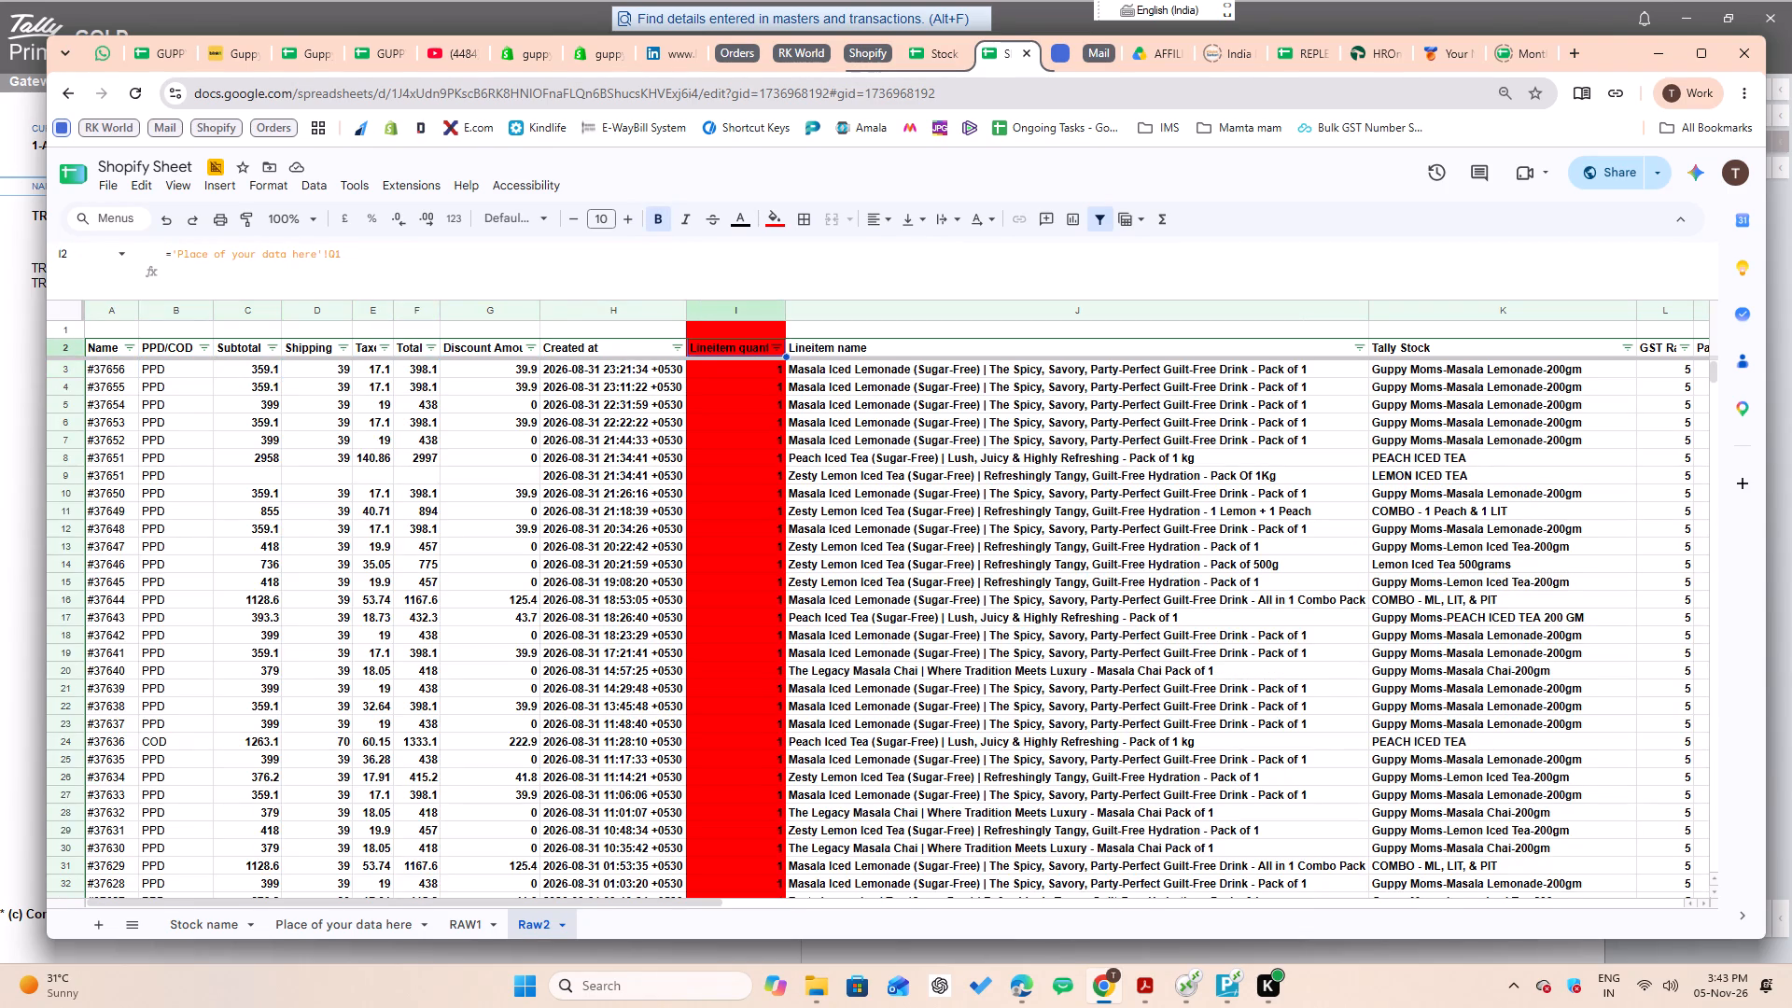
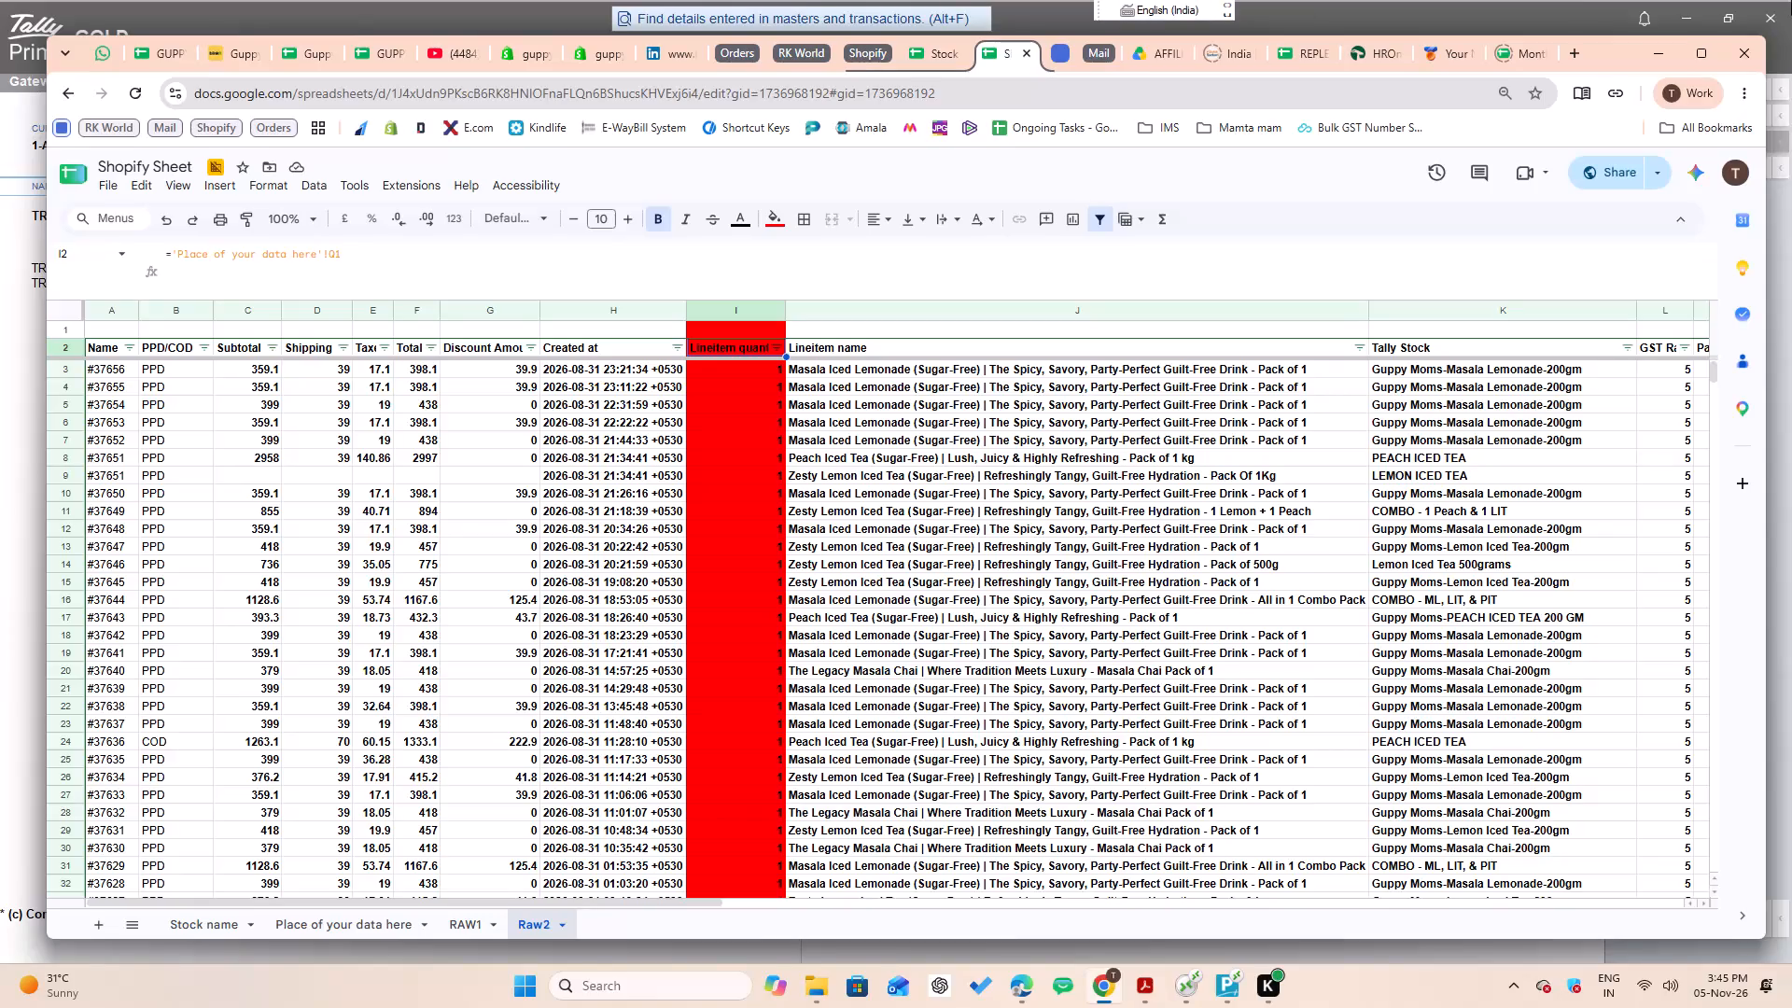
Review the values listed in the Lineitem quantity filter, keeping all of them selected.
{"action": "key", "text": "Down"}
{"action": "key", "text": "Up"}
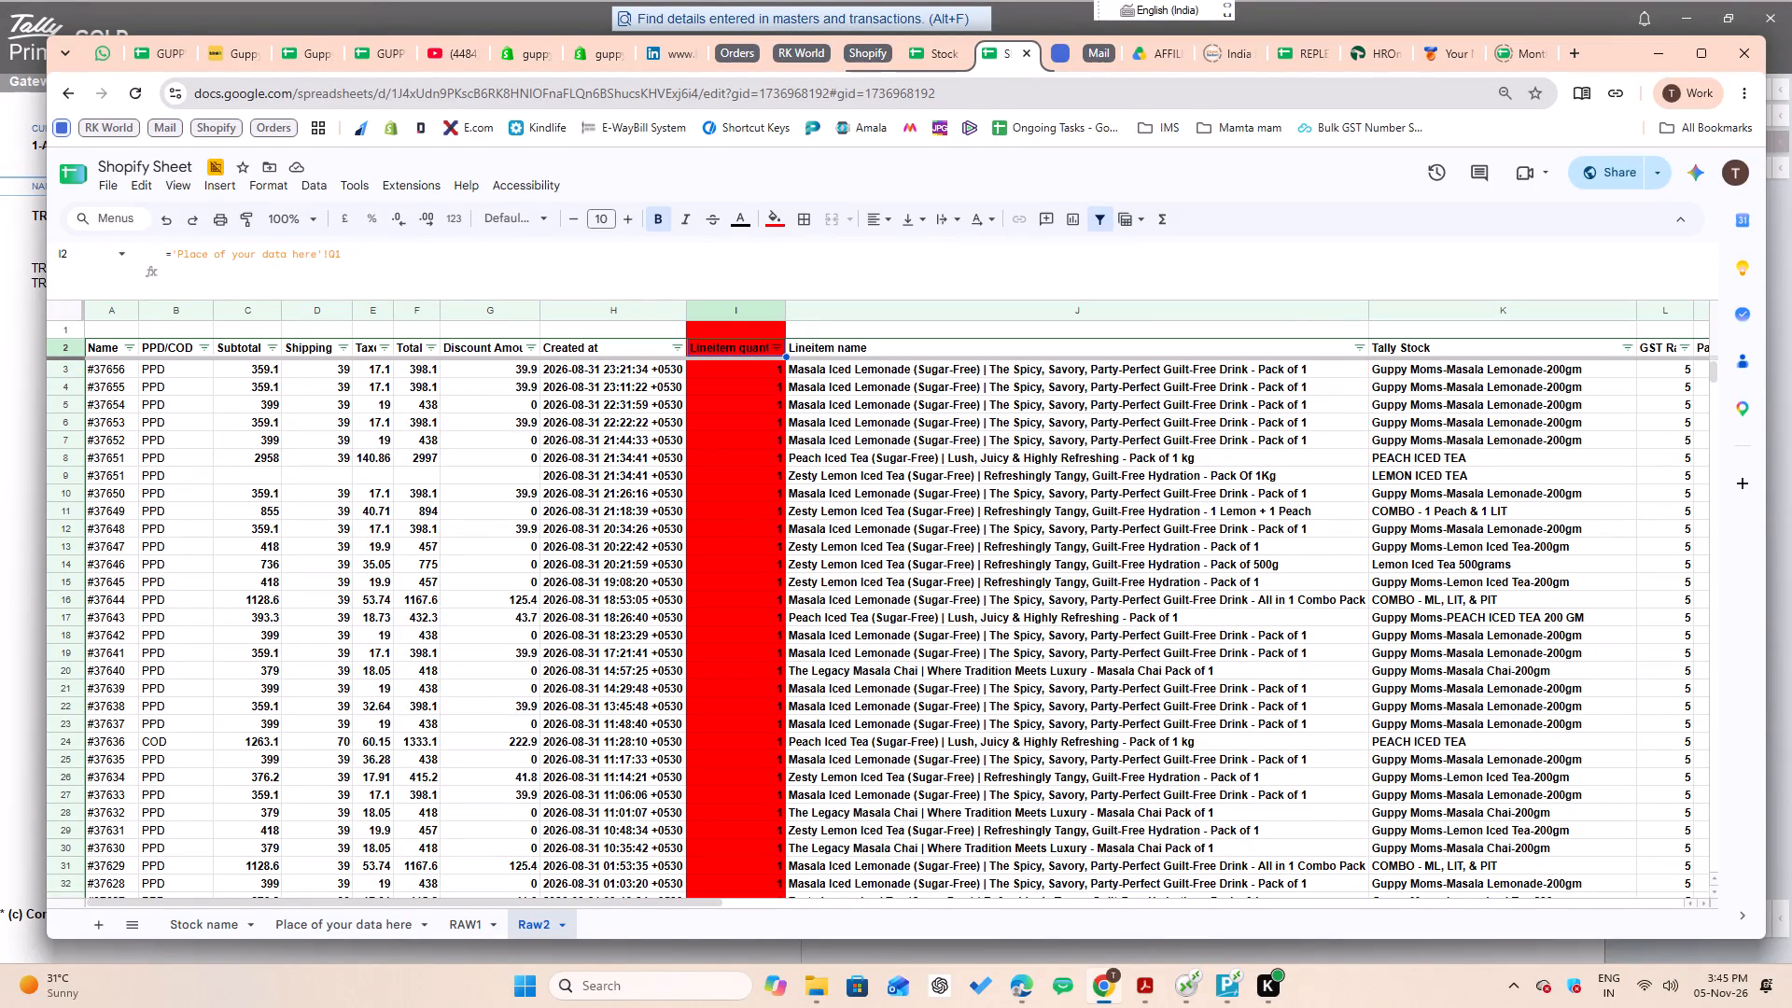
{"action": "left_click", "coordinate": [770, 346]}
{"action": "scroll", "coordinate": [608, 735], "scroll_direction": "down", "scroll_amount": 6}
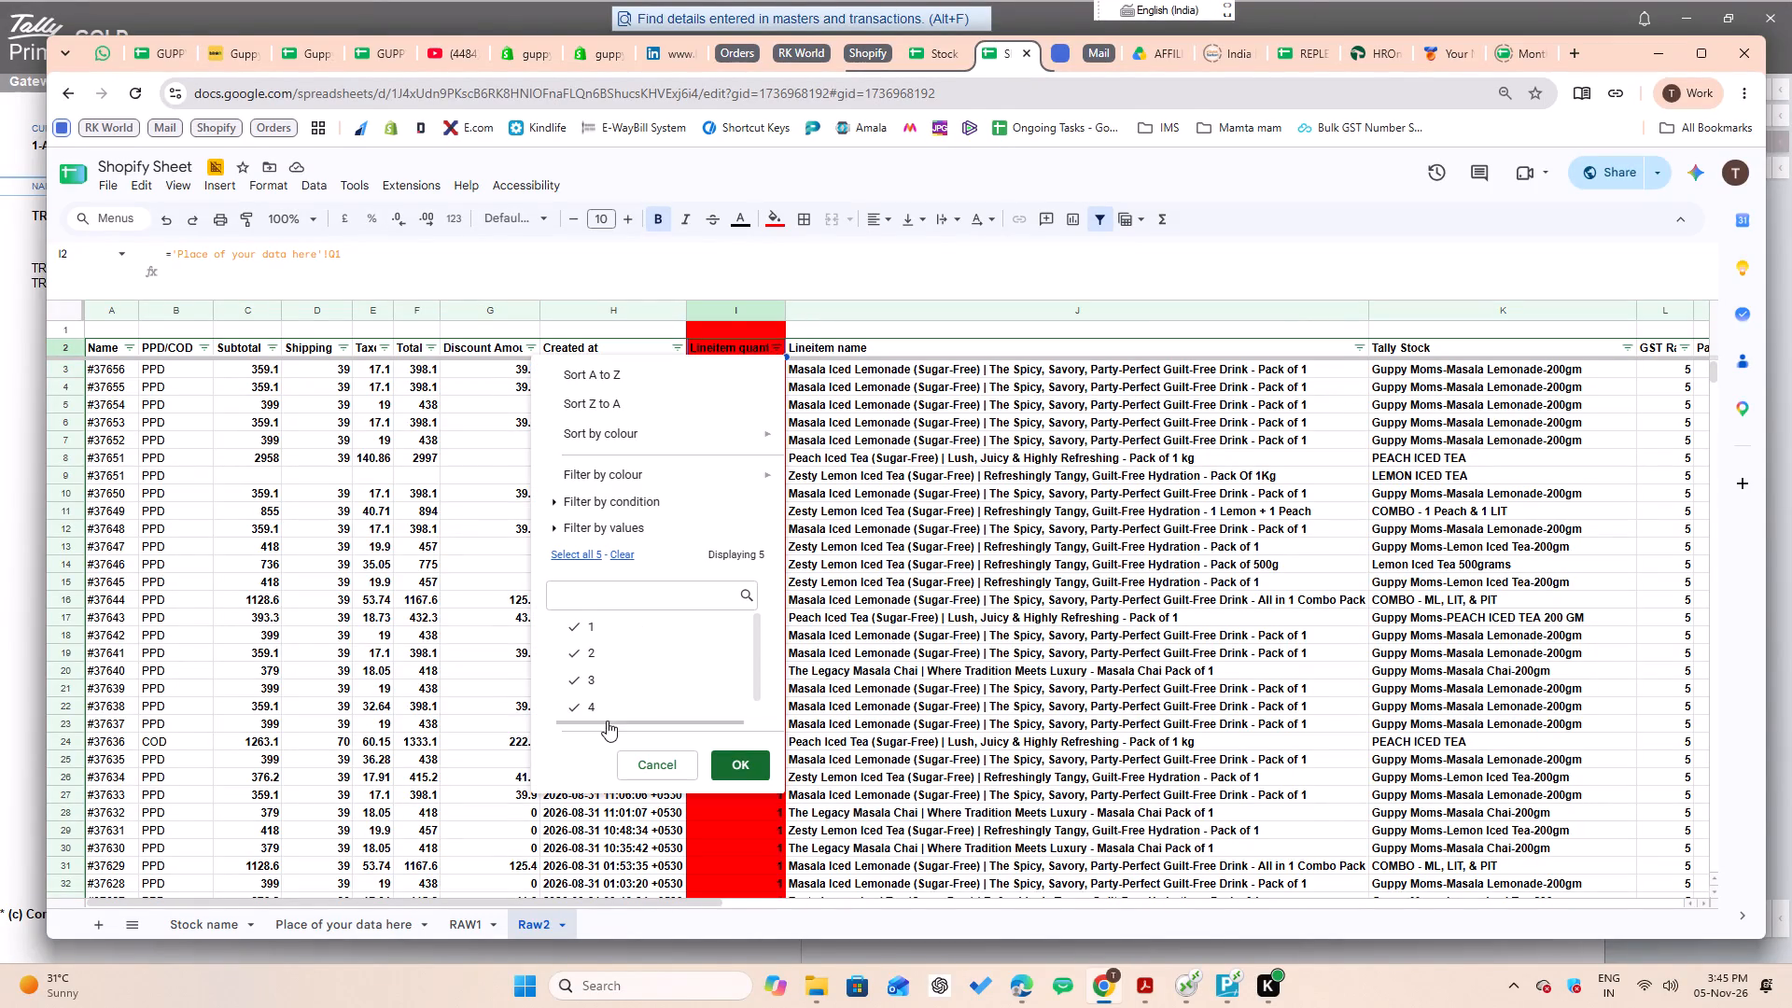
{"action": "scroll", "coordinate": [607, 721], "scroll_direction": "down", "scroll_amount": 8}
{"action": "left_click", "coordinate": [730, 761]}
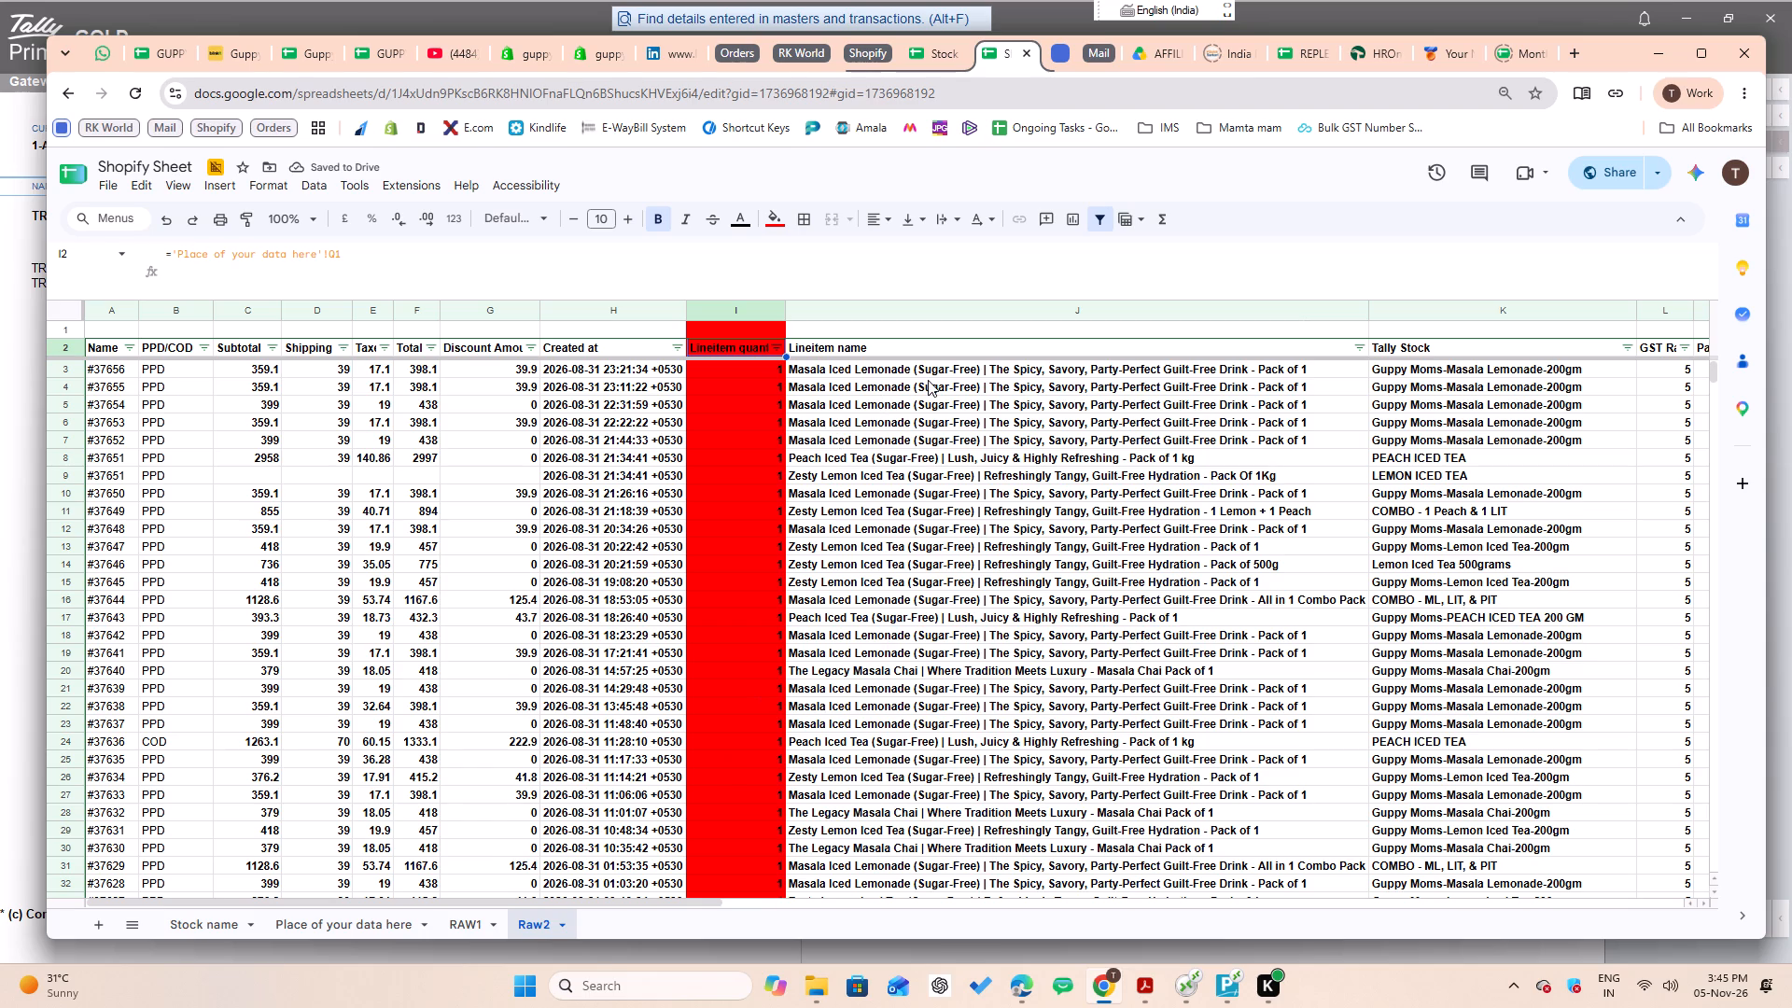
Examine the Lineitem name header reference and the first Tally Stock lookup formula, K3, on Raw2.
{"action": "key", "text": "Right"}
{"action": "key", "text": "Down"}
{"action": "key", "text": "Up"}
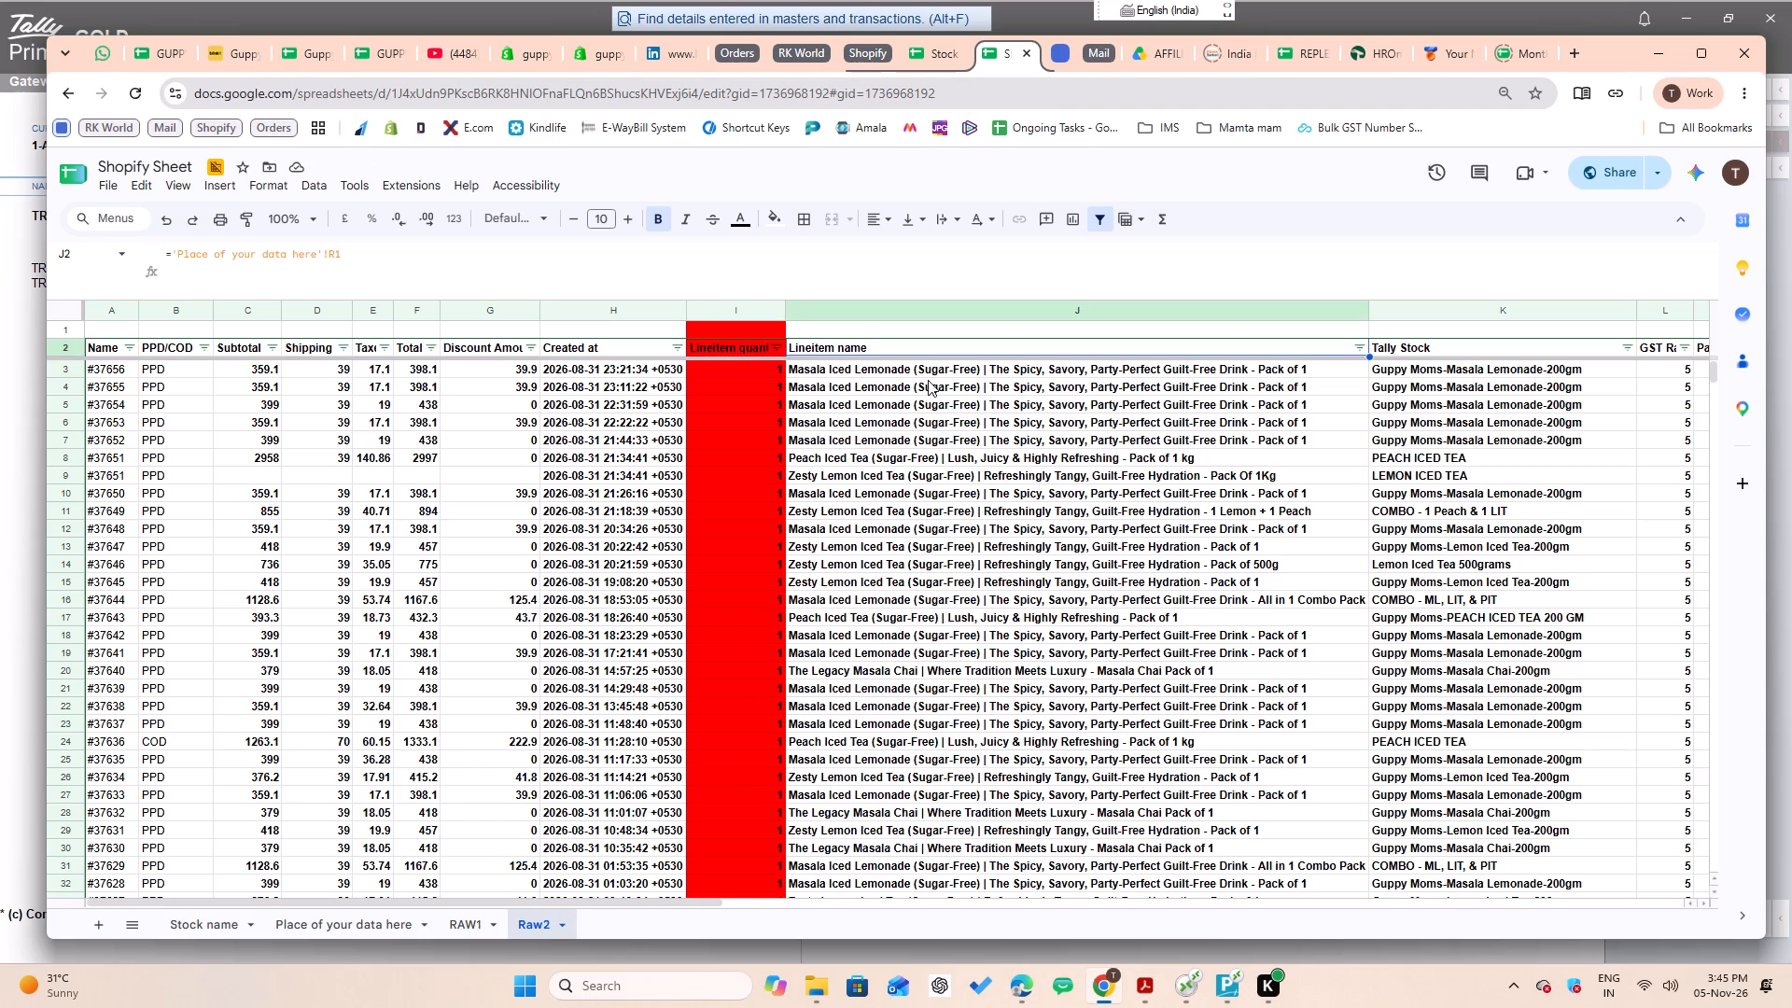
{"action": "key", "text": "Right"}
{"action": "key", "text": "Left"}
{"action": "key", "text": "Left"}
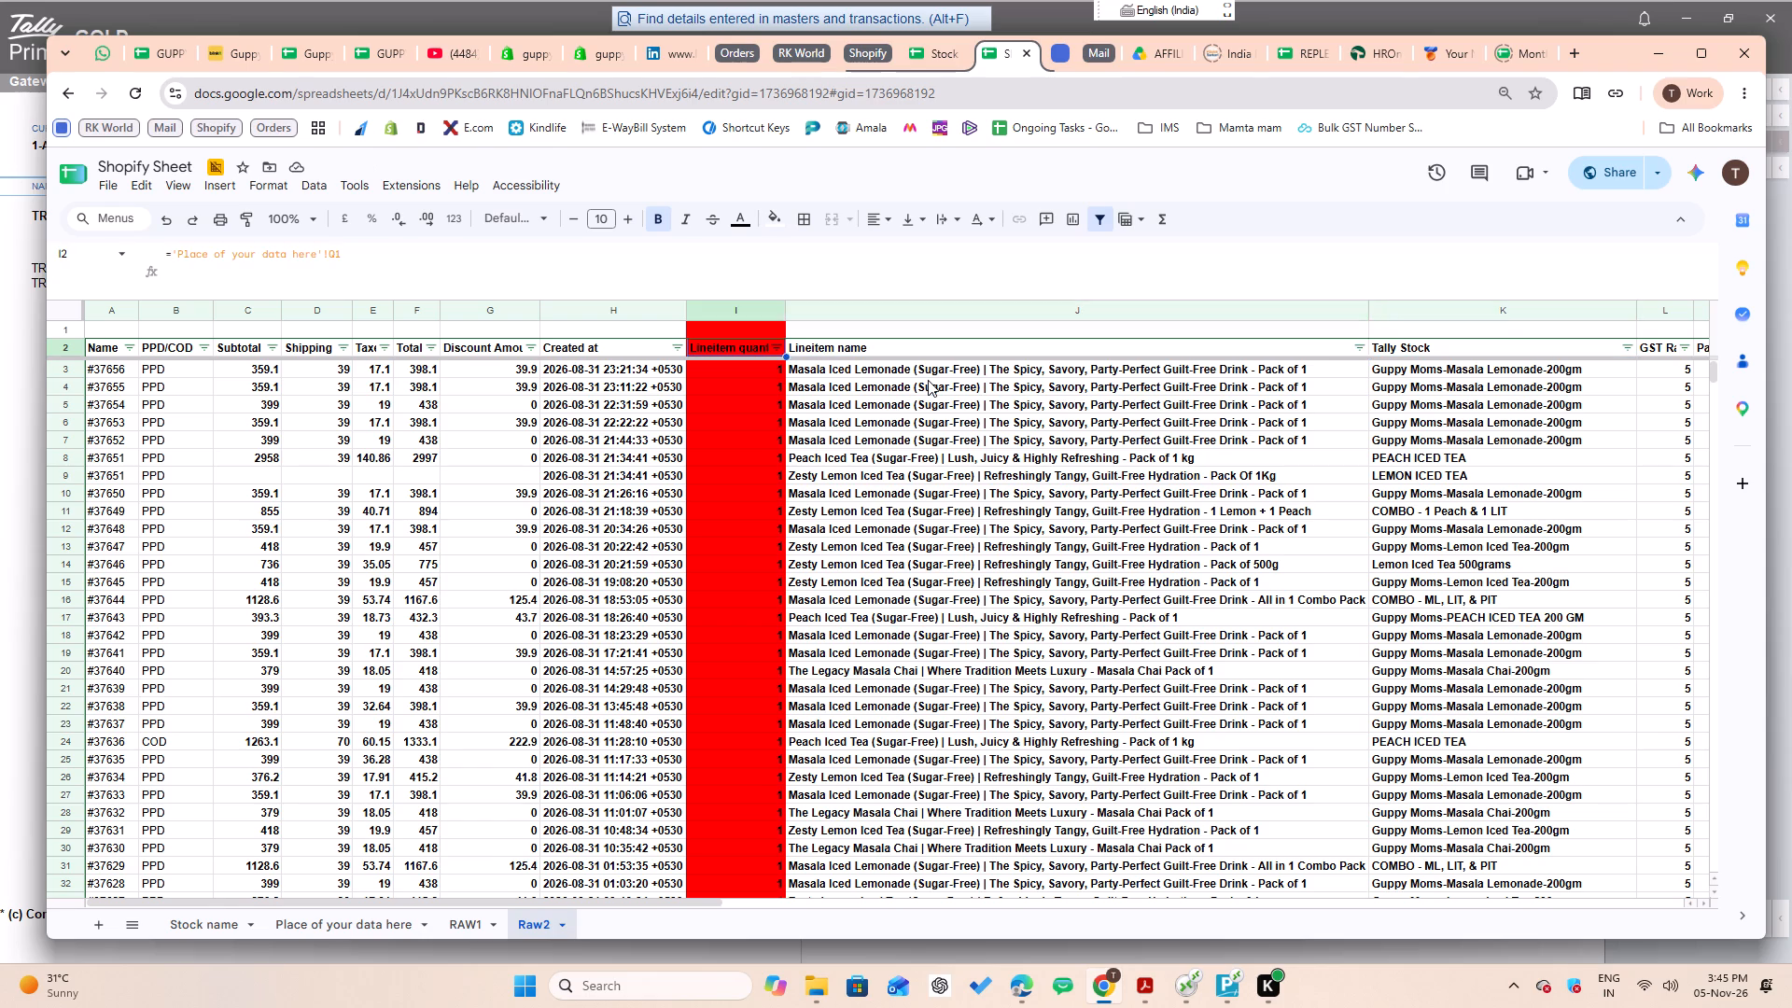
{"action": "key", "text": "Right"}
{"action": "key", "text": "Down"}
{"action": "key", "text": "Right"}
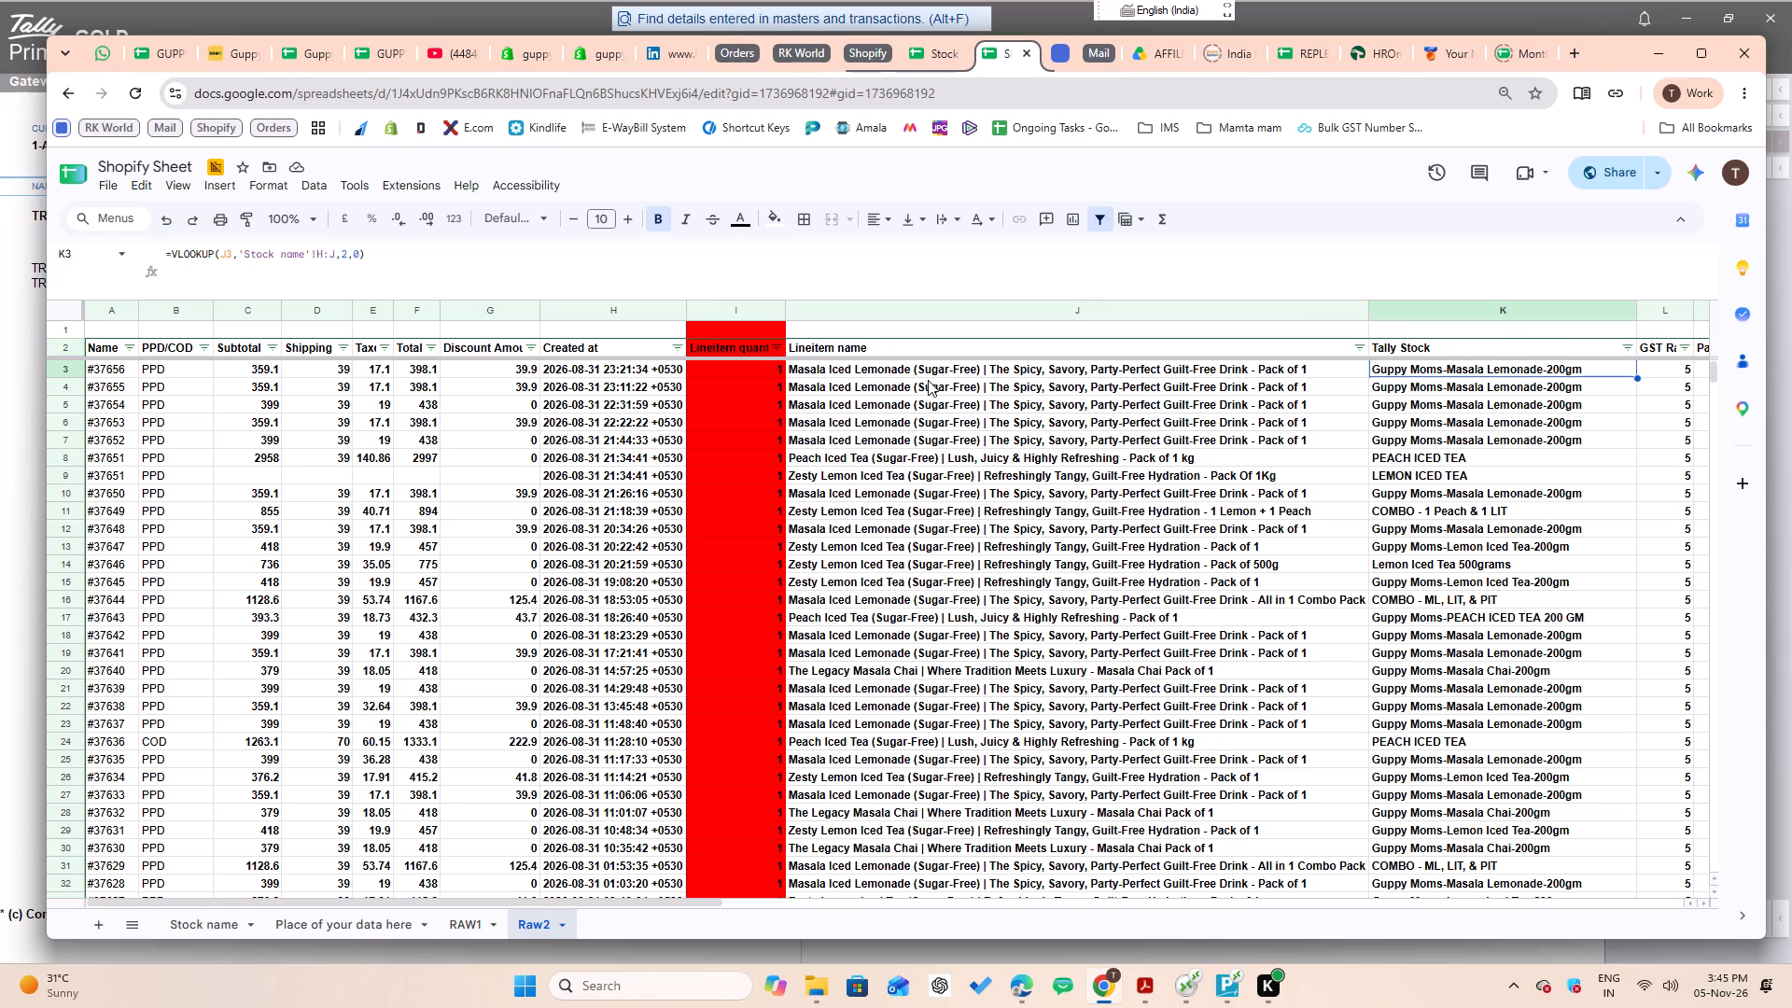
{"action": "key", "text": "Up"}
{"action": "key", "text": "Down"}
{"action": "key", "text": "Right"}
{"action": "key", "text": "Left"}
On the Place of your data here sheet, examine row 4's source data from Accepts Marketing across to Lineitem sku.
{"action": "left_click", "coordinate": [469, 930]}
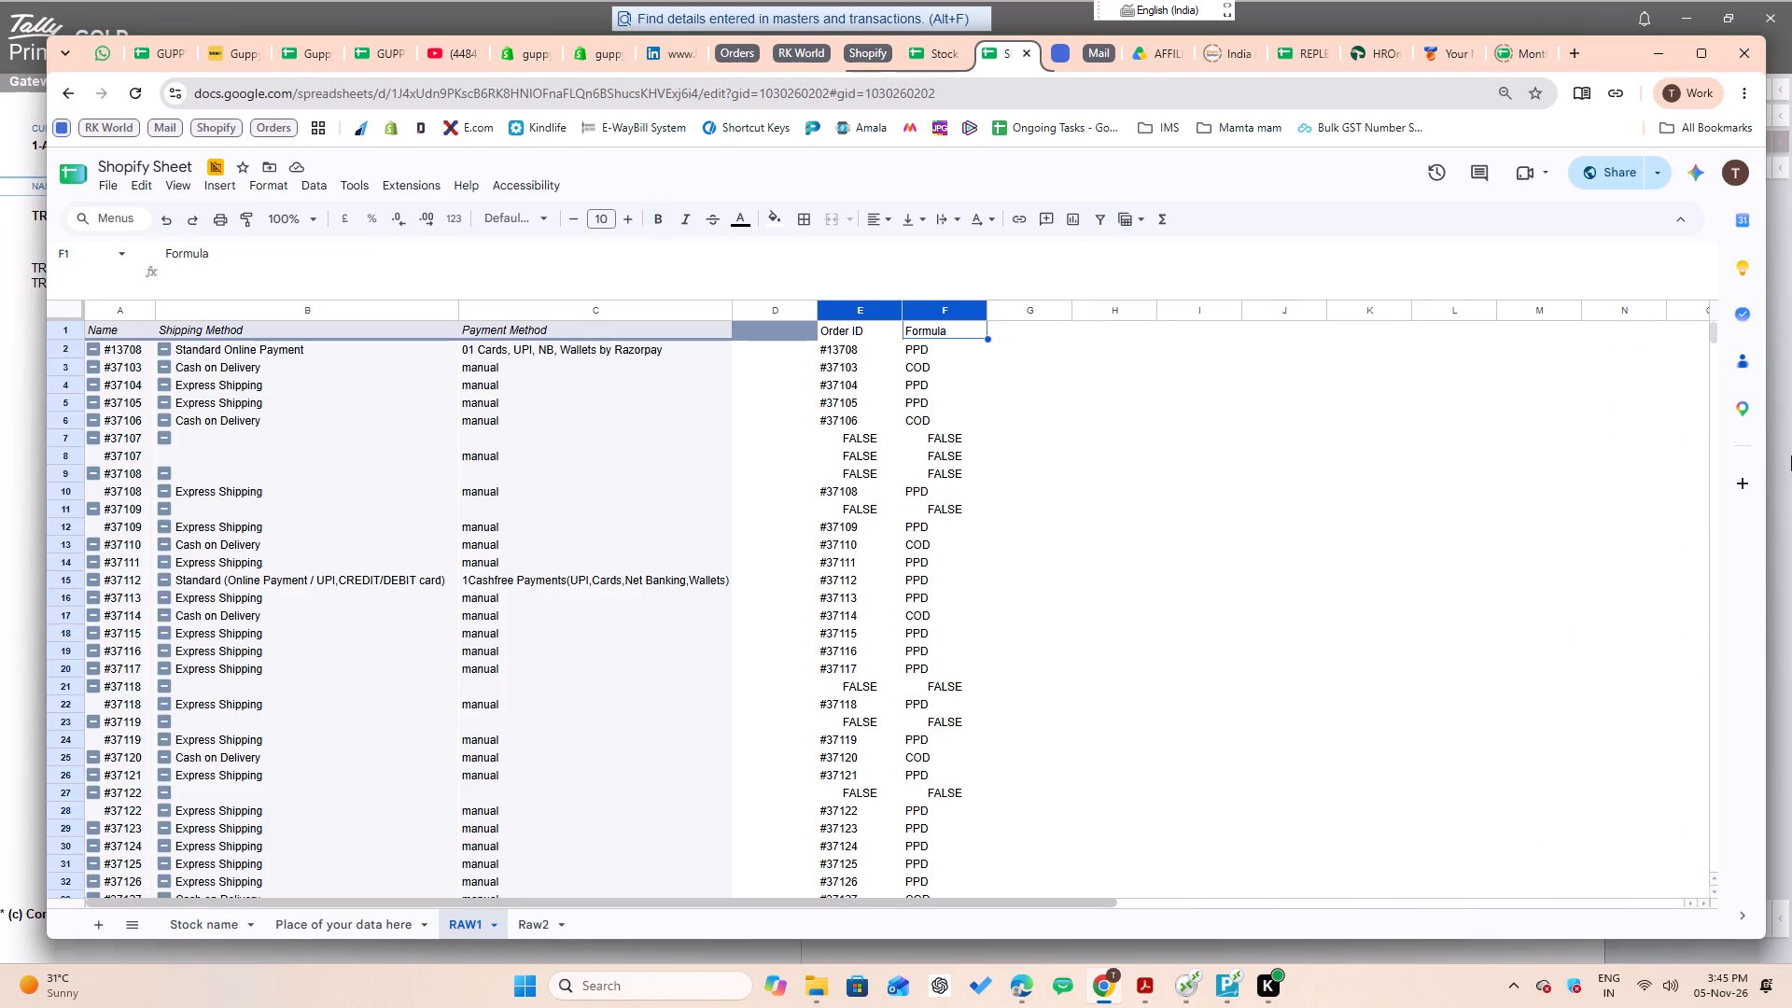
{"action": "left_click", "coordinate": [381, 933]}
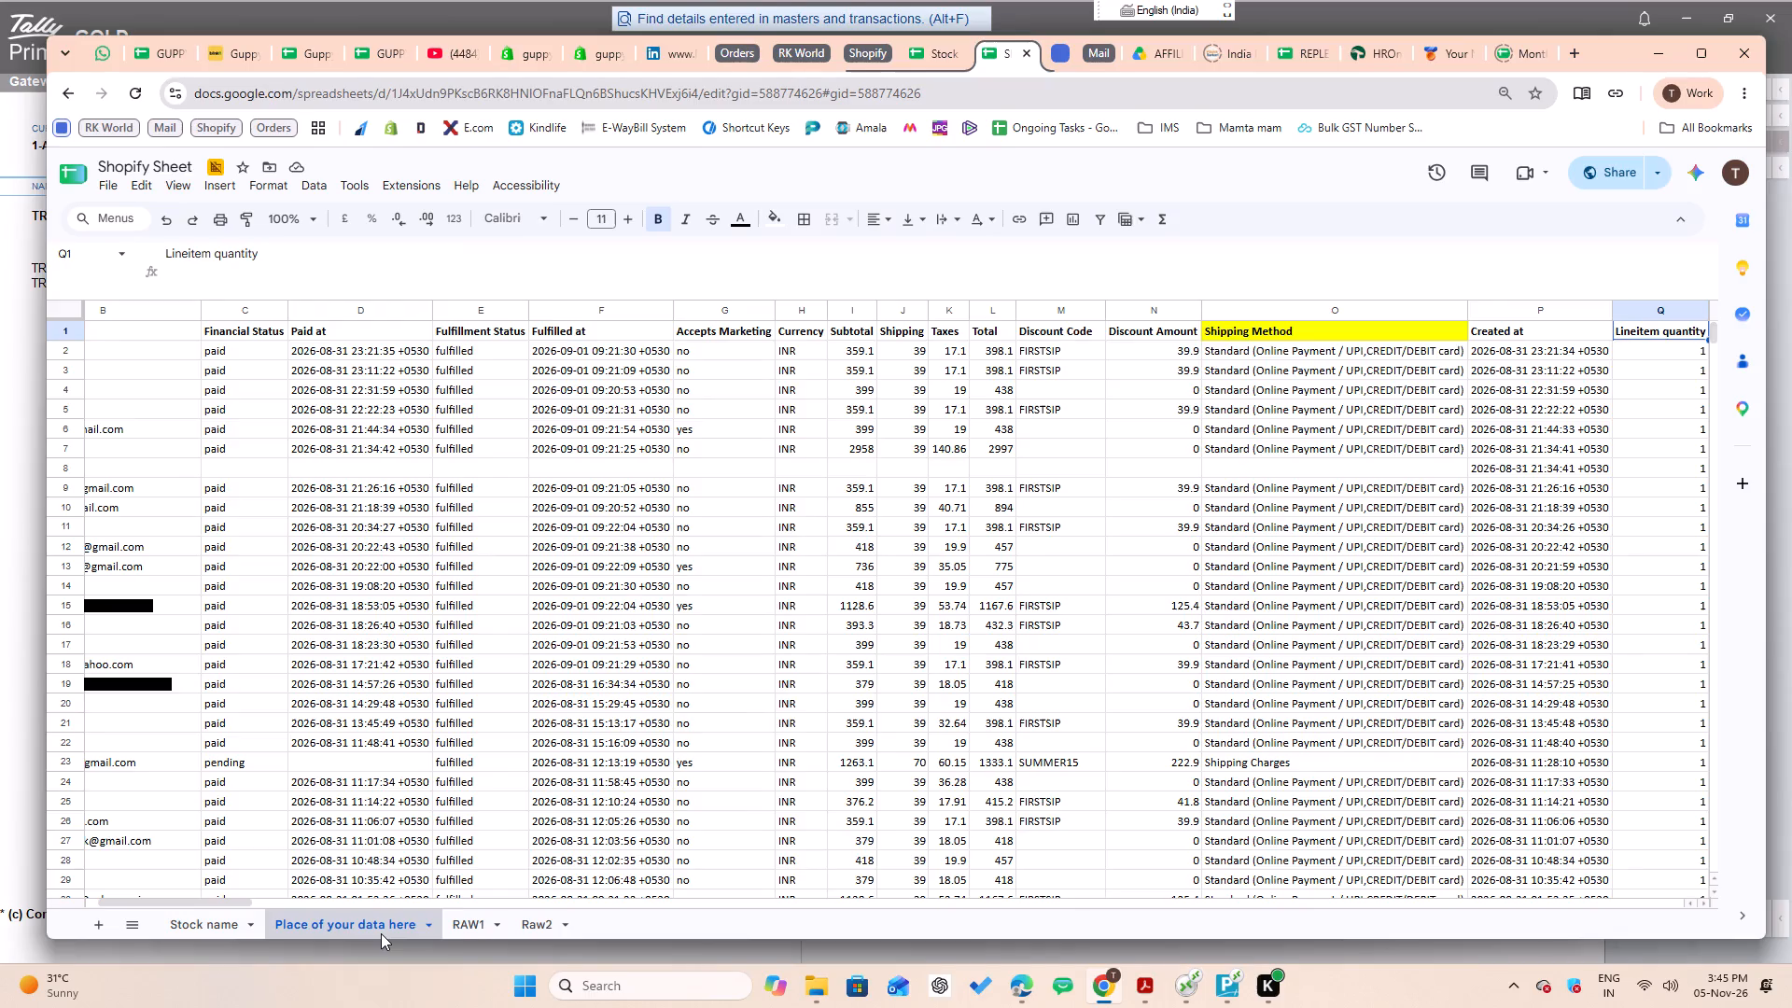
{"action": "left_click", "coordinate": [1278, 399]}
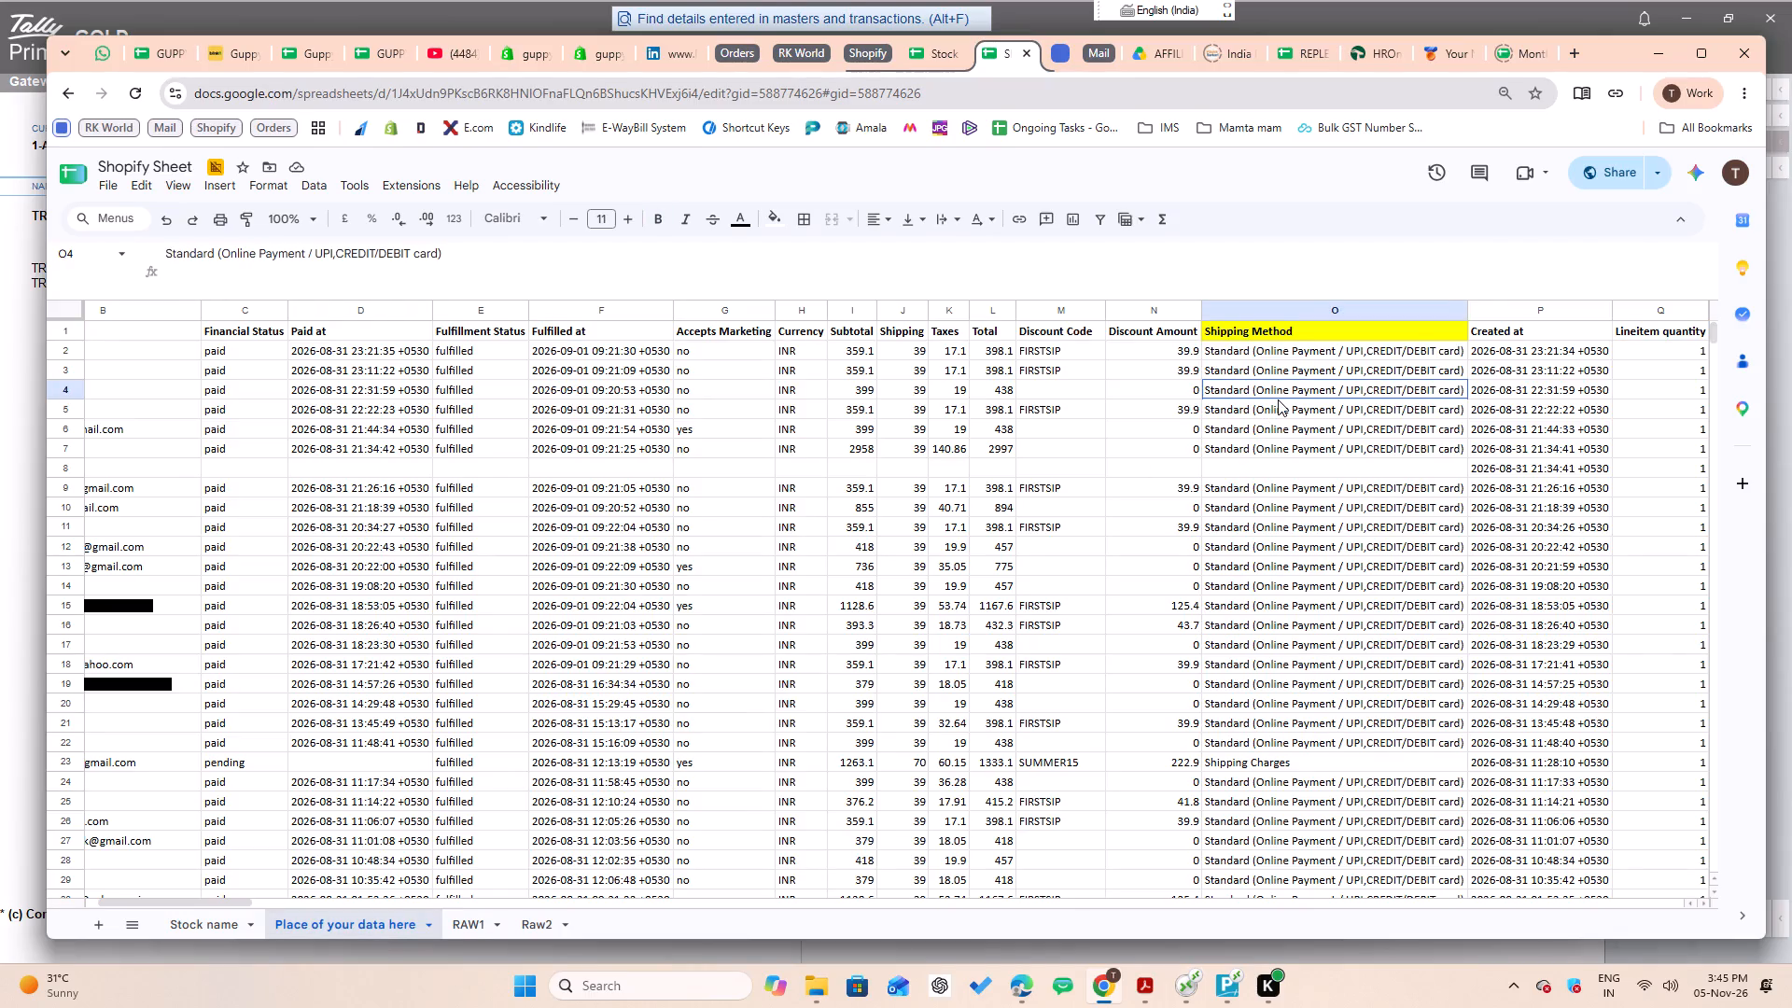
{"action": "key", "text": "Right"}
{"action": "key", "text": "Left"}
{"action": "key", "text": "Left"}
{"action": "key", "text": "Left"}
{"action": "key", "text": "Left"}
{"action": "key", "text": "Left"}
{"action": "key", "text": "Left"}
{"action": "key", "text": "Left"}
{"action": "key", "text": "Left"}
{"action": "key", "text": "Left"}
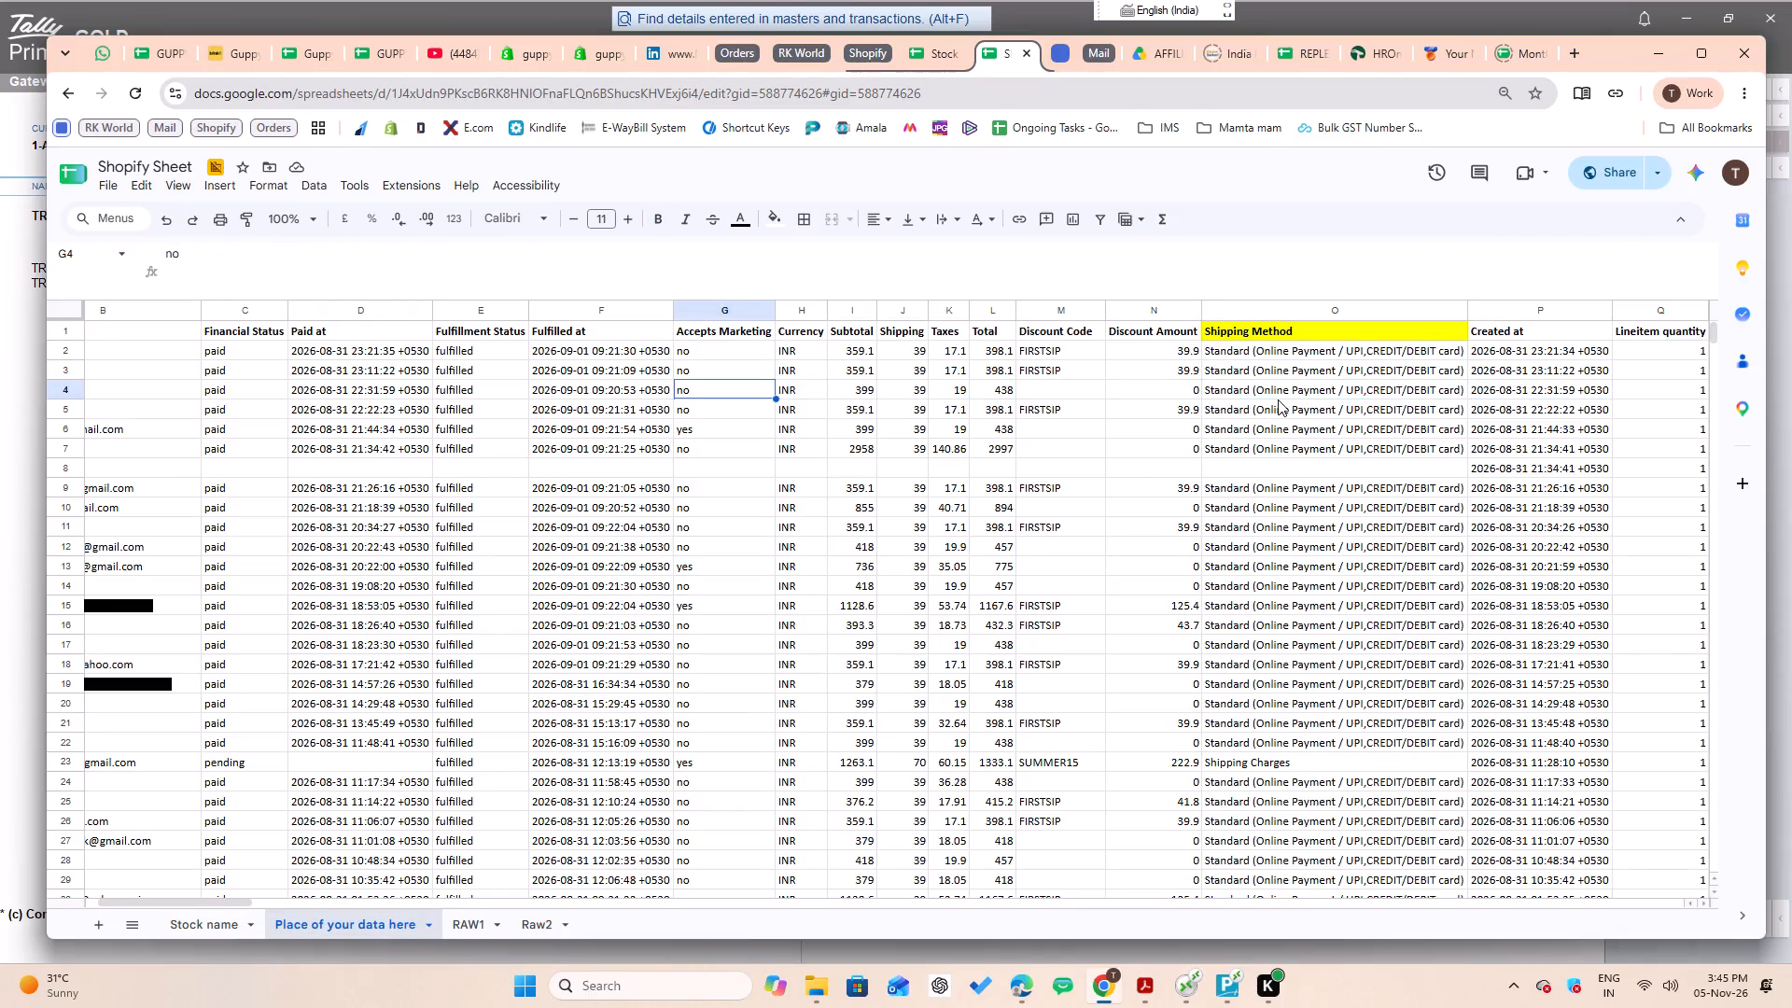
{"action": "key", "text": "Right"}
{"action": "key", "text": "Right"}
{"action": "key", "text": "Right"}
{"action": "key", "text": "Right"}
{"action": "key", "text": "Right"}
{"action": "key", "text": "Right"}
{"action": "key", "text": "Right"}
{"action": "key", "text": "Right"}
{"action": "key", "text": "Right"}
{"action": "key", "text": "Right"}
{"action": "key", "text": "Right"}
{"action": "key", "text": "Right"}
{"action": "key", "text": "Right"}
{"action": "key", "text": "Right"}
{"action": "key", "text": "Right"}
{"action": "key", "text": "Right"}
{"action": "key", "text": "Right"}
{"action": "key", "text": "Right"}
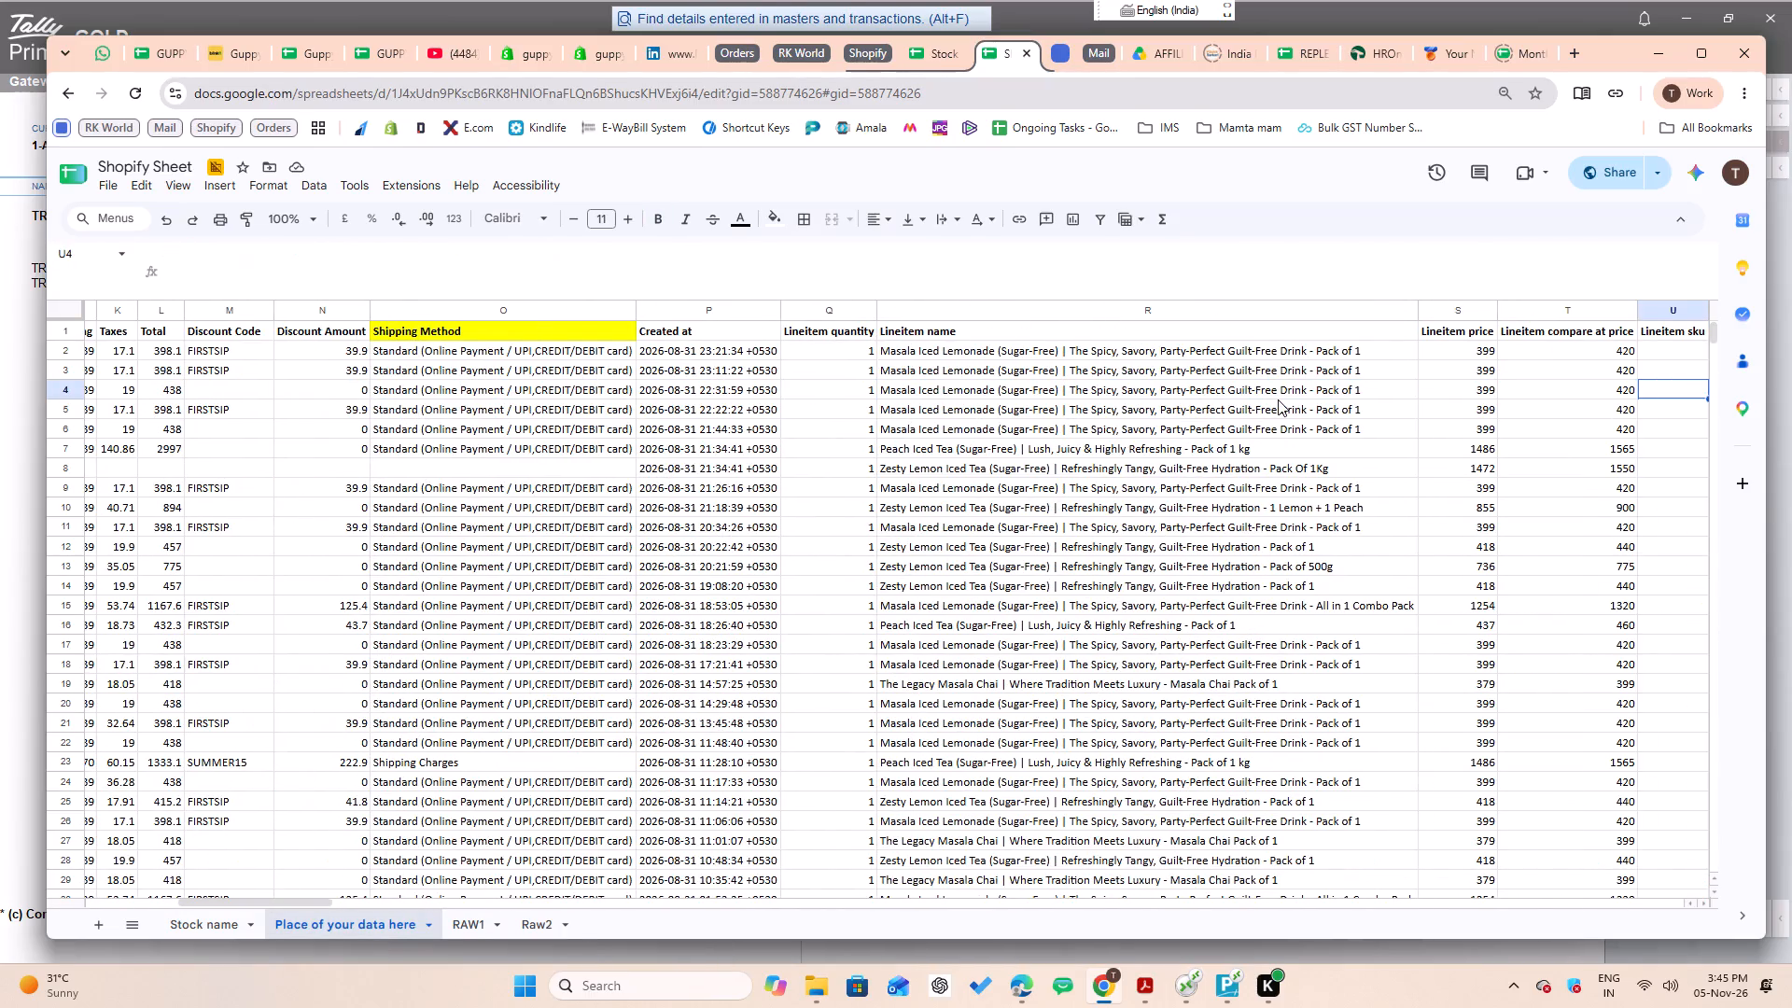
Examine the source sheet's column headers in row 1 from Lineitem name across to Lineitem taxable.
{"action": "key", "text": "Left"}
{"action": "key", "text": "Left"}
{"action": "key", "text": "Left"}
{"action": "key", "text": "Up"}
{"action": "key", "text": "Up"}
{"action": "key", "text": "Up"}
{"action": "key", "text": "Right"}
{"action": "key", "text": "Right"}
{"action": "key", "text": "Right"}
{"action": "key", "text": "Right"}
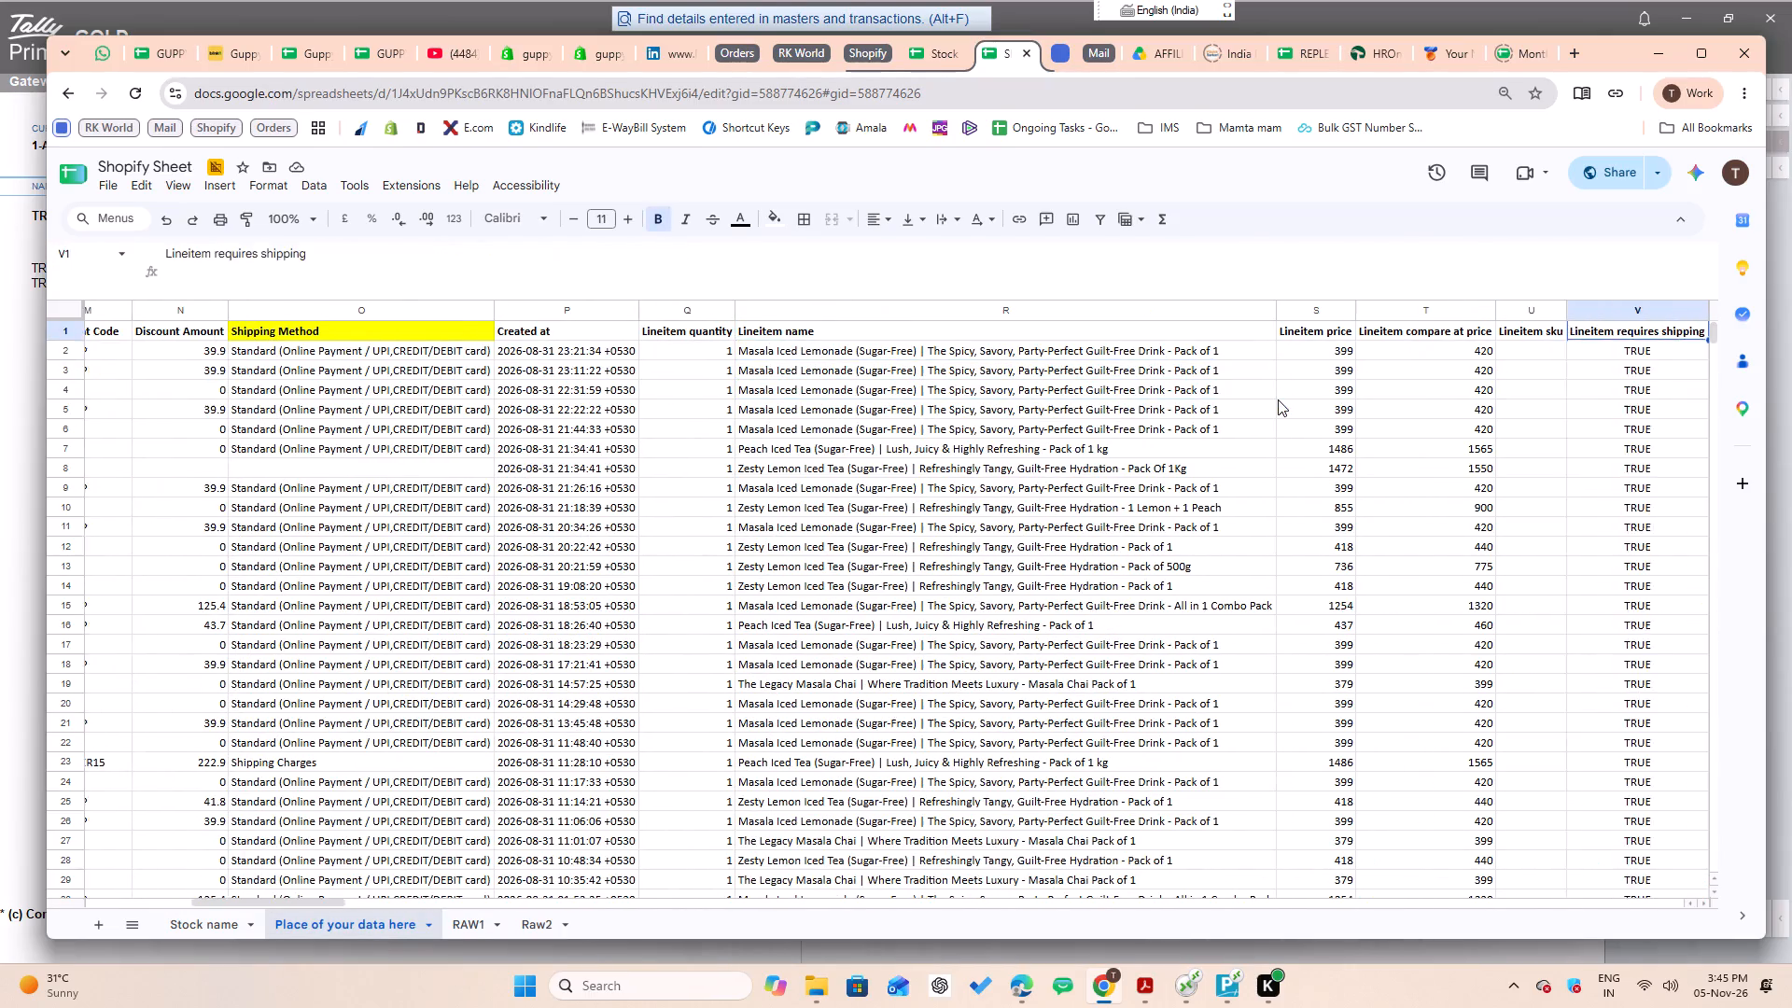
{"action": "key", "text": "Right"}
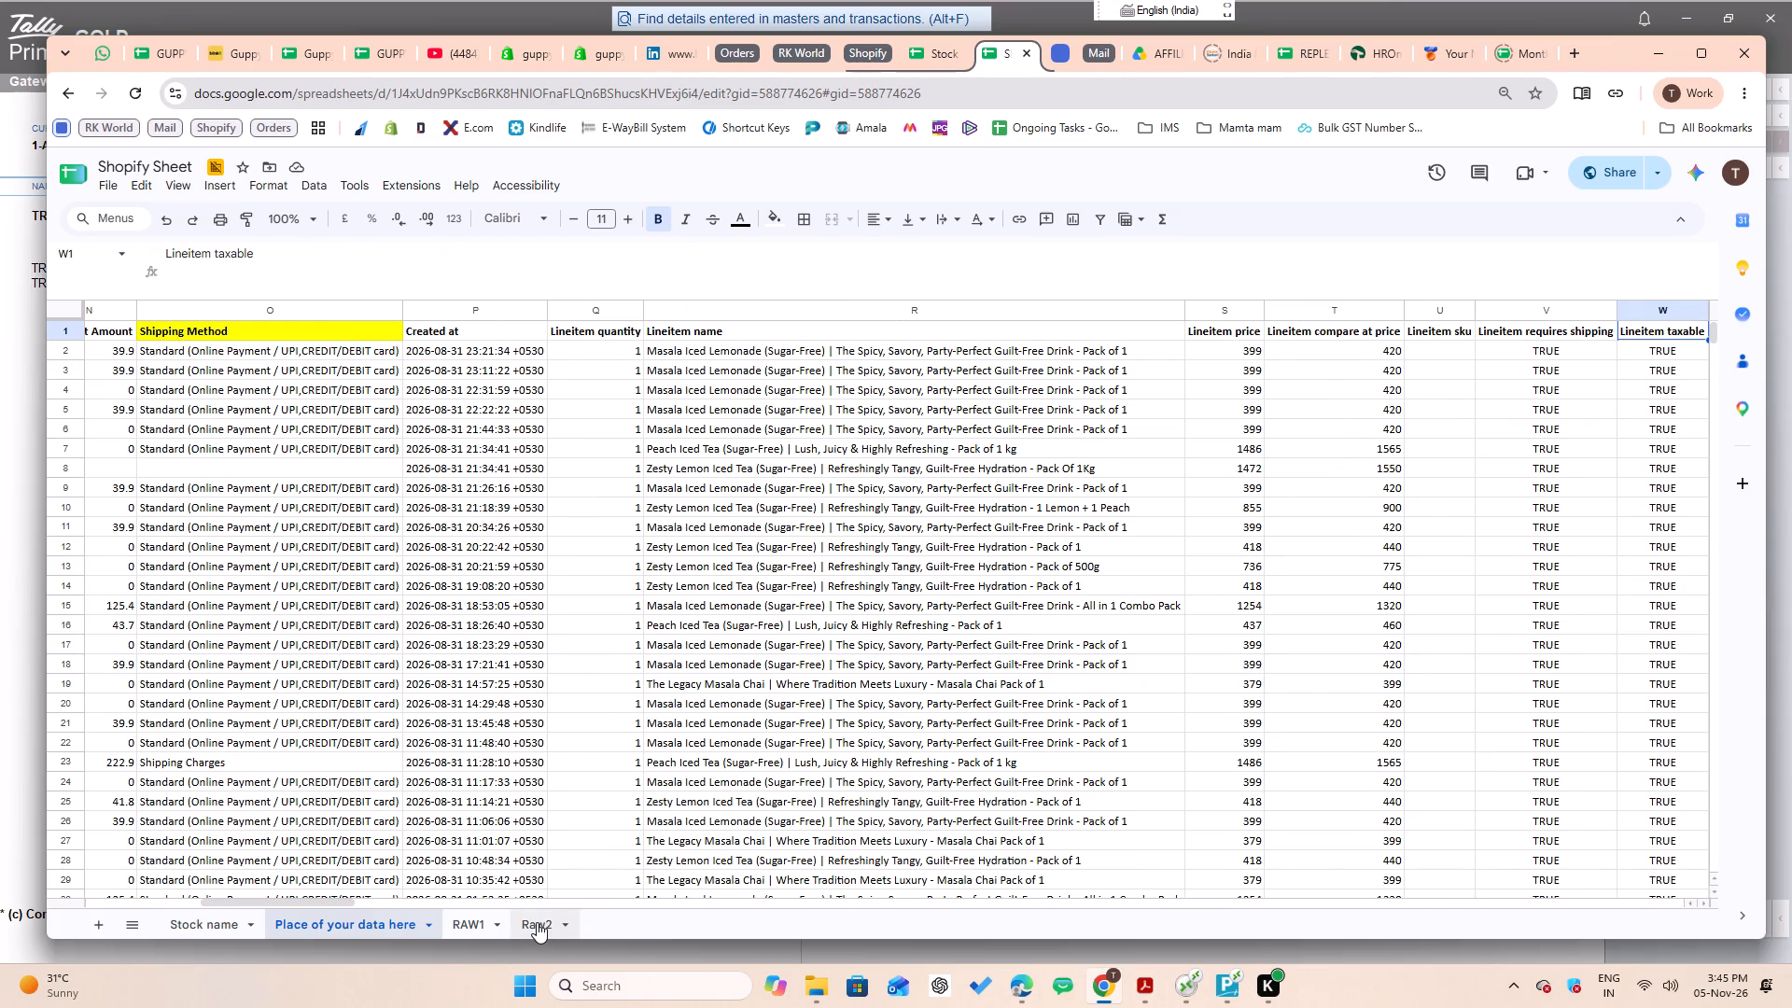
Return to Raw2 and examine the VLOOKUP formulas under Tally Stock and GST Rate, along with their headers.
{"action": "left_click", "coordinate": [537, 922]}
{"action": "key", "text": "Right"}
{"action": "key", "text": "Down"}
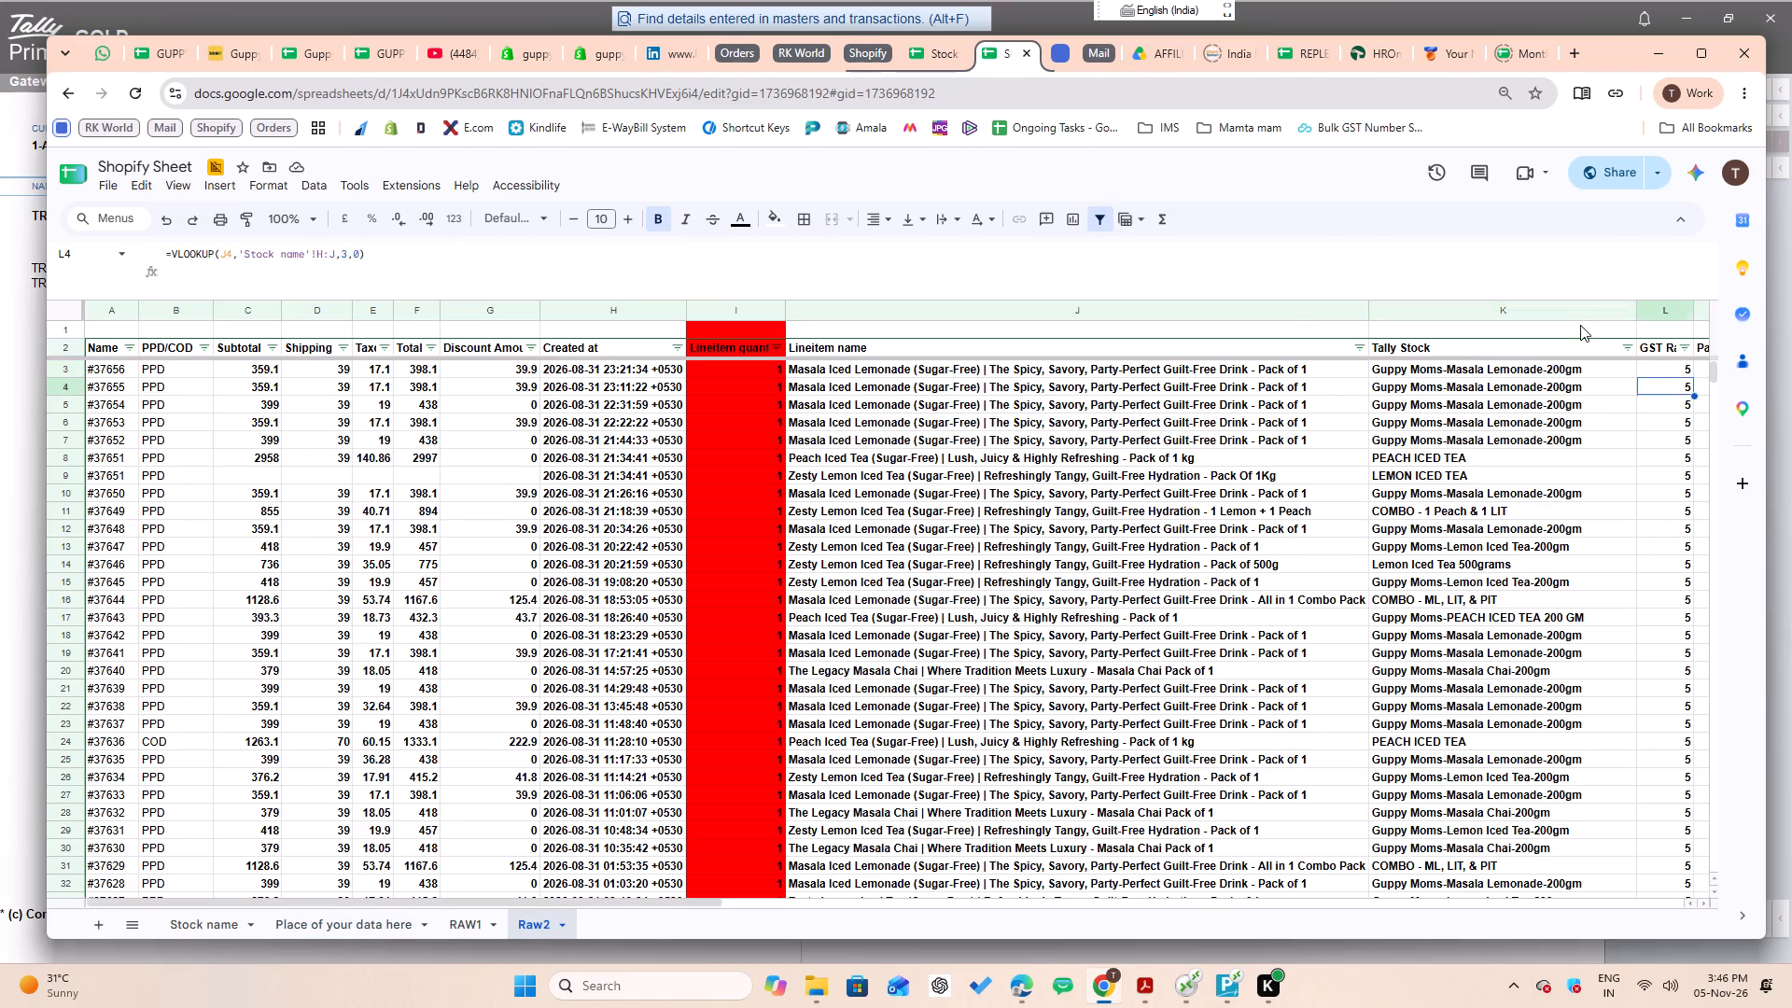
{"action": "key", "text": "Left"}
{"action": "key", "text": "Left"}
{"action": "key", "text": "Up"}
{"action": "key", "text": "Right"}
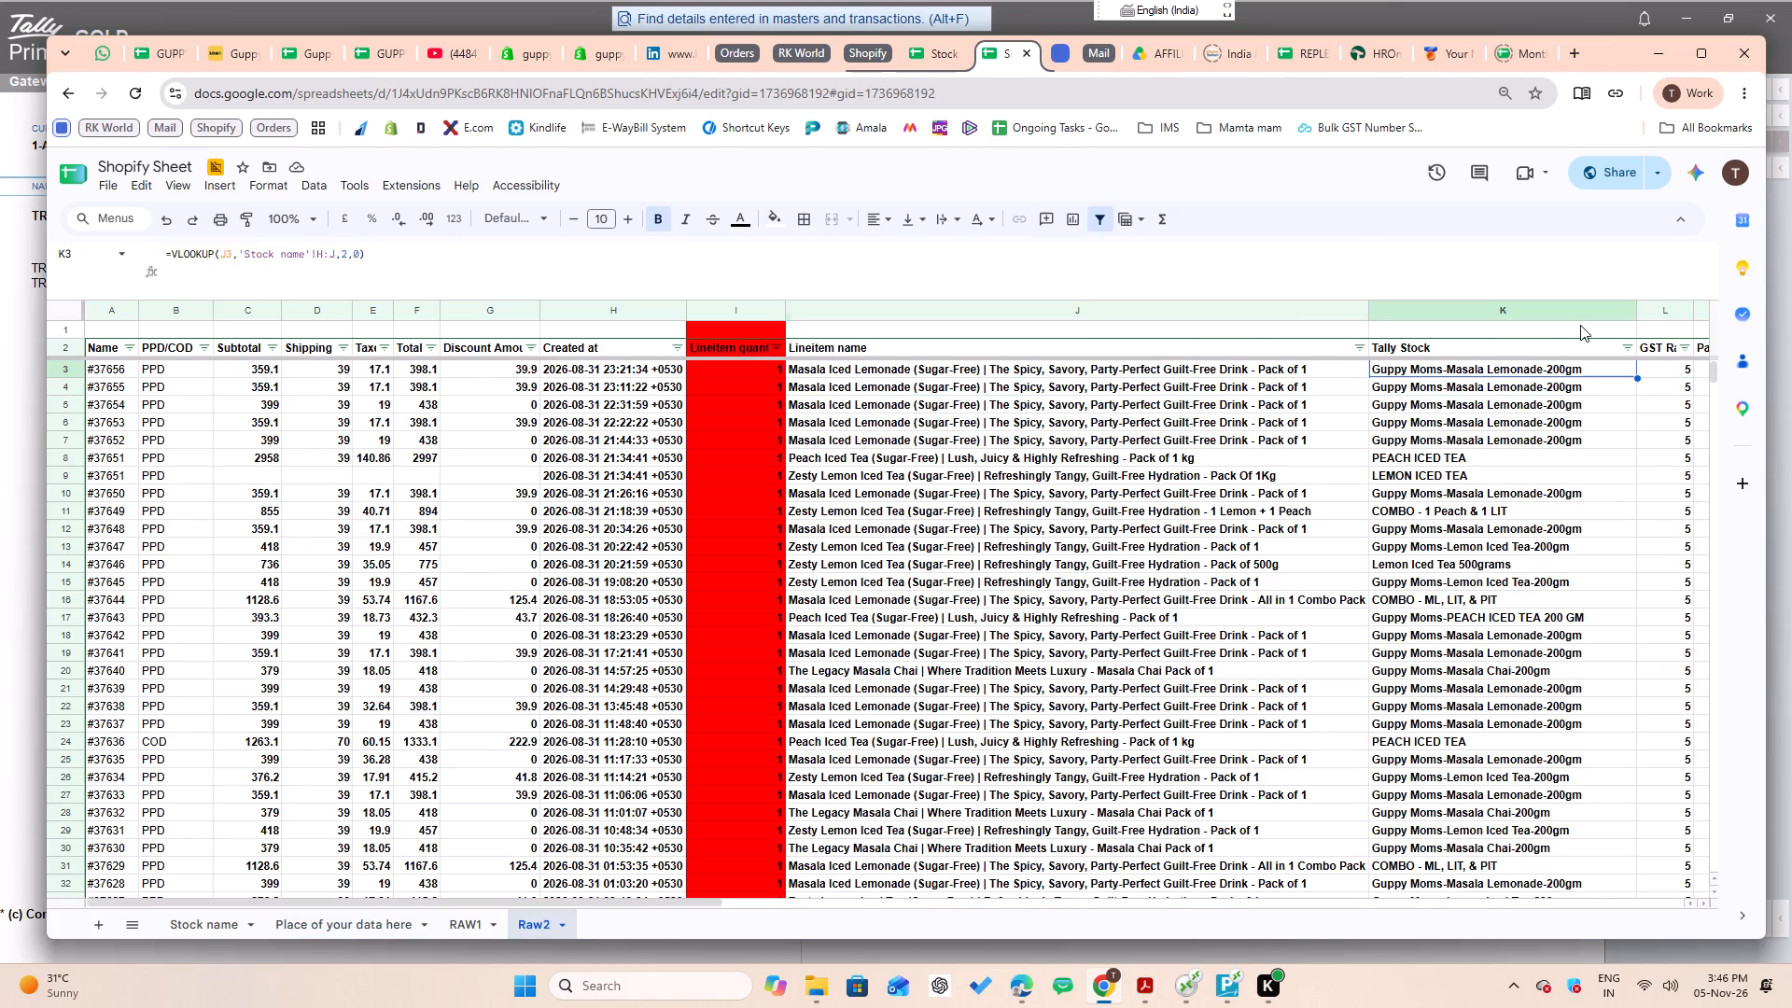
{"action": "key", "text": "Up"}
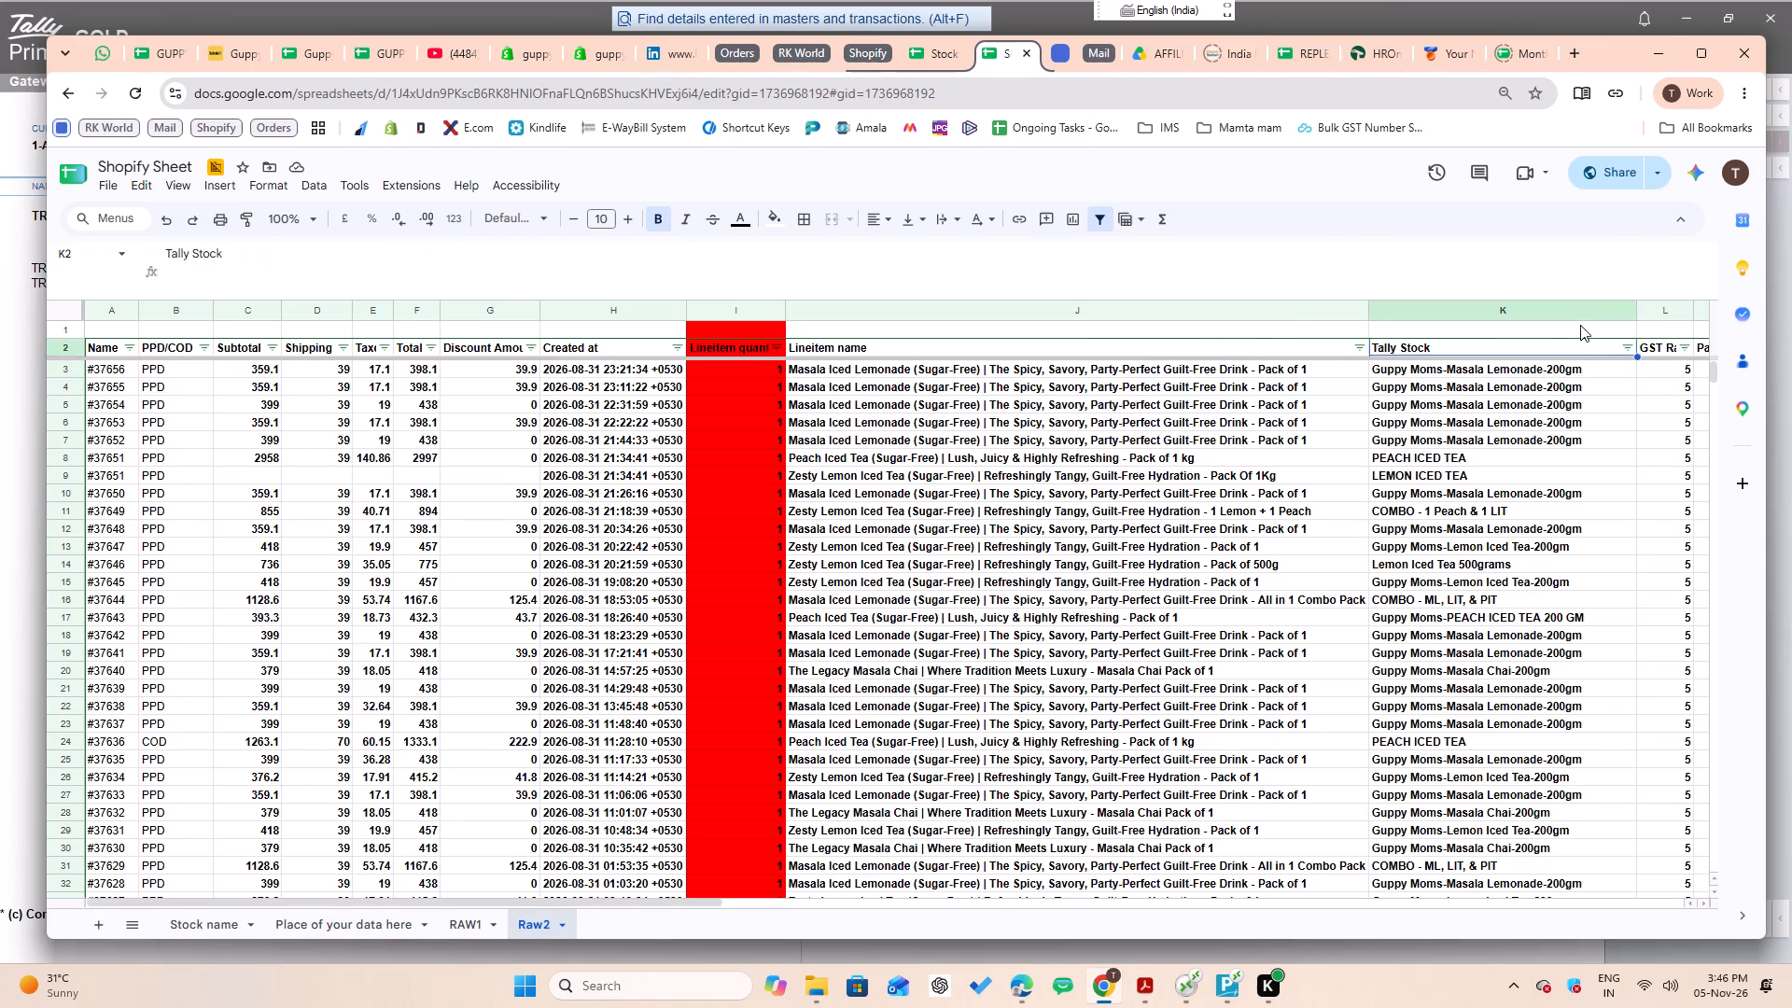
{"action": "key", "text": "Down"}
{"action": "key", "text": "F2"}
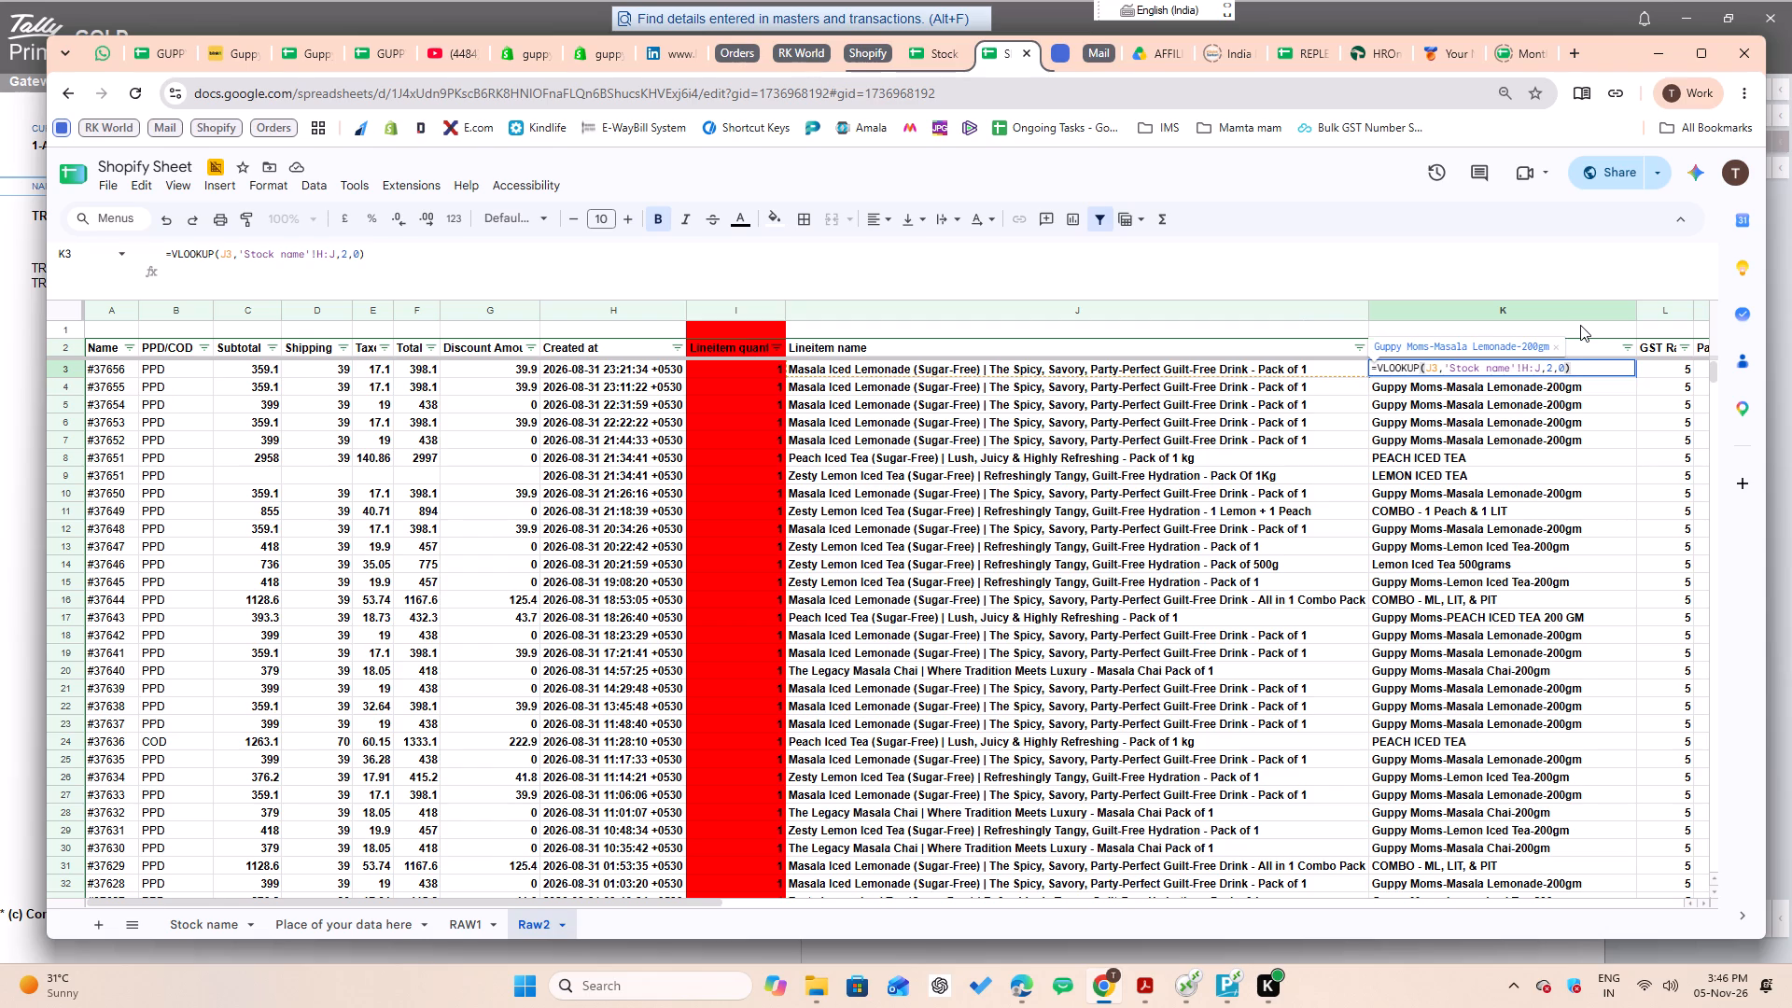
{"action": "key", "text": "Escape"}
{"action": "key", "text": "Right"}
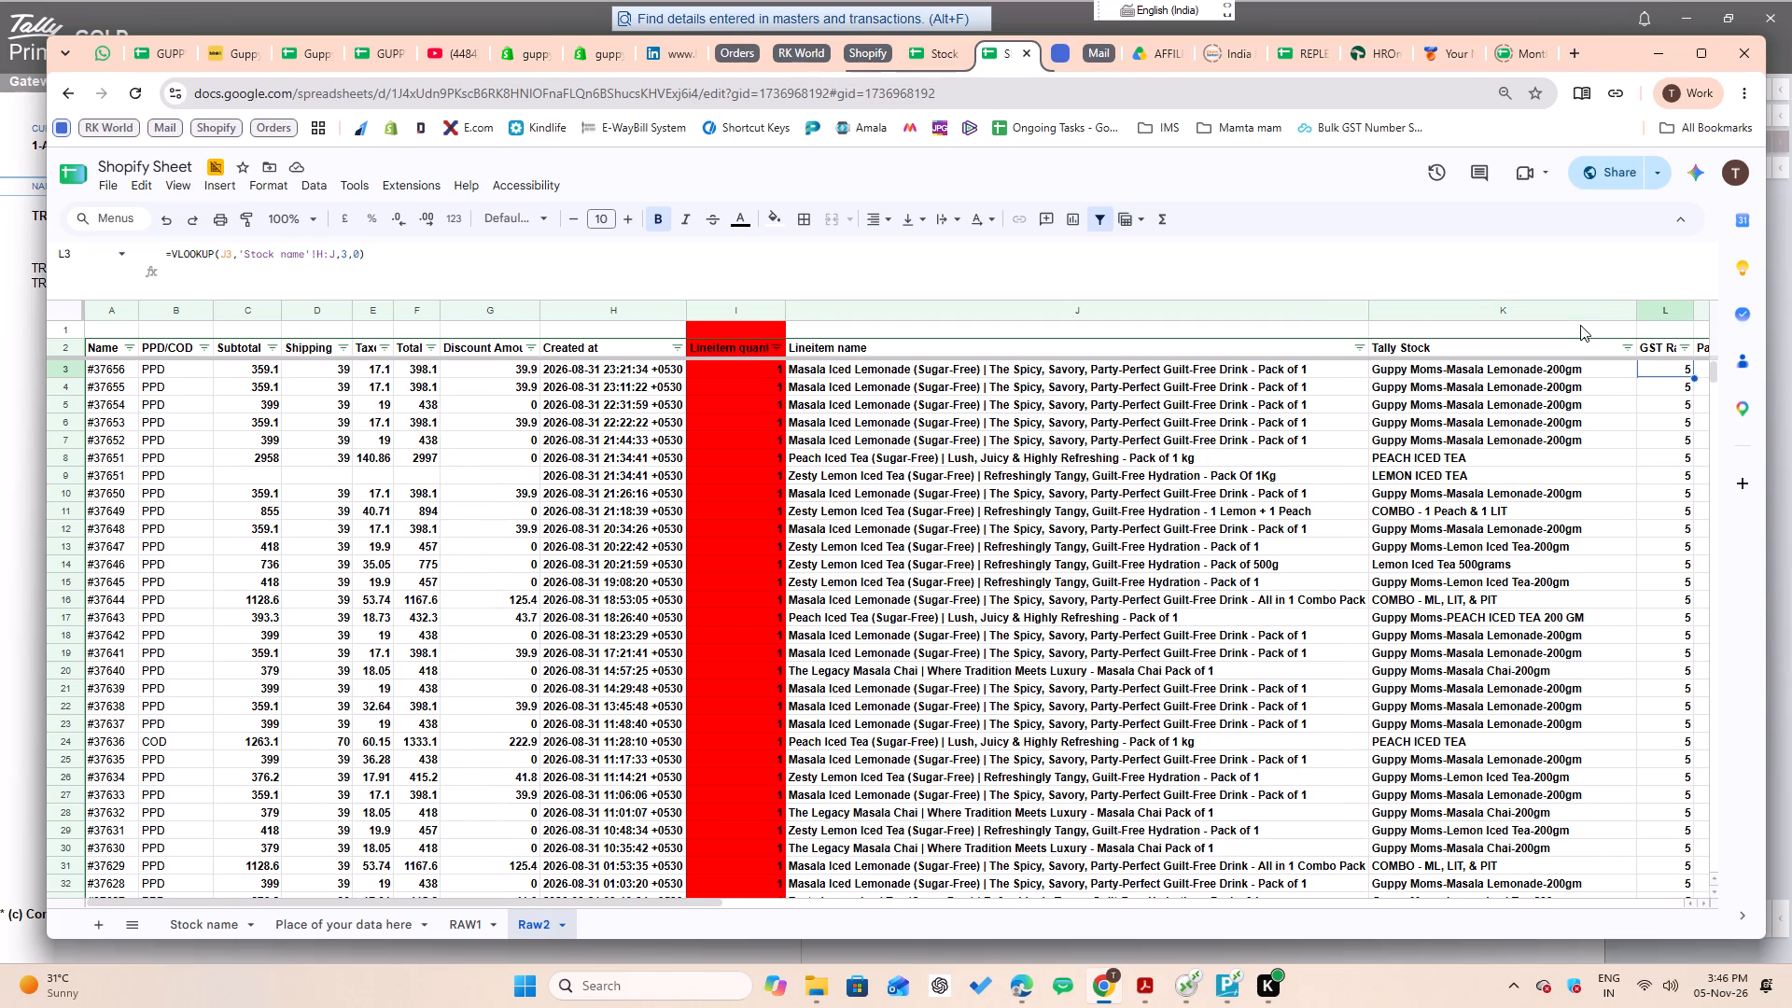
{"action": "key", "text": "Right"}
{"action": "key", "text": "Up"}
{"action": "key", "text": "Left"}
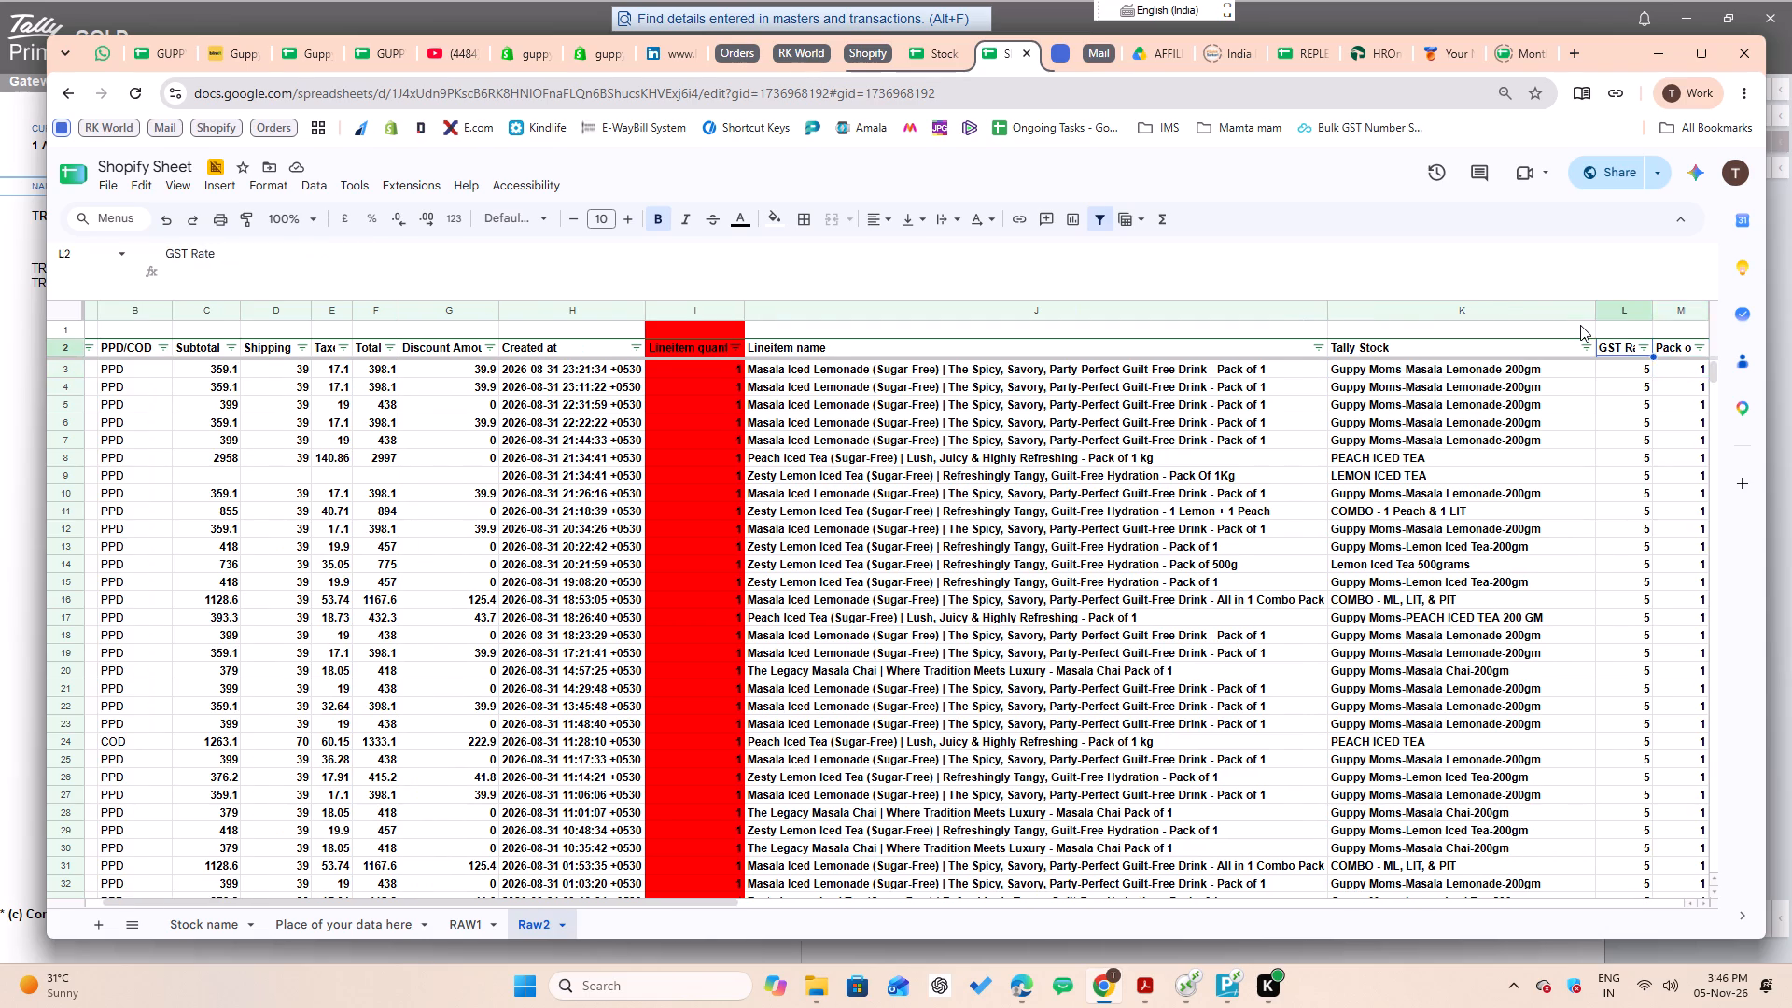
Examine Raw2's header row 2 from Pack of across the tax and amount columns to Billing Name.
{"action": "key", "text": "Right"}
{"action": "key", "text": "Right"}
{"action": "key", "text": "Right"}
{"action": "key", "text": "Right"}
{"action": "key", "text": "Right"}
{"action": "key", "text": "Right"}
{"action": "key", "text": "Right"}
{"action": "key", "text": "Right"}
{"action": "key", "text": "Right"}
{"action": "key", "text": "Right"}
{"action": "key", "text": "Right"}
{"action": "key", "text": "Right"}
{"action": "key", "text": "Right"}
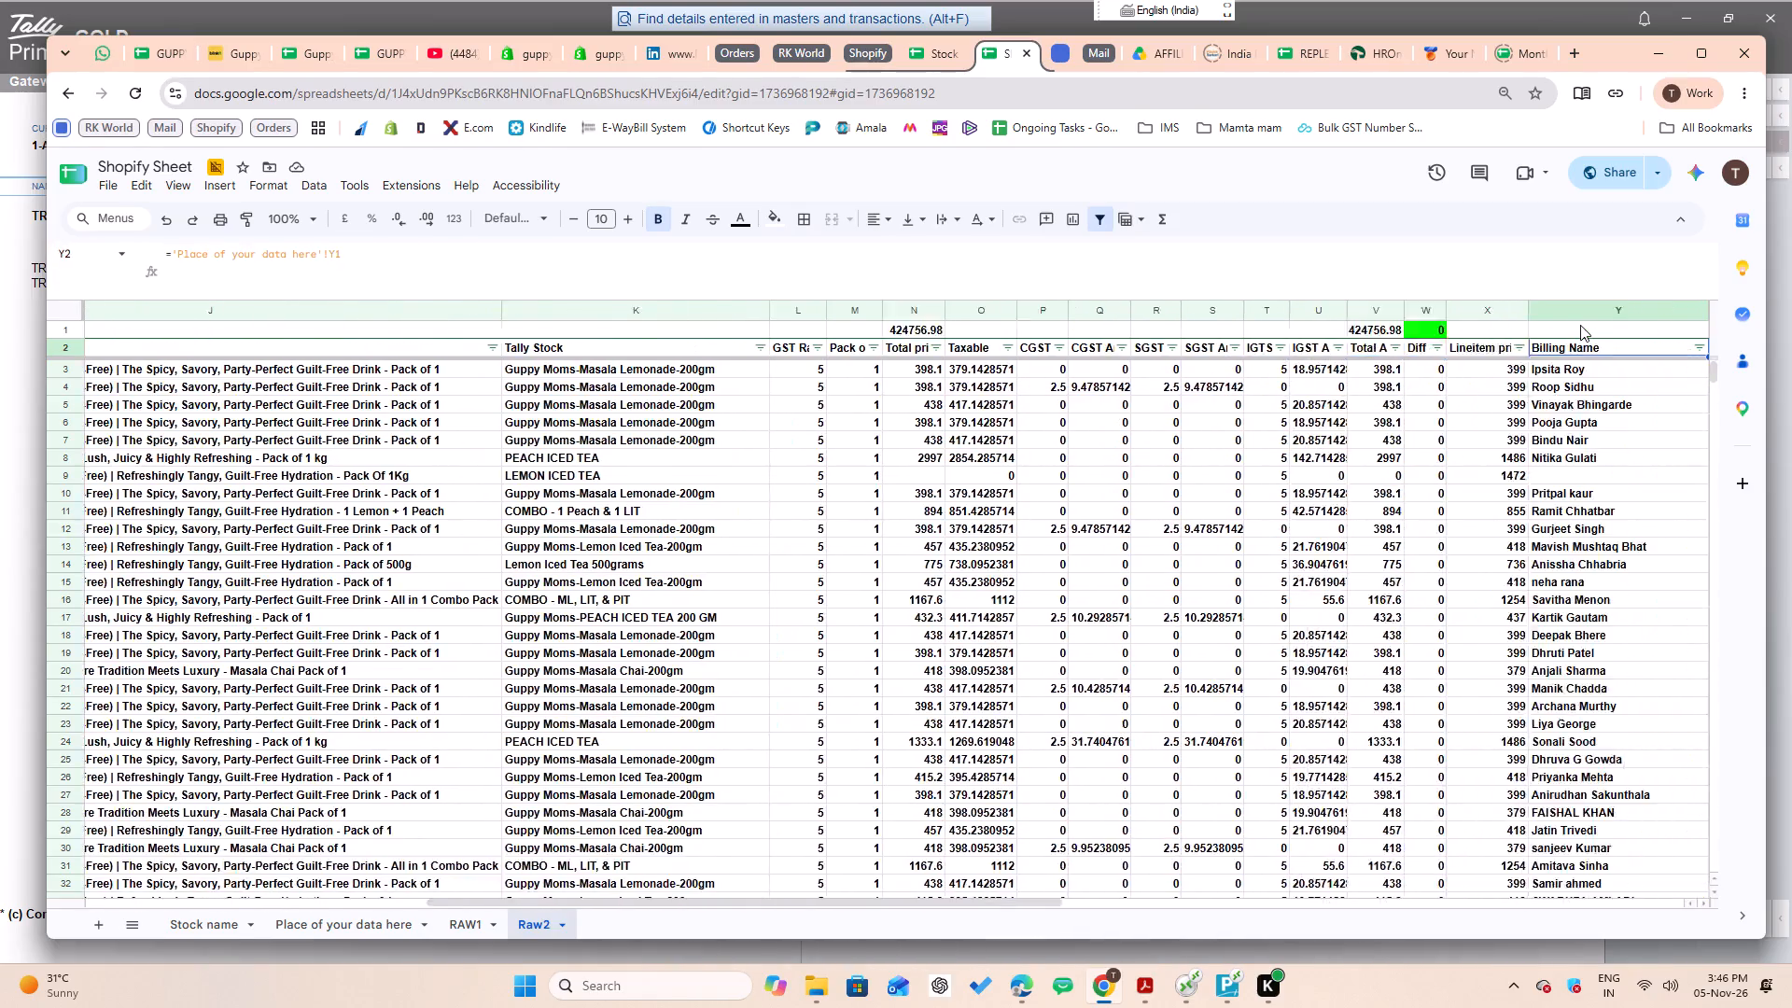
Examine Raw2's header source references from Billing Street across to Payment ID, and return to the Name header.
{"action": "key", "text": "Right"}
{"action": "key", "text": "Right"}
{"action": "key", "text": "Right"}
{"action": "key", "text": "Right"}
{"action": "key", "text": "Right"}
{"action": "key", "text": "Right"}
{"action": "key", "text": "Right"}
{"action": "key", "text": "Right"}
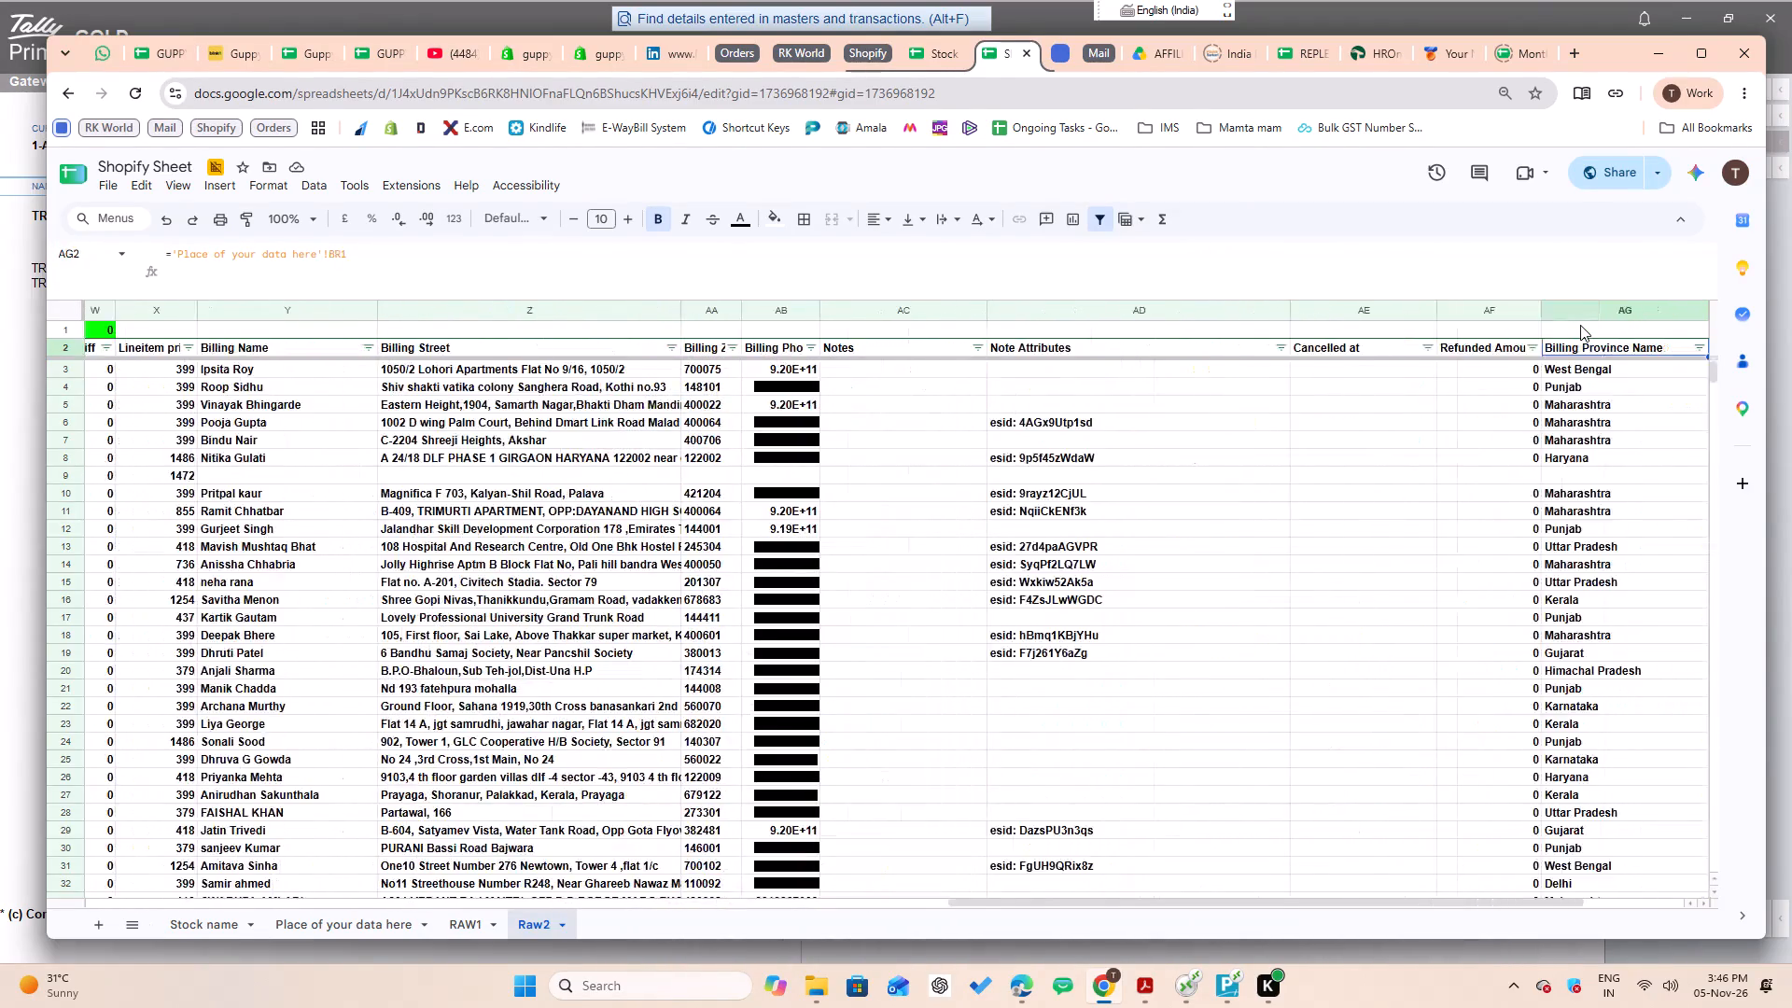
{"action": "key", "text": "Right"}
{"action": "key", "text": "Right"}
{"action": "key", "text": "Right"}
{"action": "key", "text": "Right"}
{"action": "key", "text": "Right"}
{"action": "key", "text": "Right"}
{"action": "key", "text": "Right"}
{"action": "key", "text": "Left"}
{"action": "key", "text": "Left"}
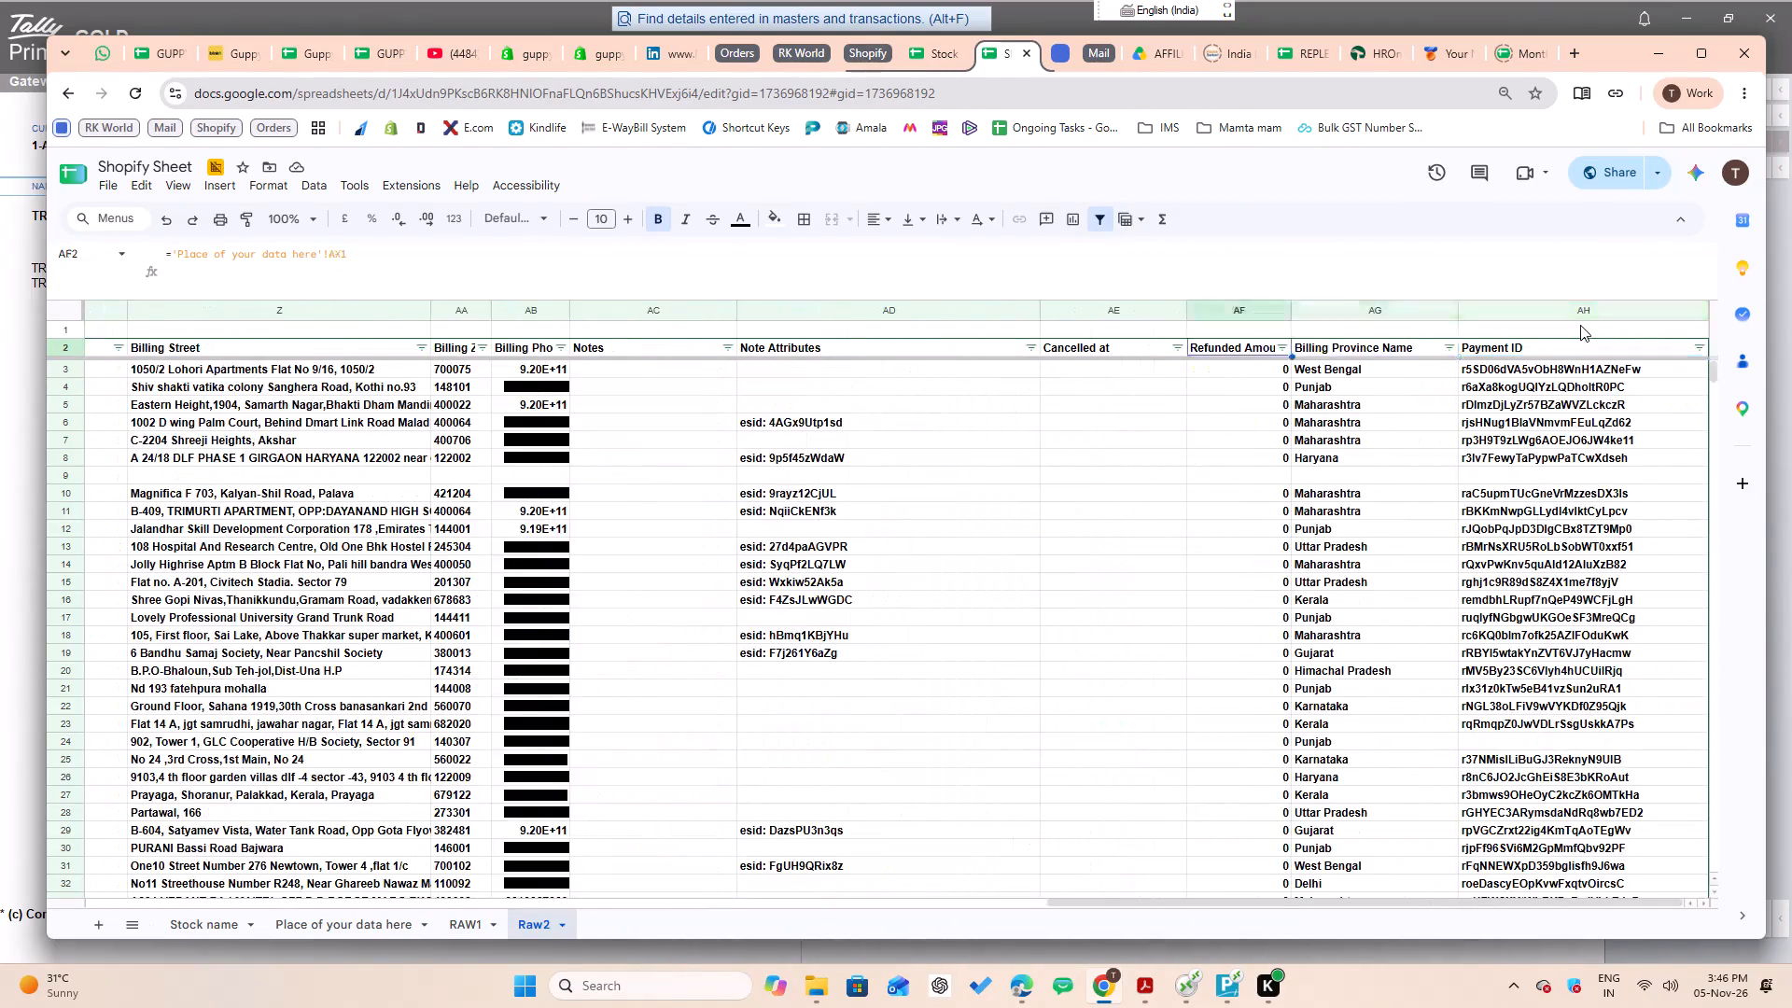
{"action": "key", "text": "Left"}
{"action": "key", "text": "Left"}
{"action": "key", "text": "ctrl+Left"}
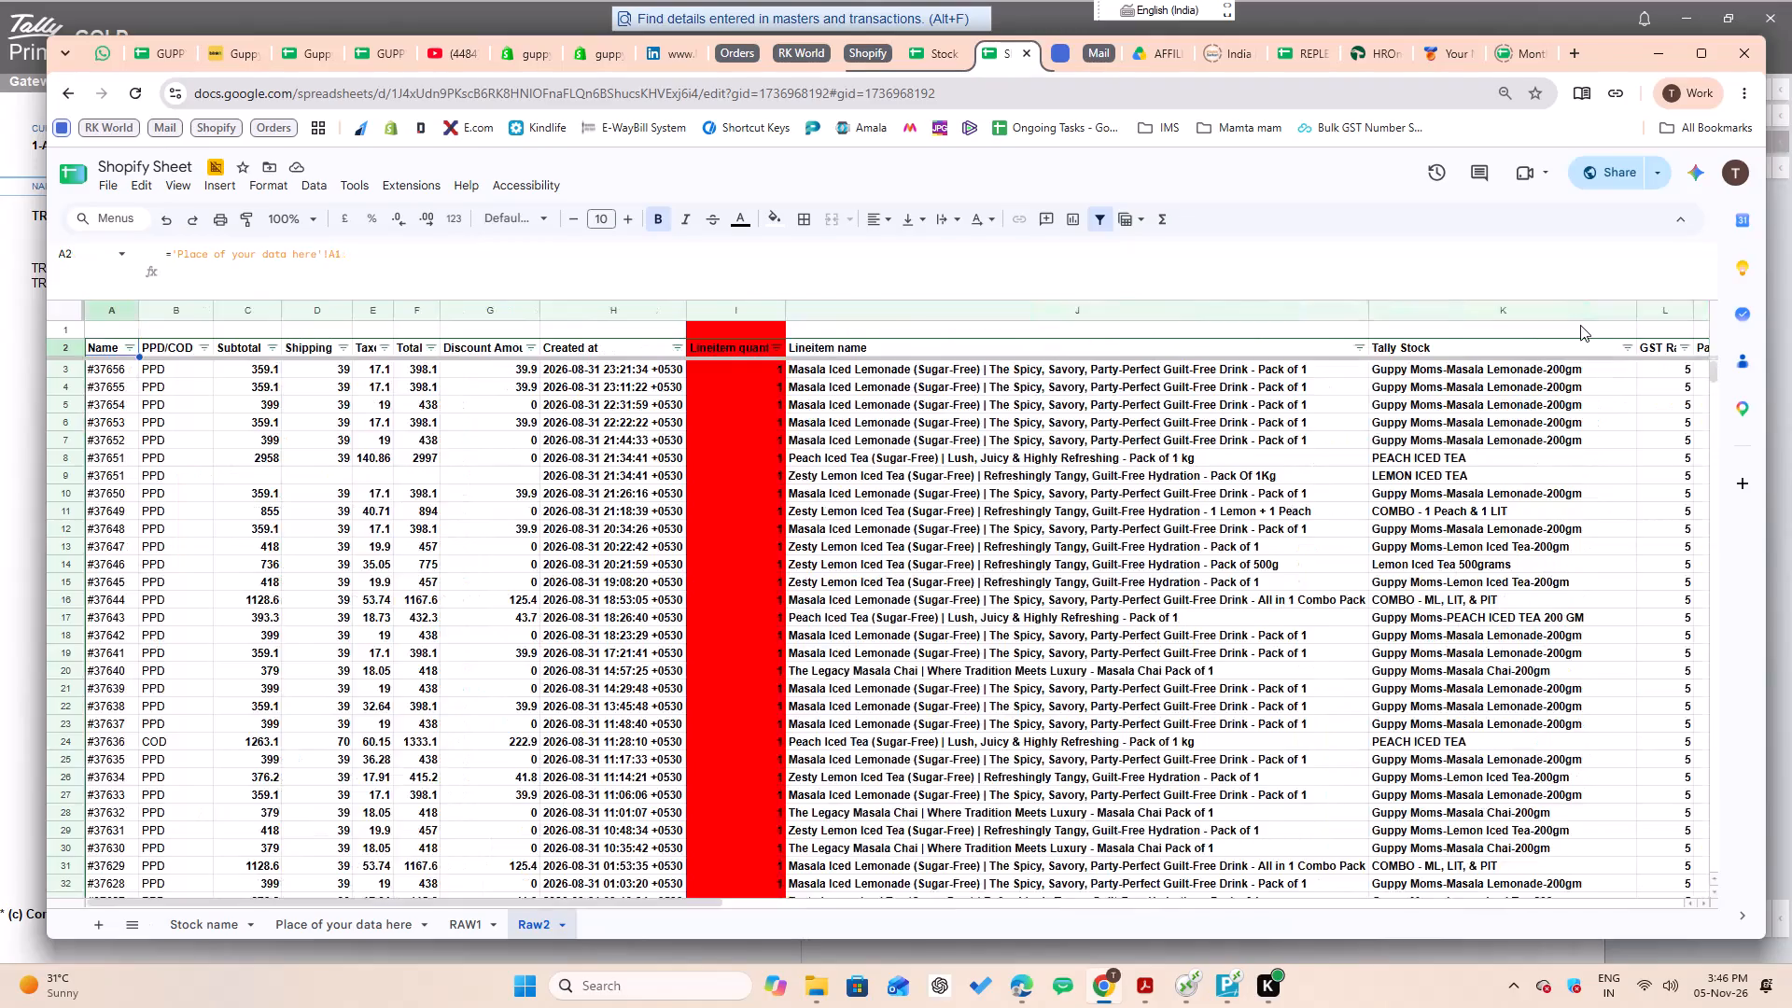
Fill Raw2's entire Cancelled at column, AE, with red.
{"action": "key", "text": "Right"}
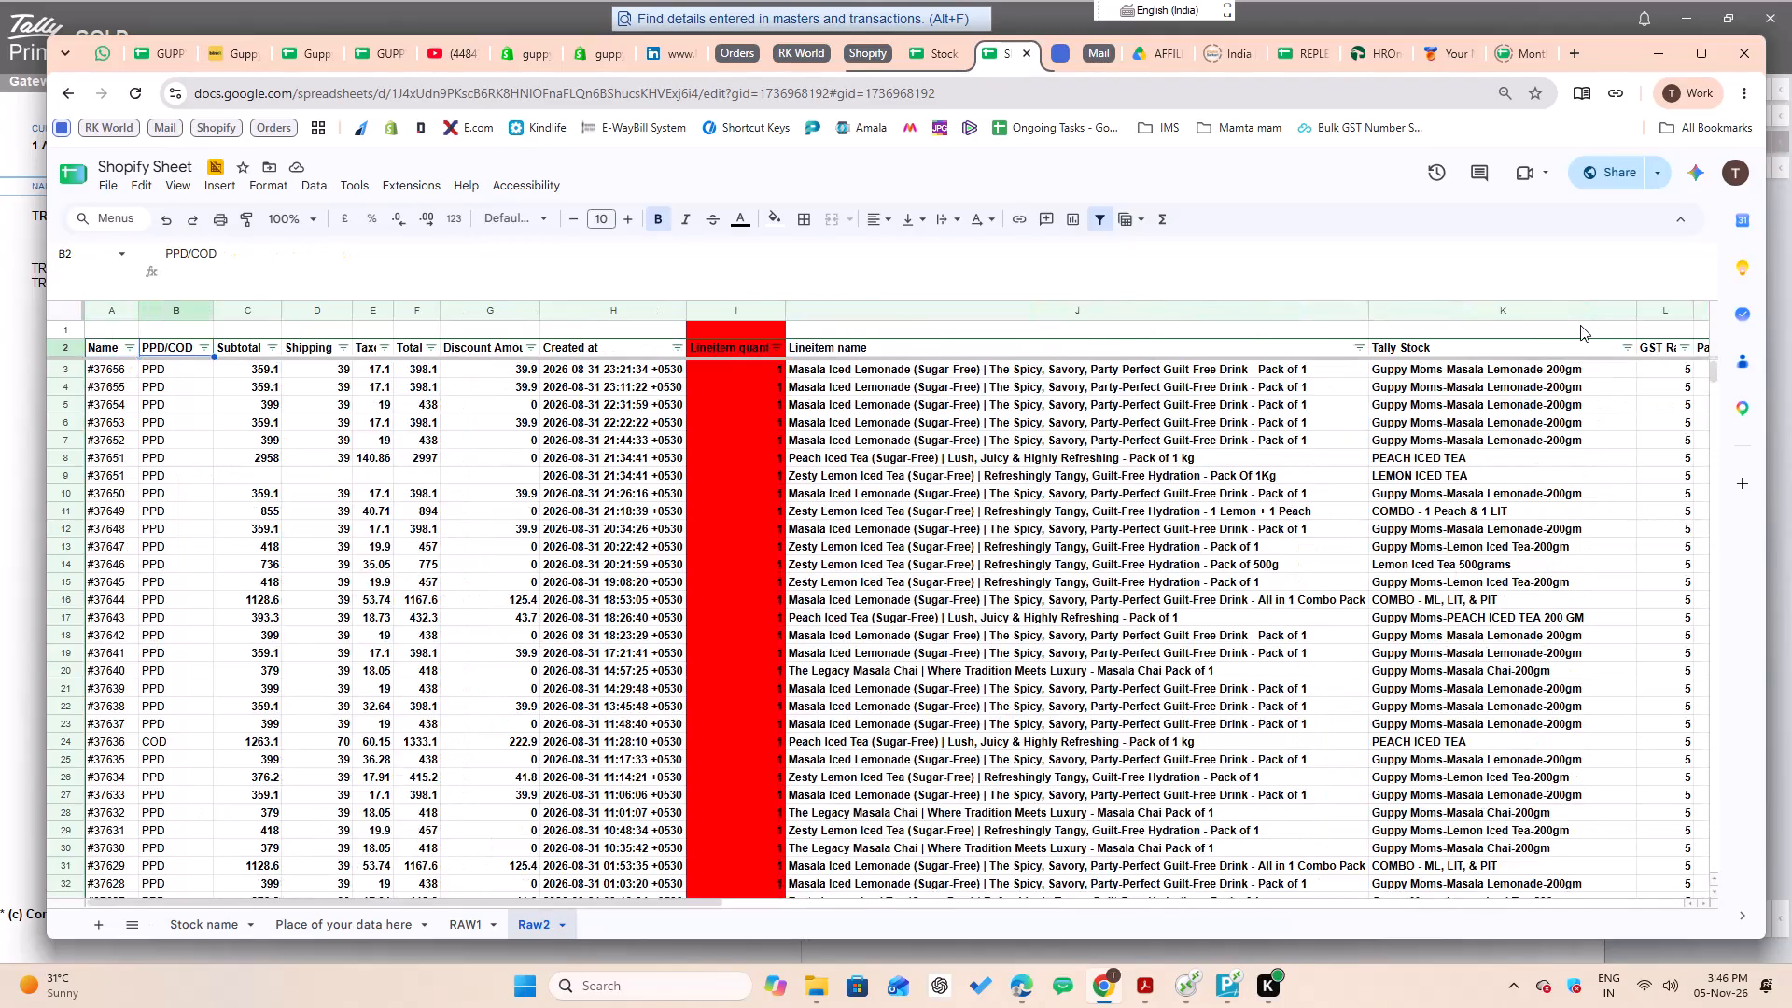
{"action": "key", "text": "ctrl+Right"}
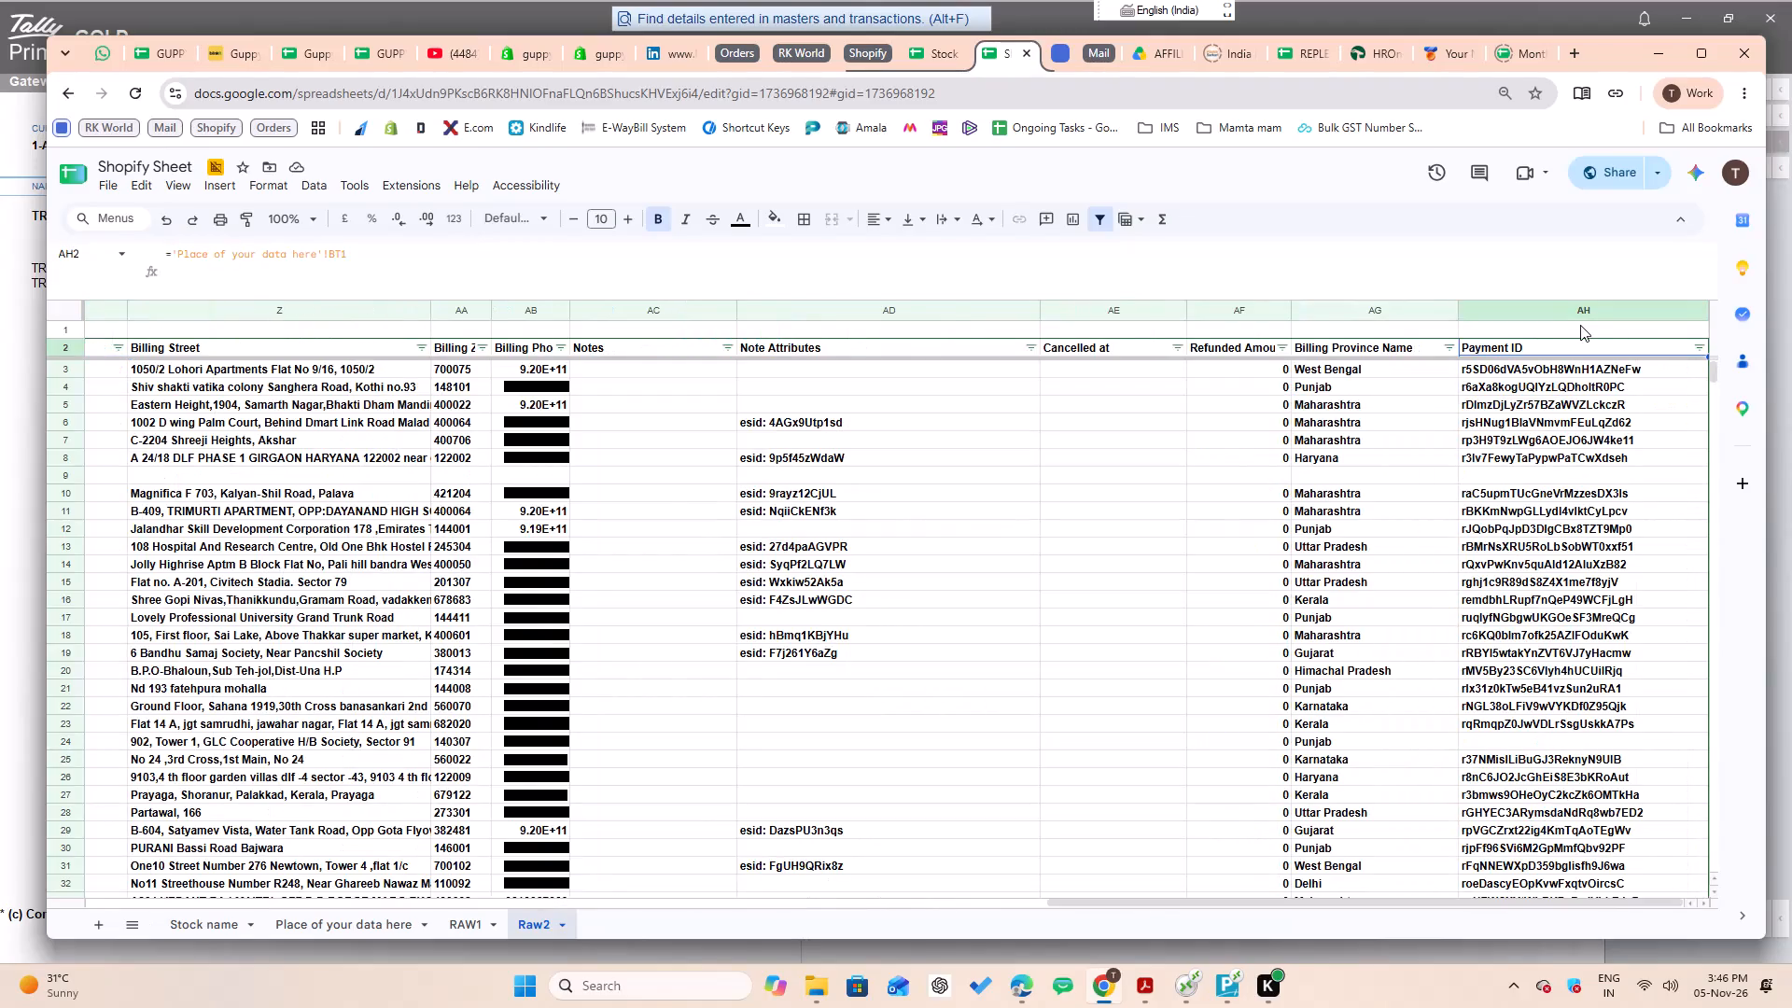
{"action": "key", "text": "Left"}
{"action": "key", "text": "Left"}
{"action": "key", "text": "Left"}
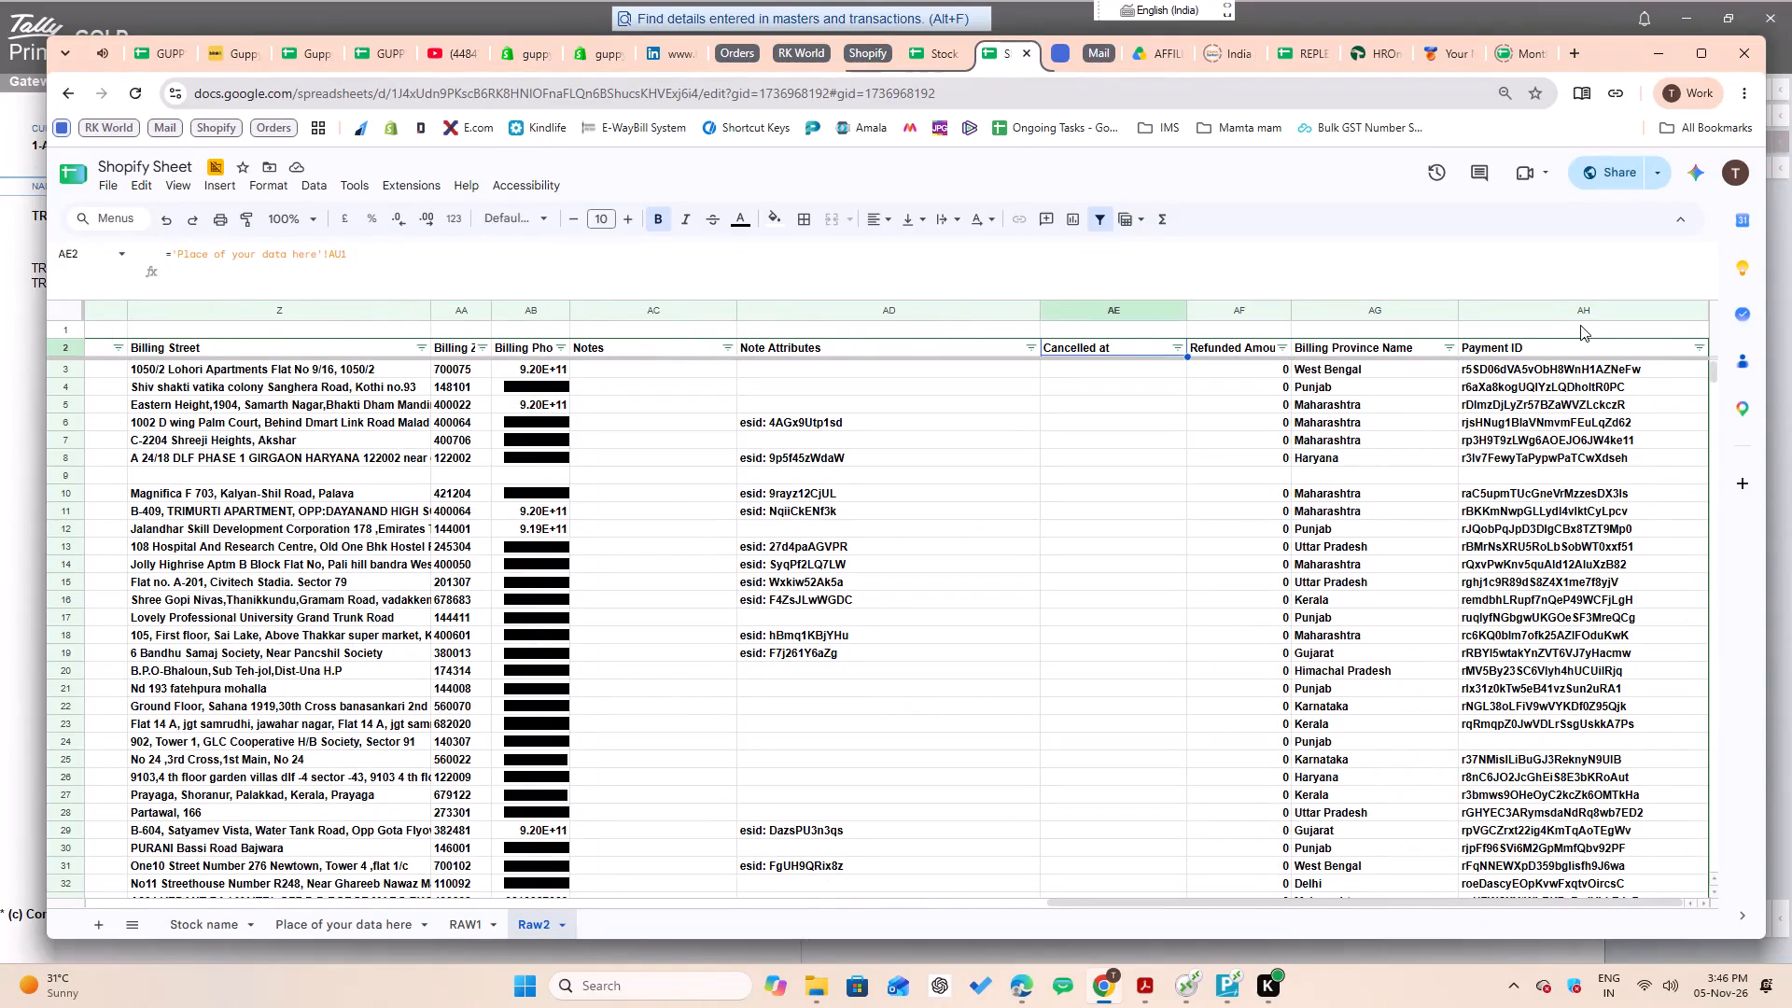
{"action": "key", "text": "ctrl+space"}
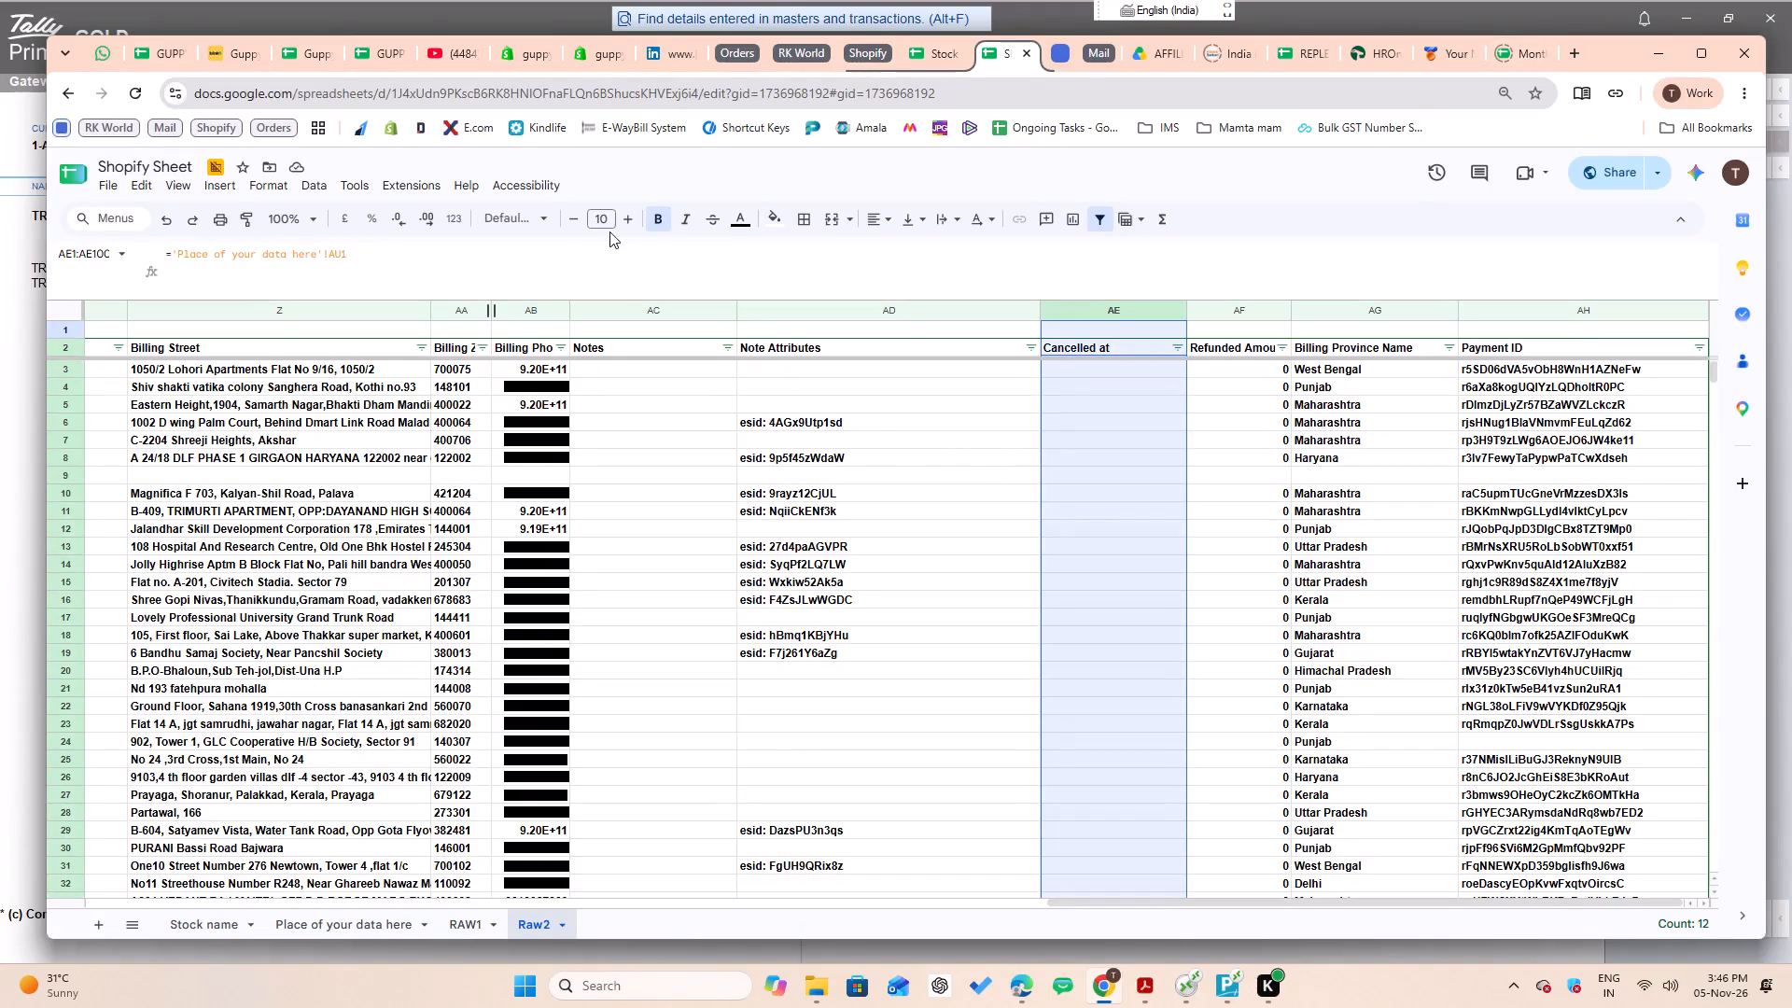
{"action": "left_click", "coordinate": [778, 221]}
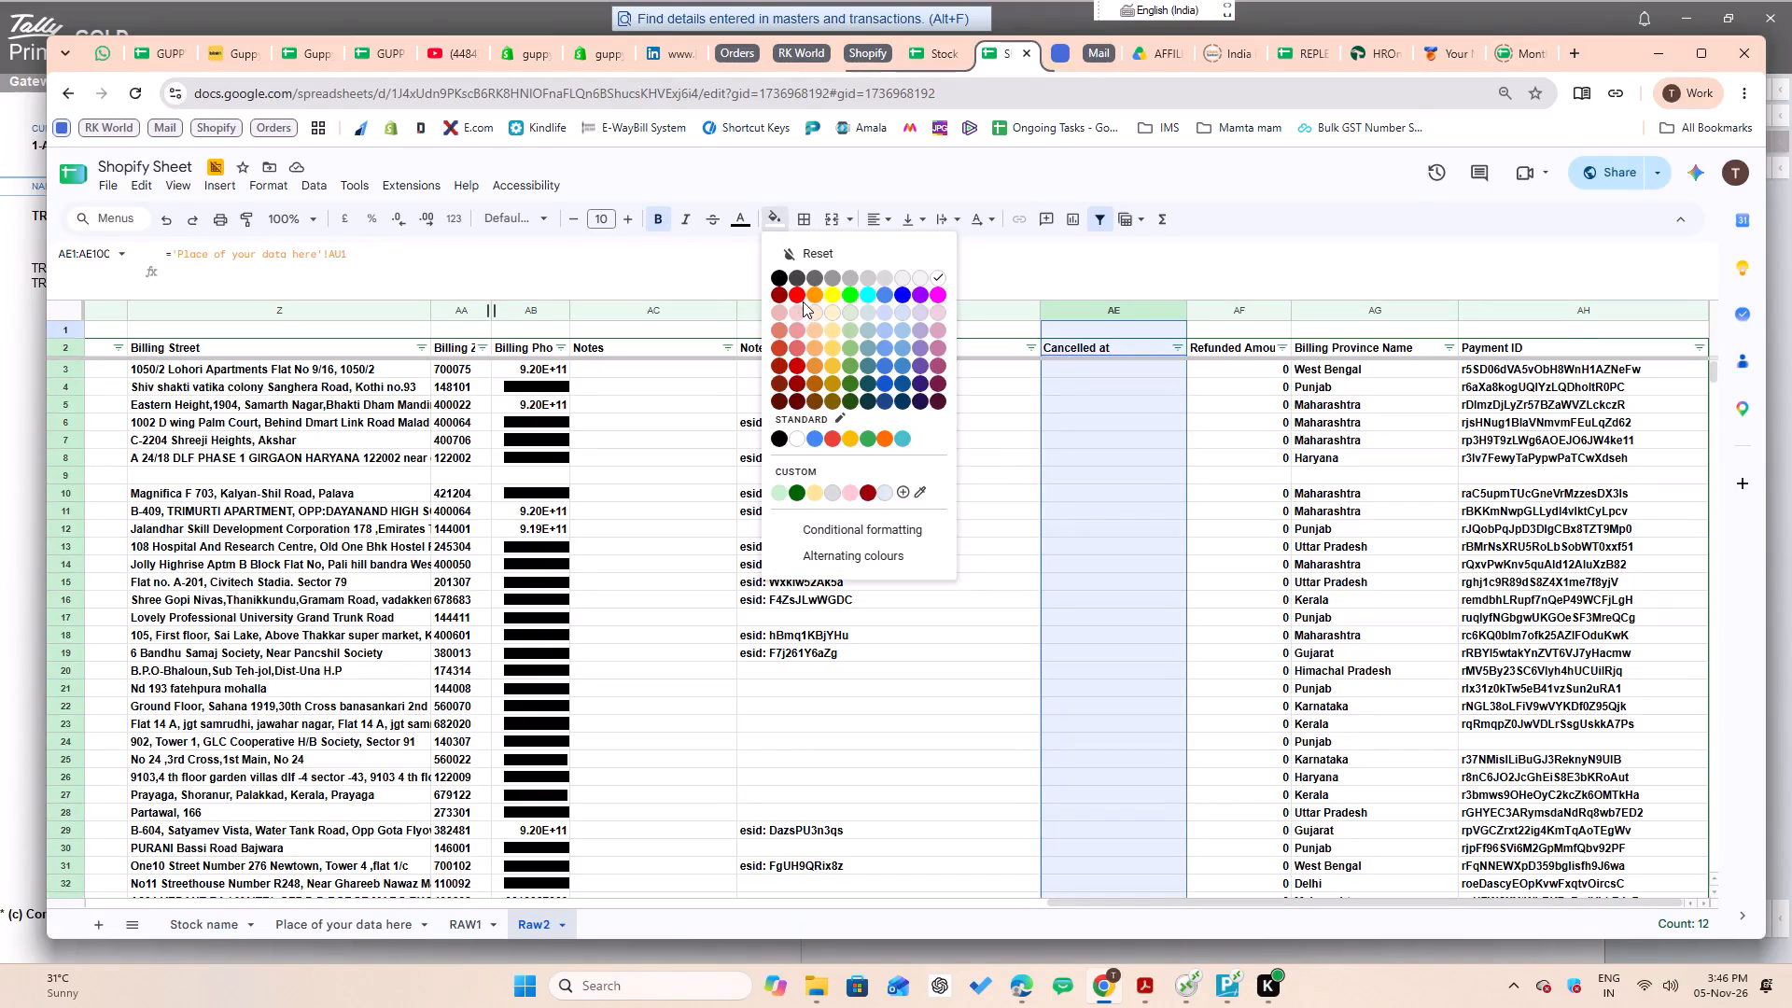
{"action": "left_click", "coordinate": [801, 291]}
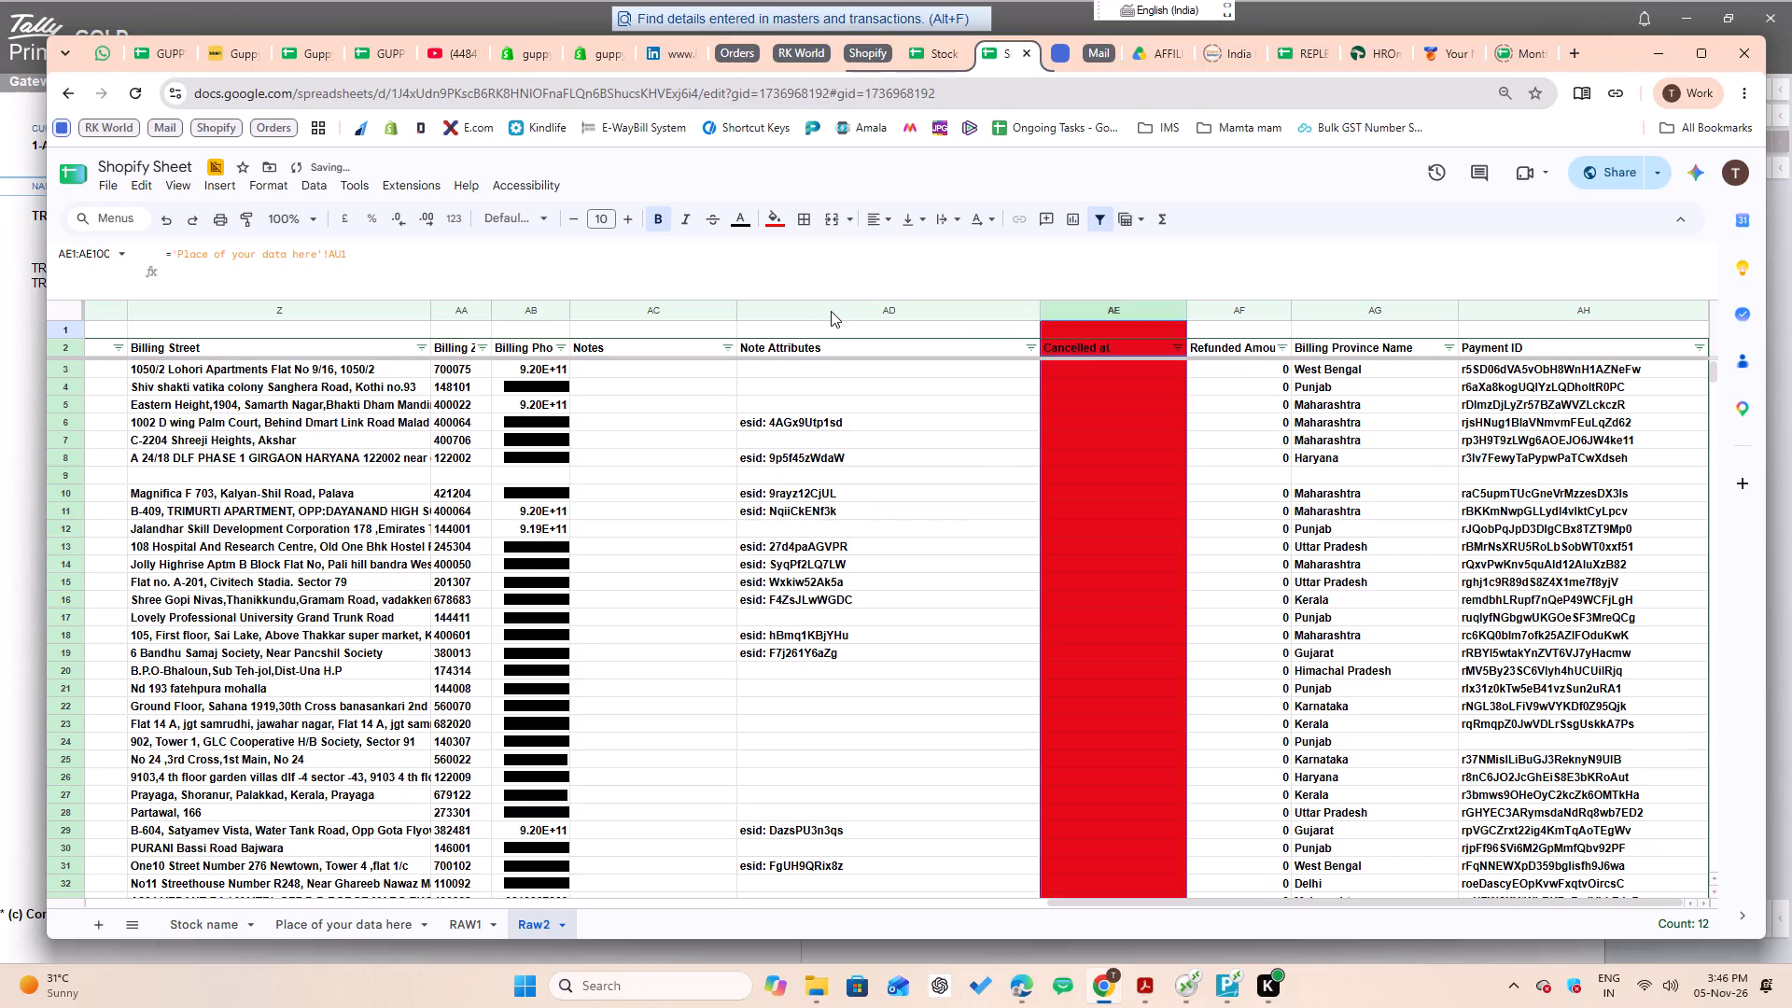
Fill Raw2's Notes column, AC, and Refunded Amount column, AF, with red.
{"action": "left_click", "coordinate": [686, 316]}
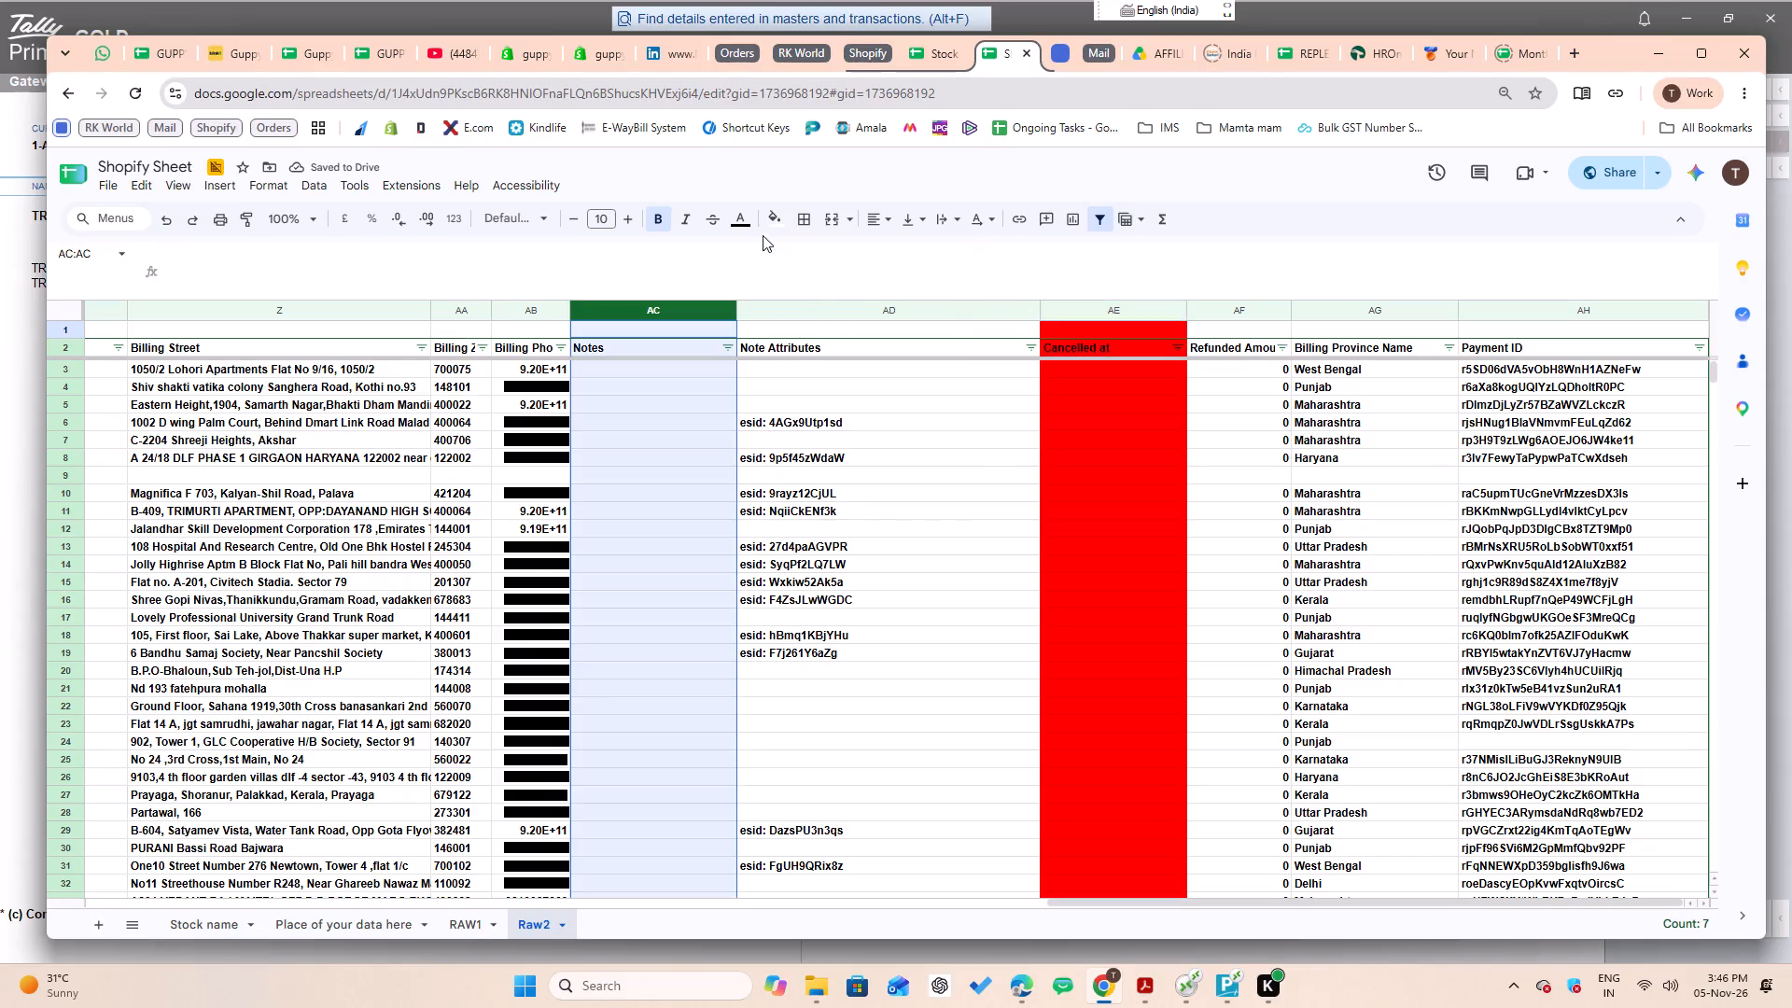
{"action": "left_click", "coordinate": [772, 221]}
{"action": "left_click", "coordinate": [801, 294]}
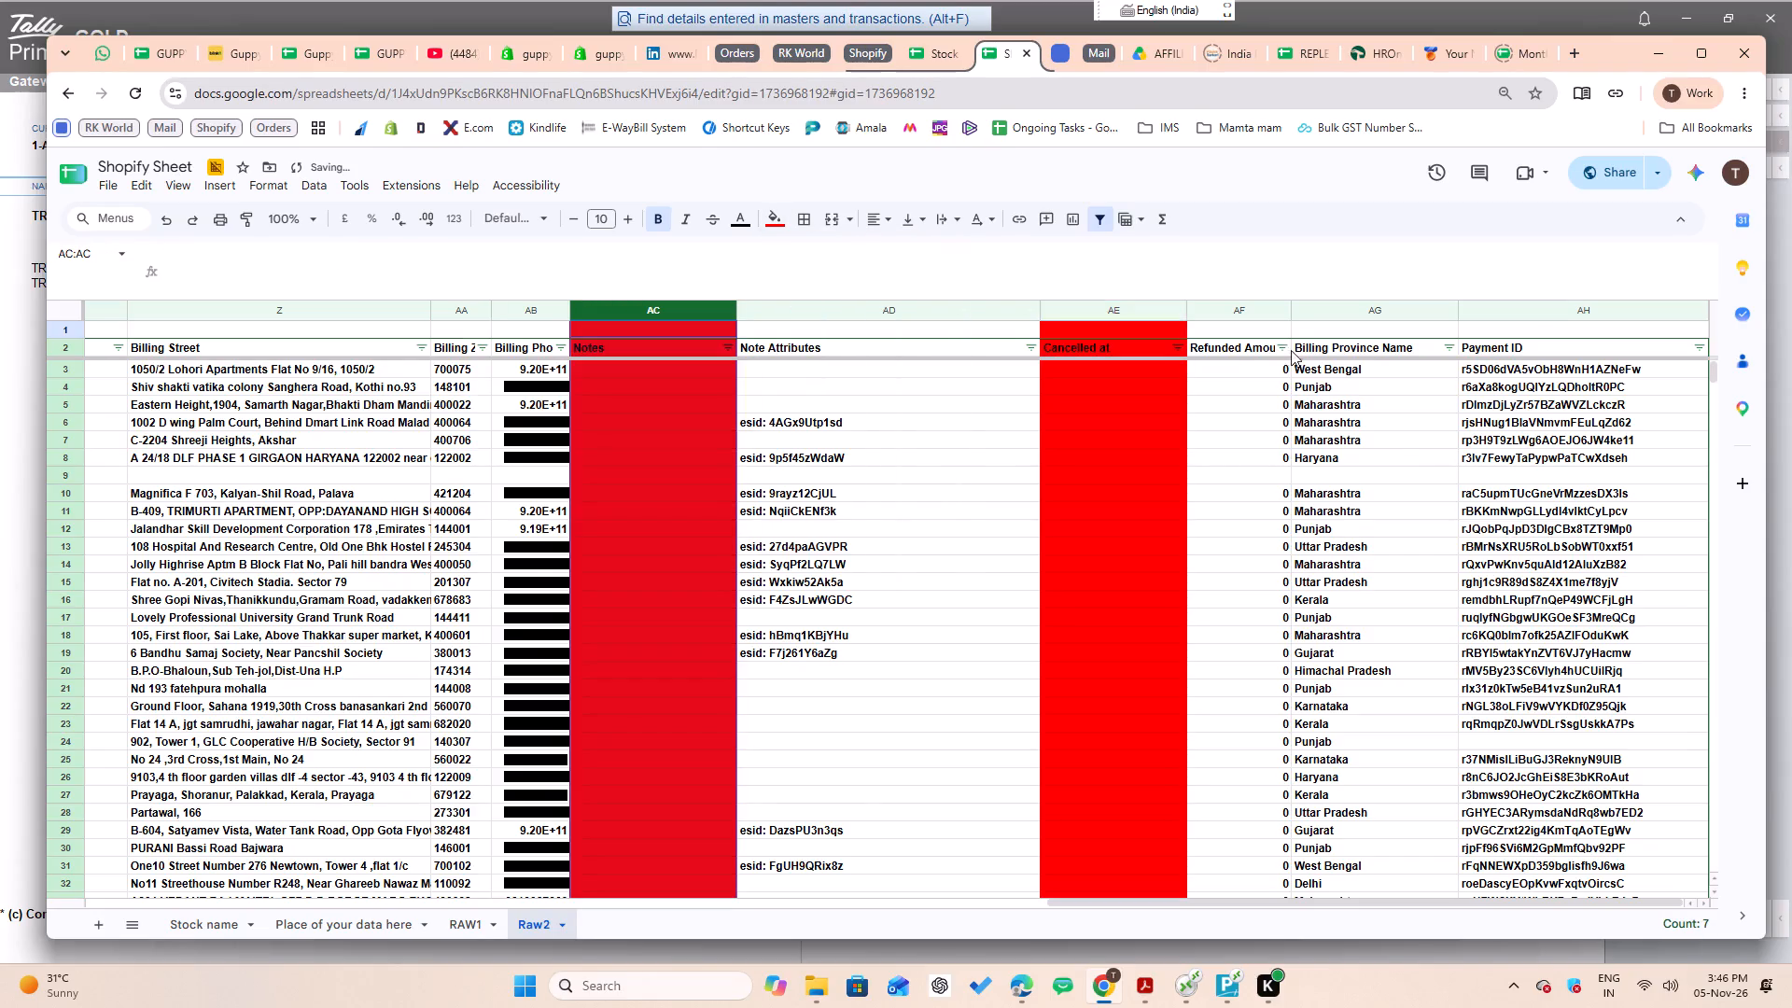
{"action": "left_click", "coordinate": [1275, 315]}
{"action": "left_click", "coordinate": [772, 223]}
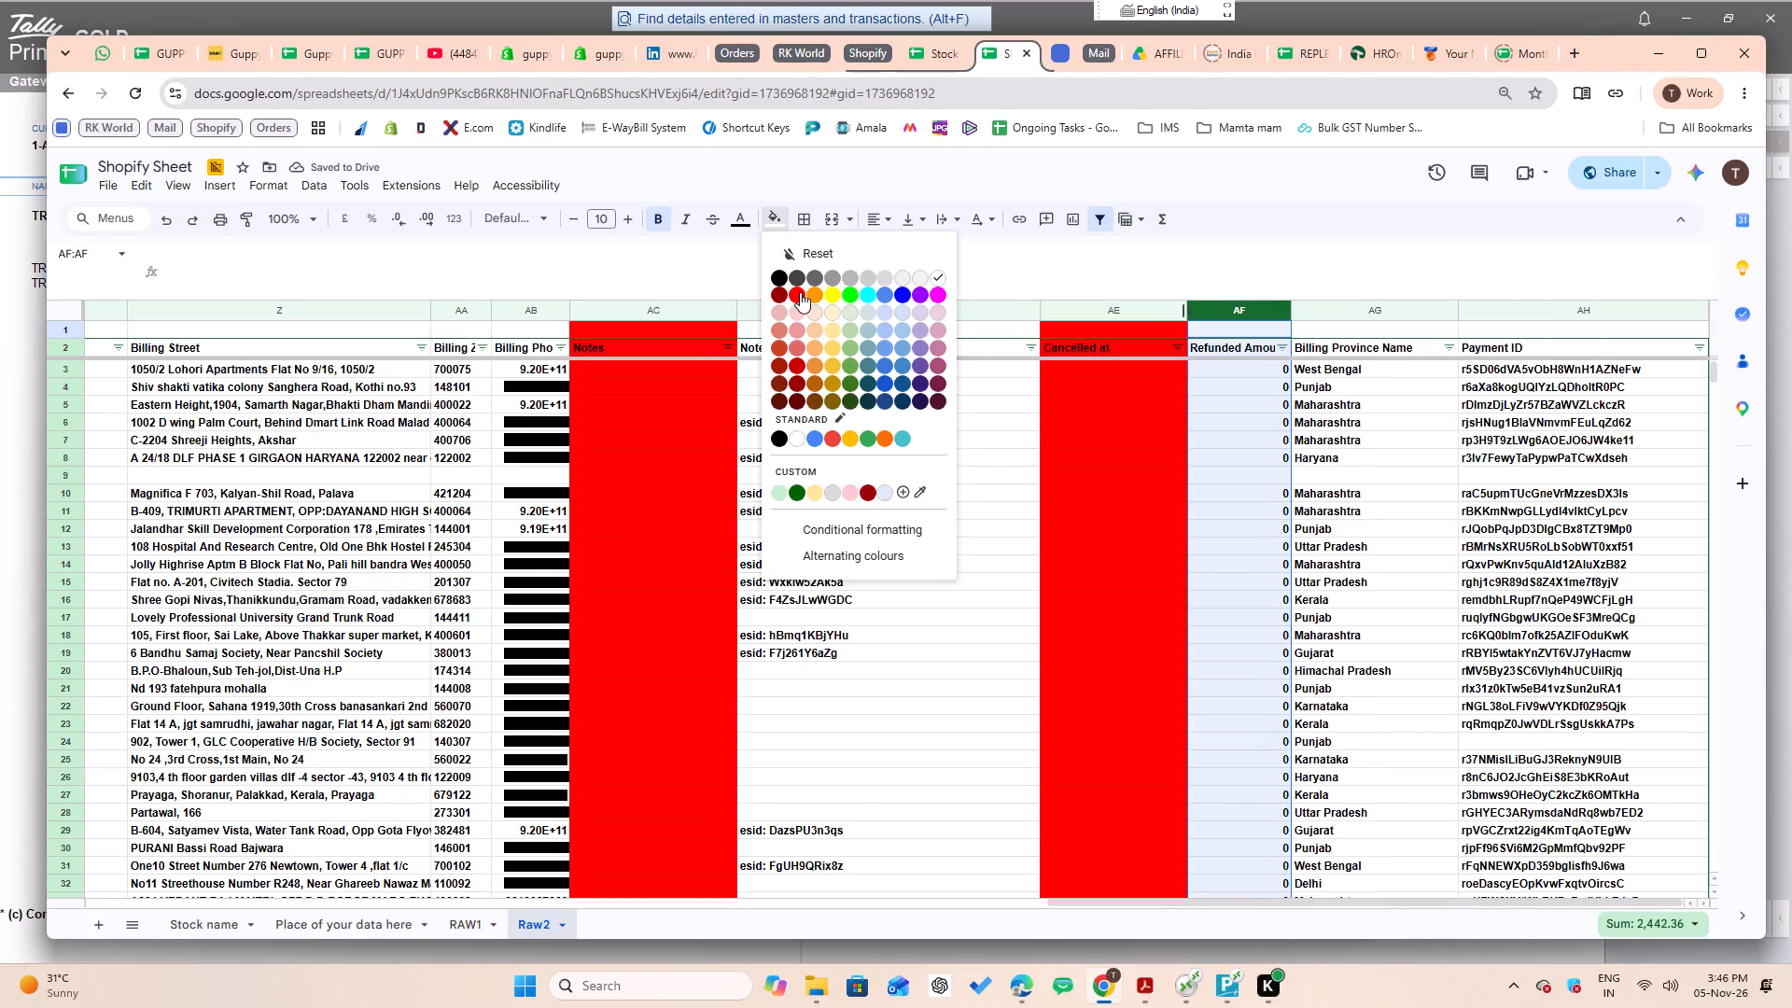
{"action": "left_click", "coordinate": [800, 293]}
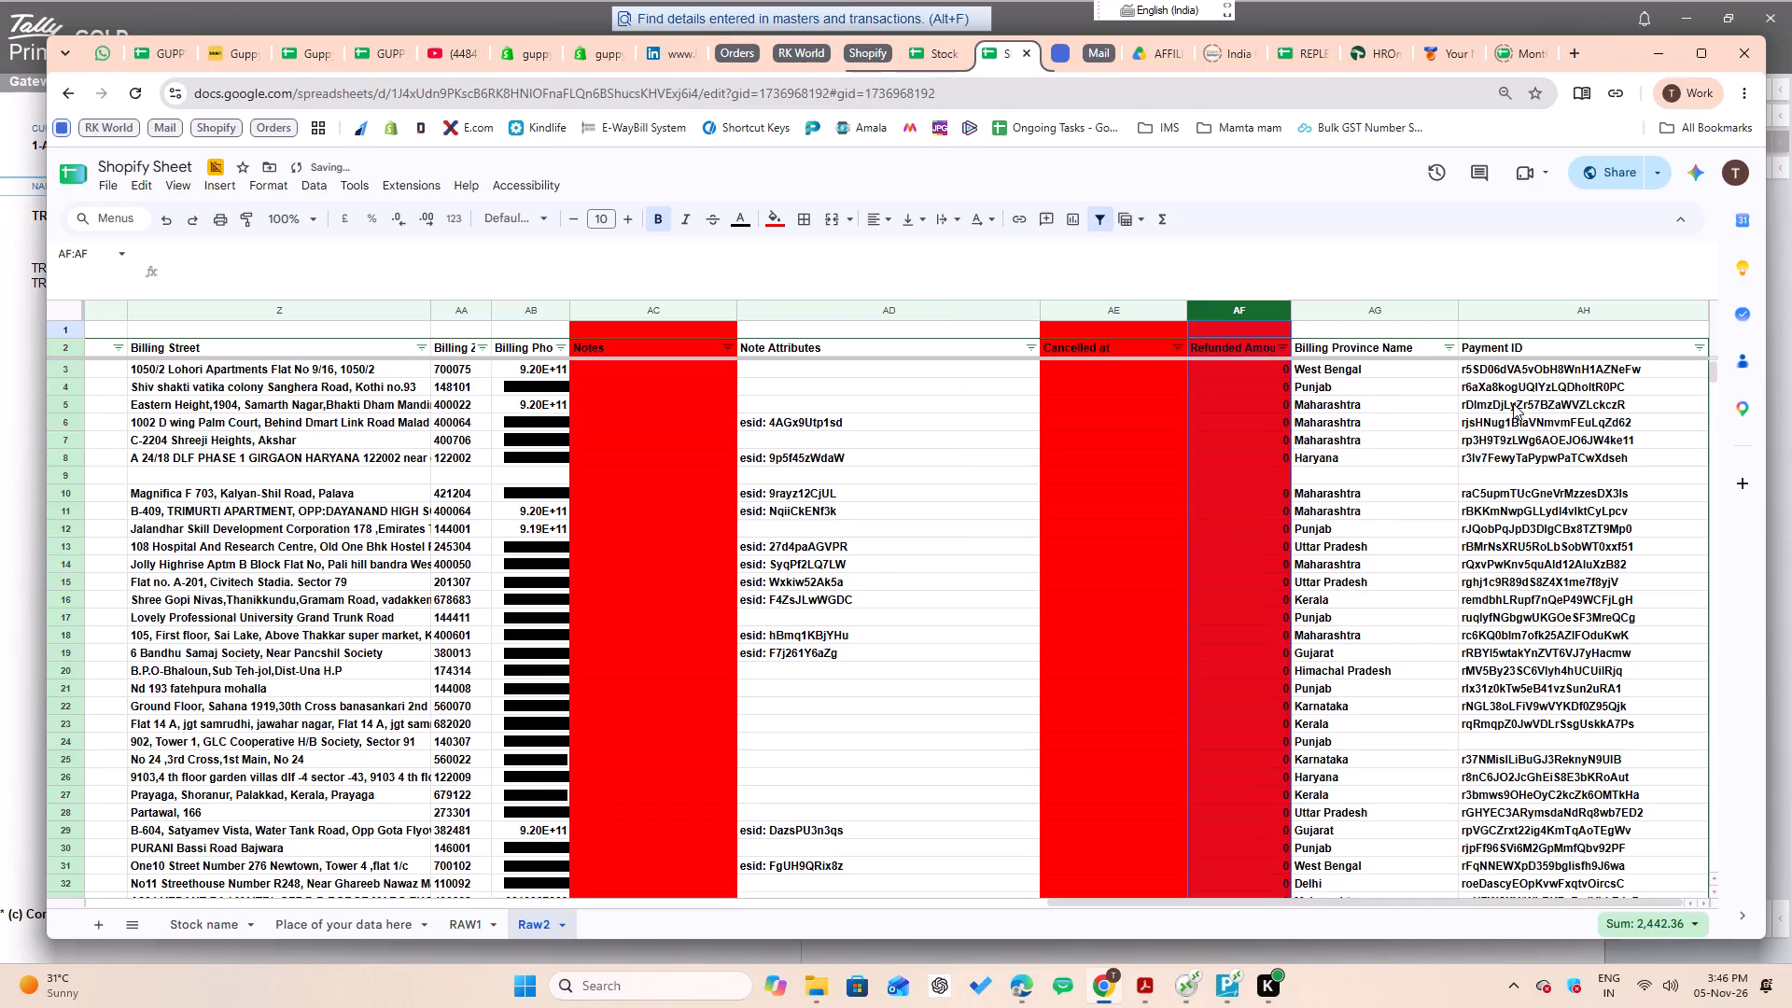
Look back across Raw2's columns in row 1 from Refunded Amount to SGST Amt.
{"action": "key", "text": "Right"}
{"action": "key", "text": "Left"}
{"action": "key", "text": "Left"}
{"action": "key", "text": "Left"}
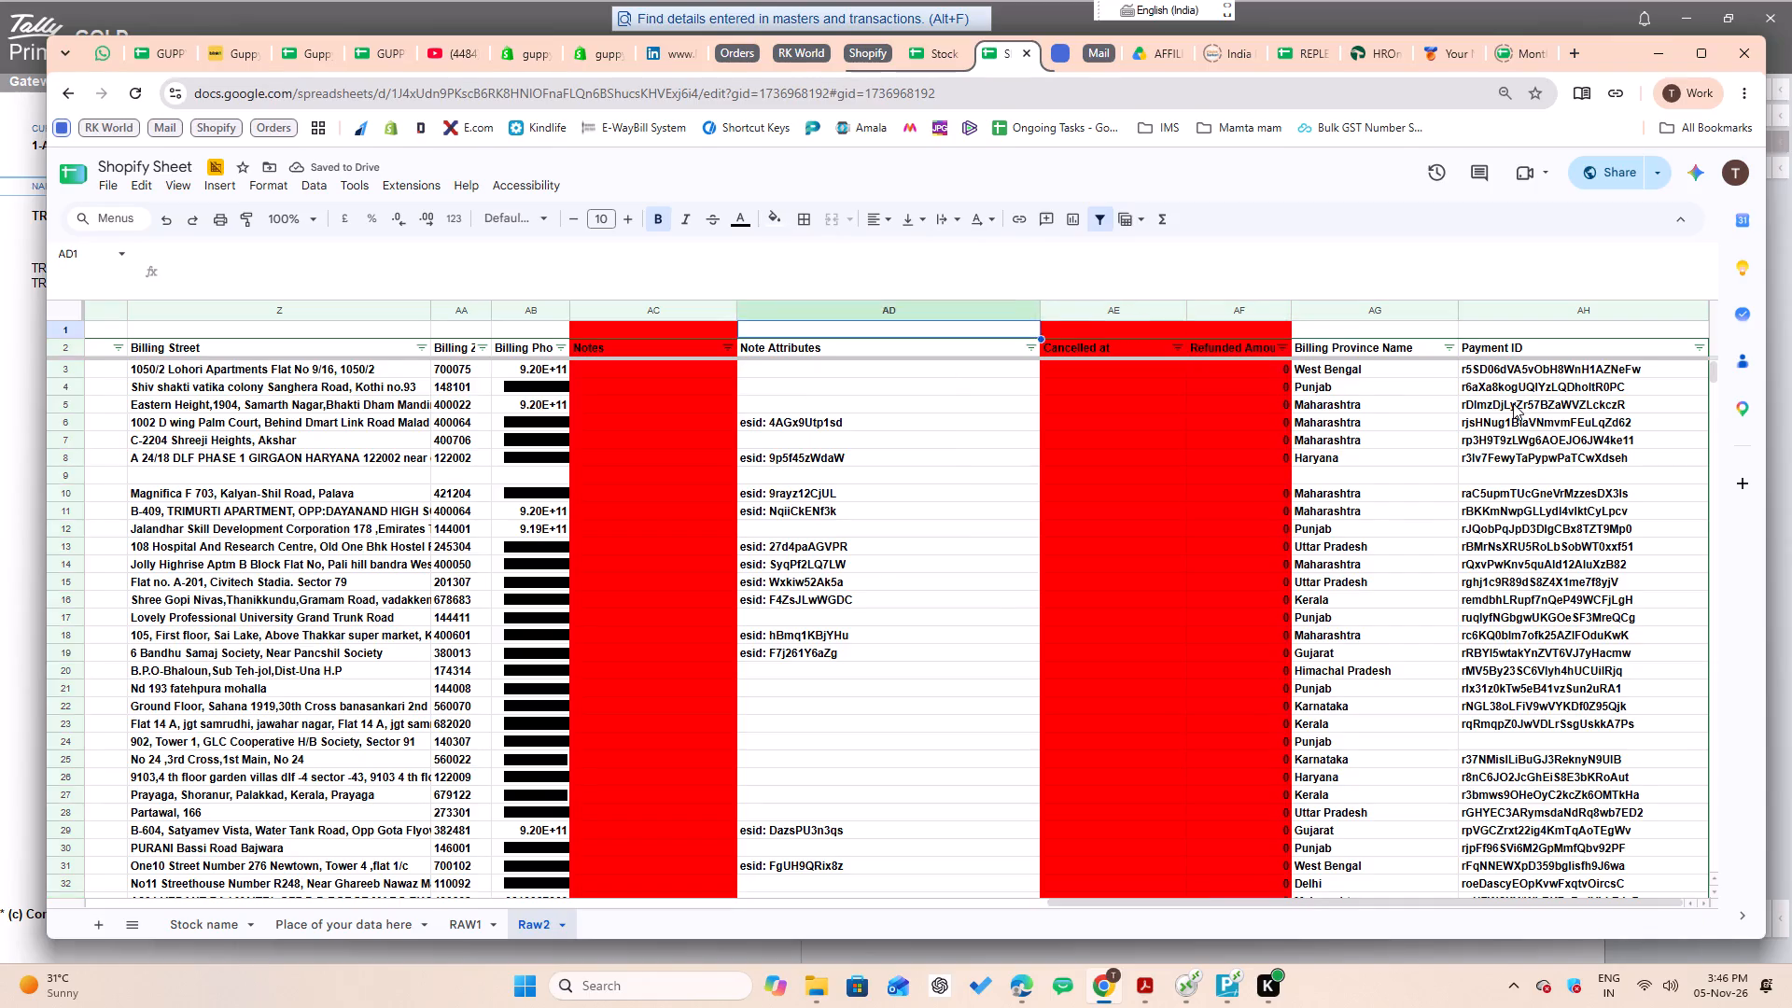
{"action": "key", "text": "Left"}
{"action": "key", "text": "Left"}
{"action": "key", "text": "Left"}
{"action": "key", "text": "Left"}
{"action": "key", "text": "Left"}
{"action": "key", "text": "Left"}
{"action": "key", "text": "Left"}
{"action": "key", "text": "Left"}
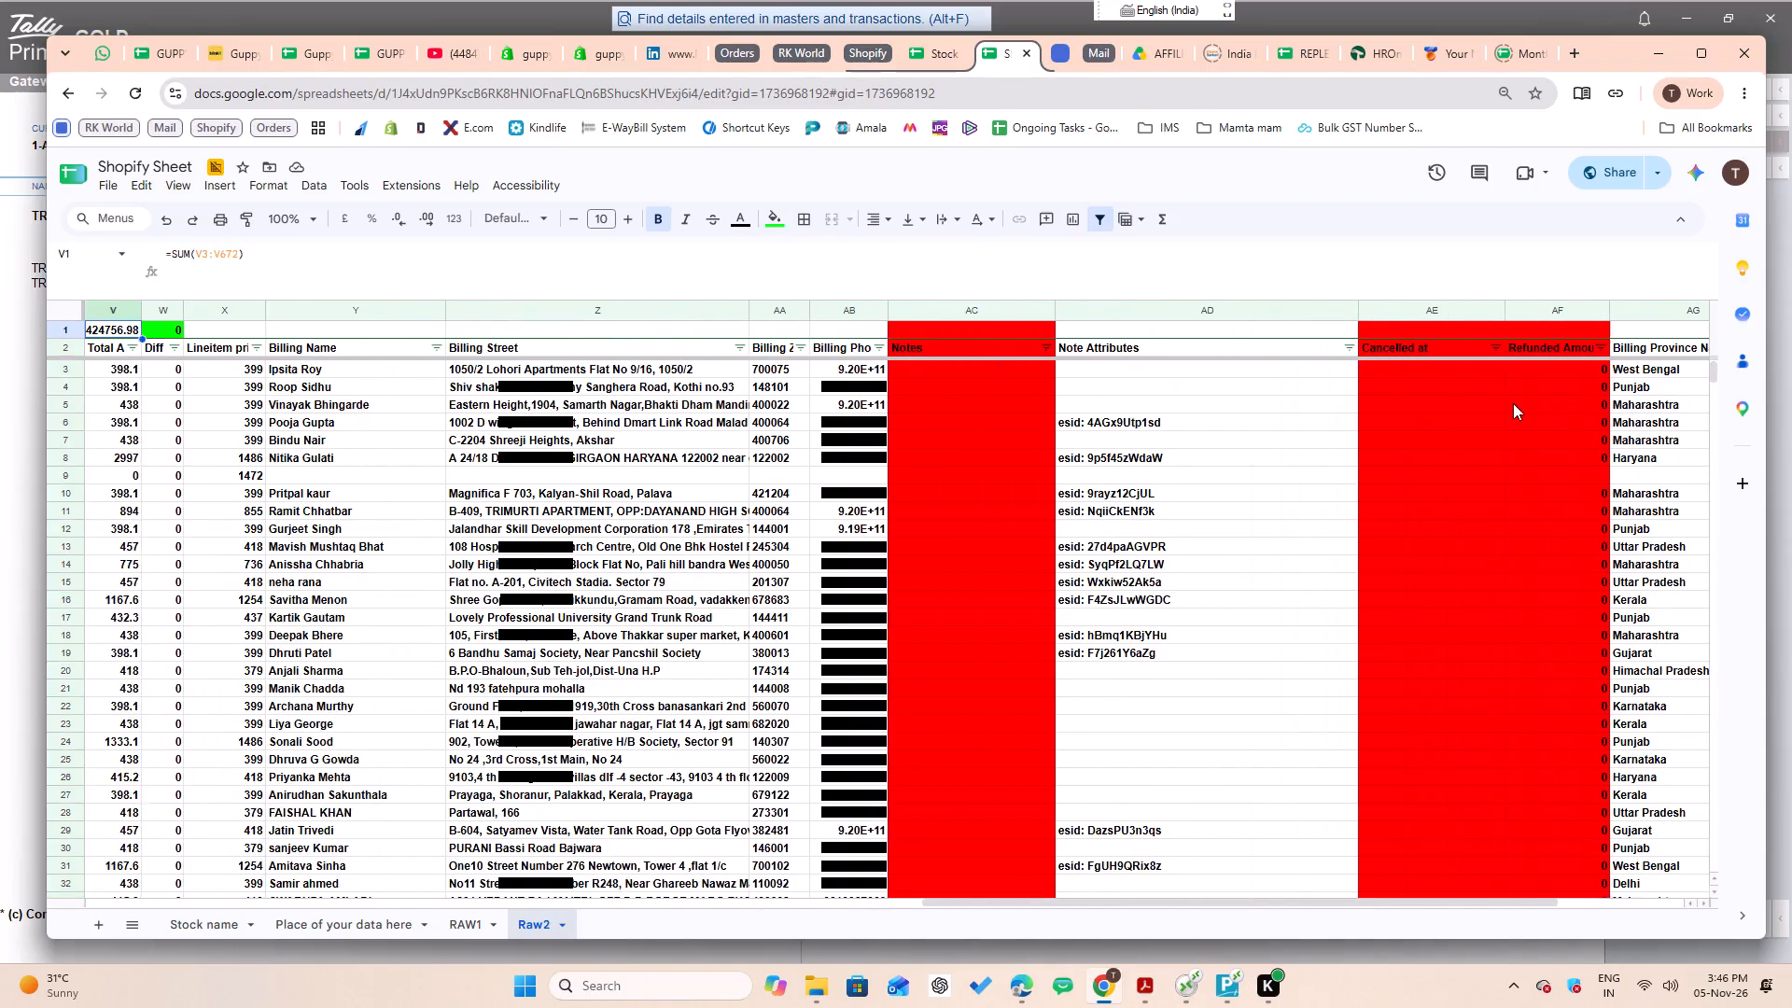
{"action": "key", "text": "Left"}
{"action": "key", "text": "Left"}
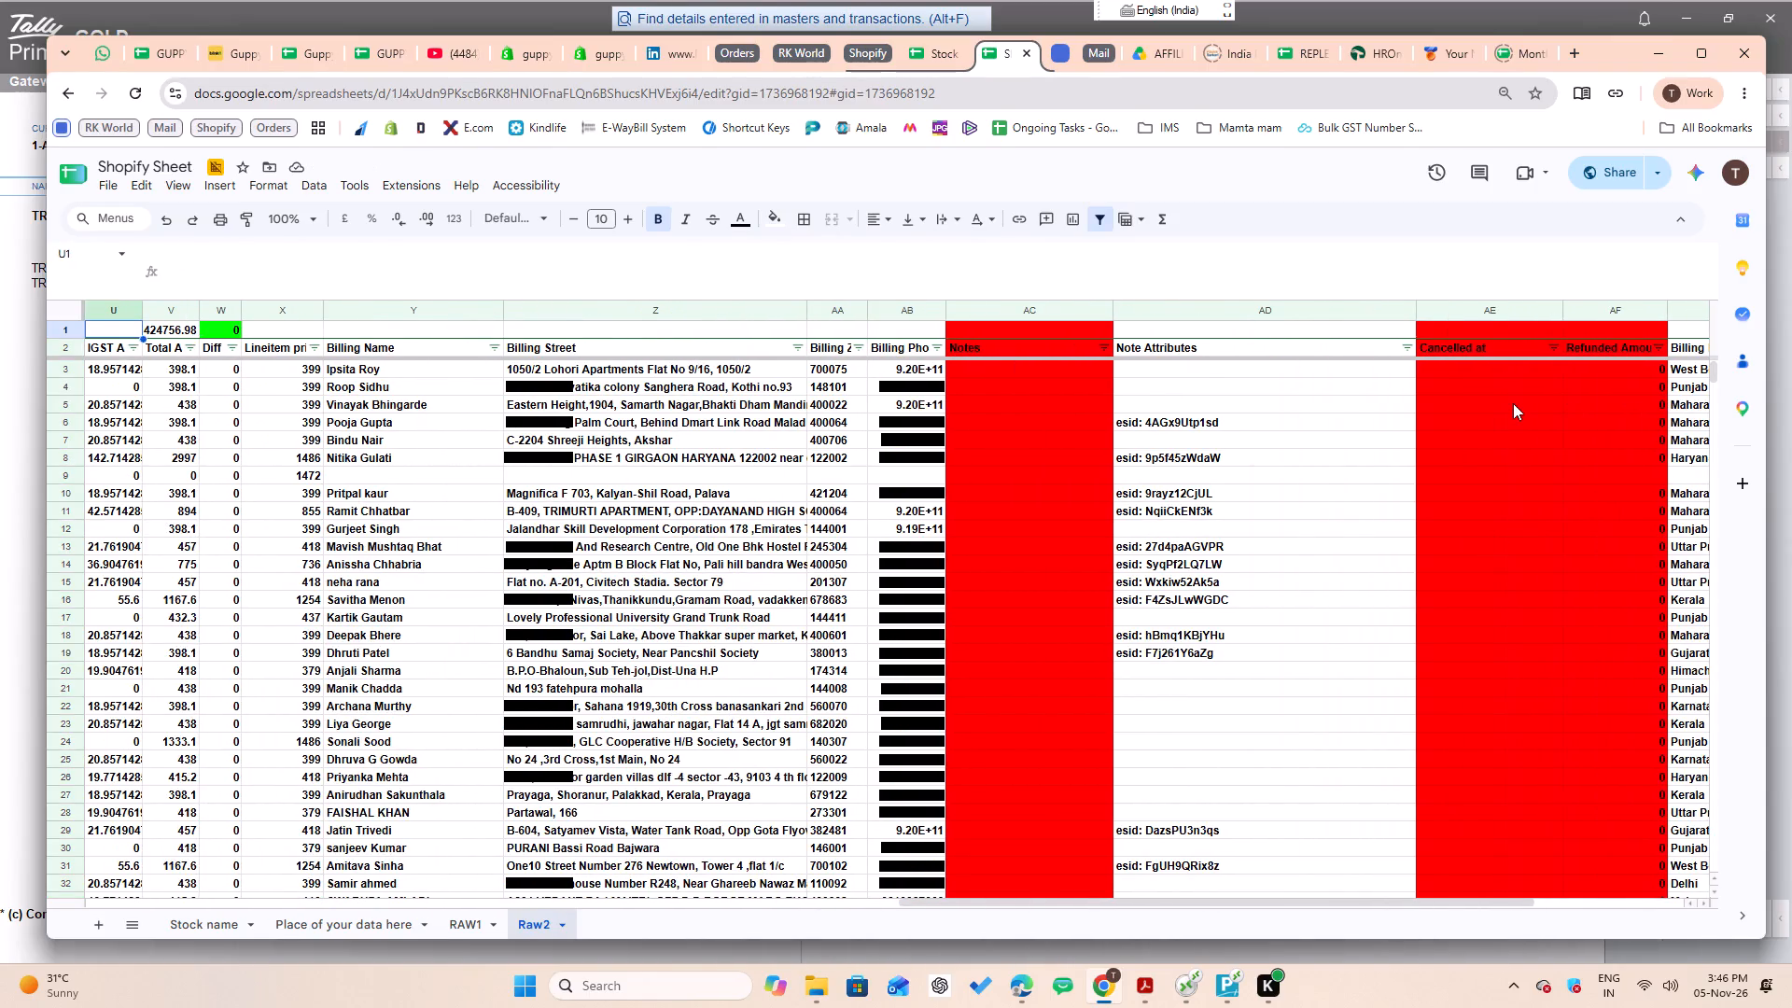
{"action": "key", "text": "Left"}
Auto-fit the widths of all columns in Raw2 to their contents.
{"action": "key", "text": "ctrl+a"}
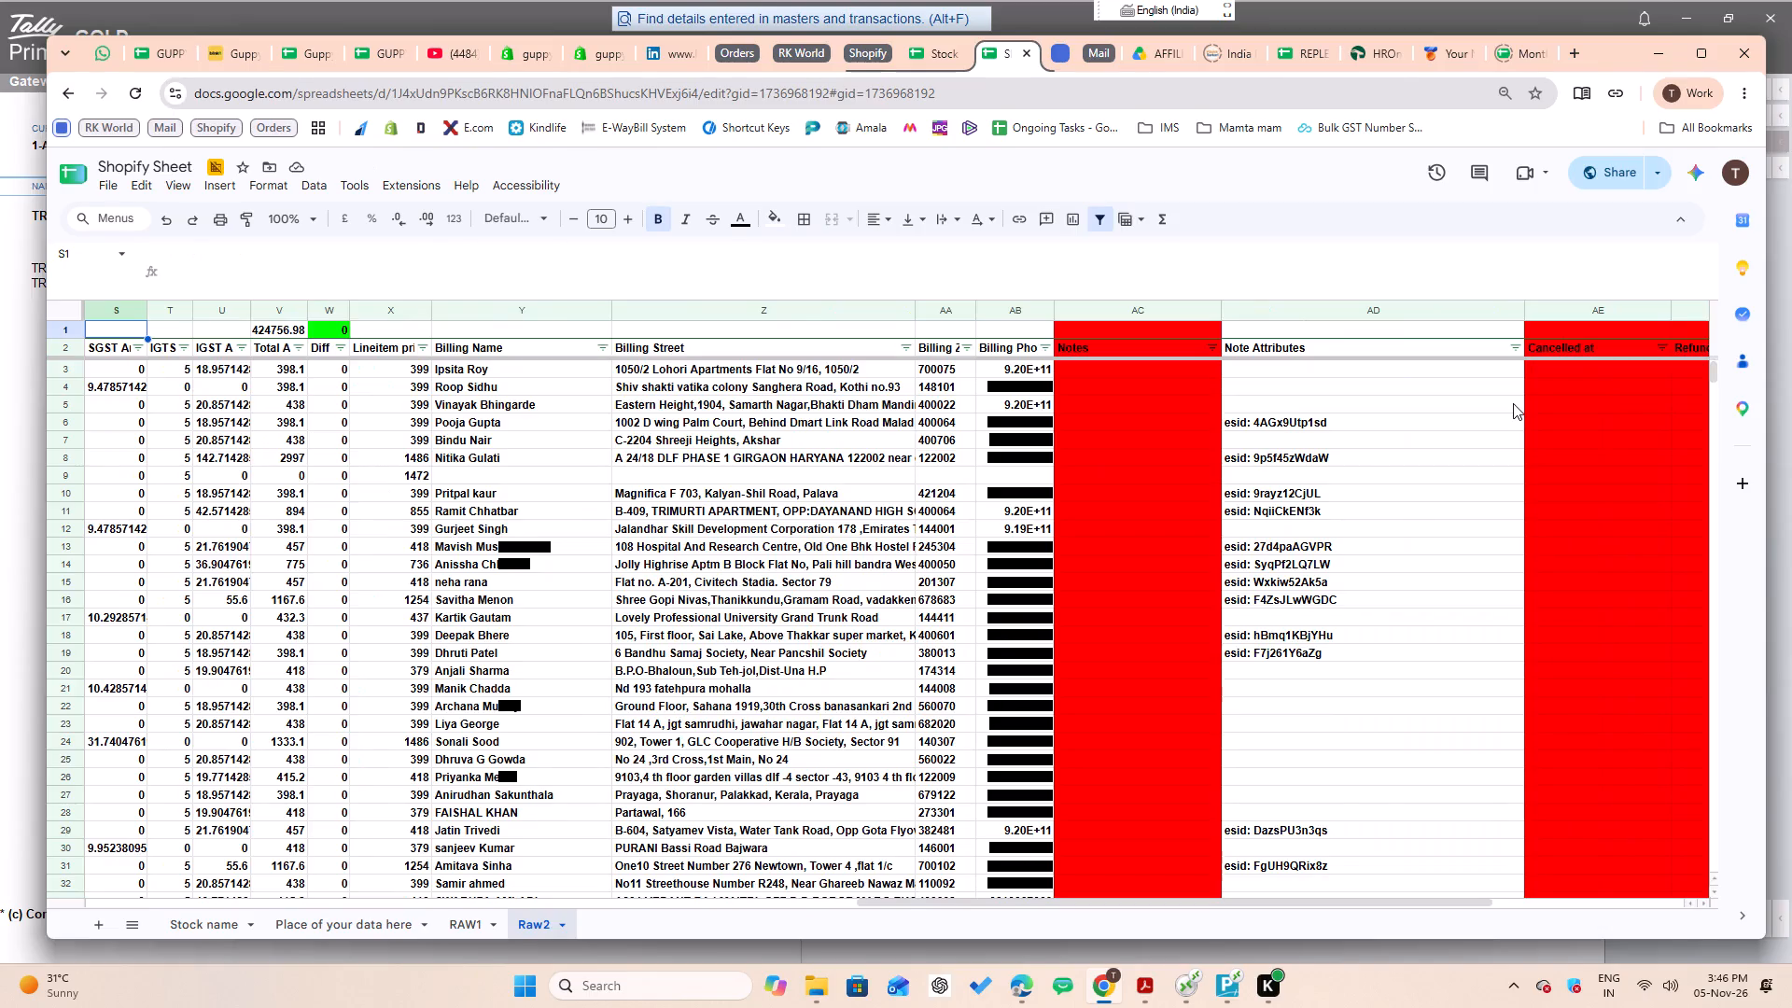
{"action": "key", "text": "ctrl+a"}
{"action": "key", "text": "ctrl+a"}
{"action": "key", "text": "ctrl+a"}
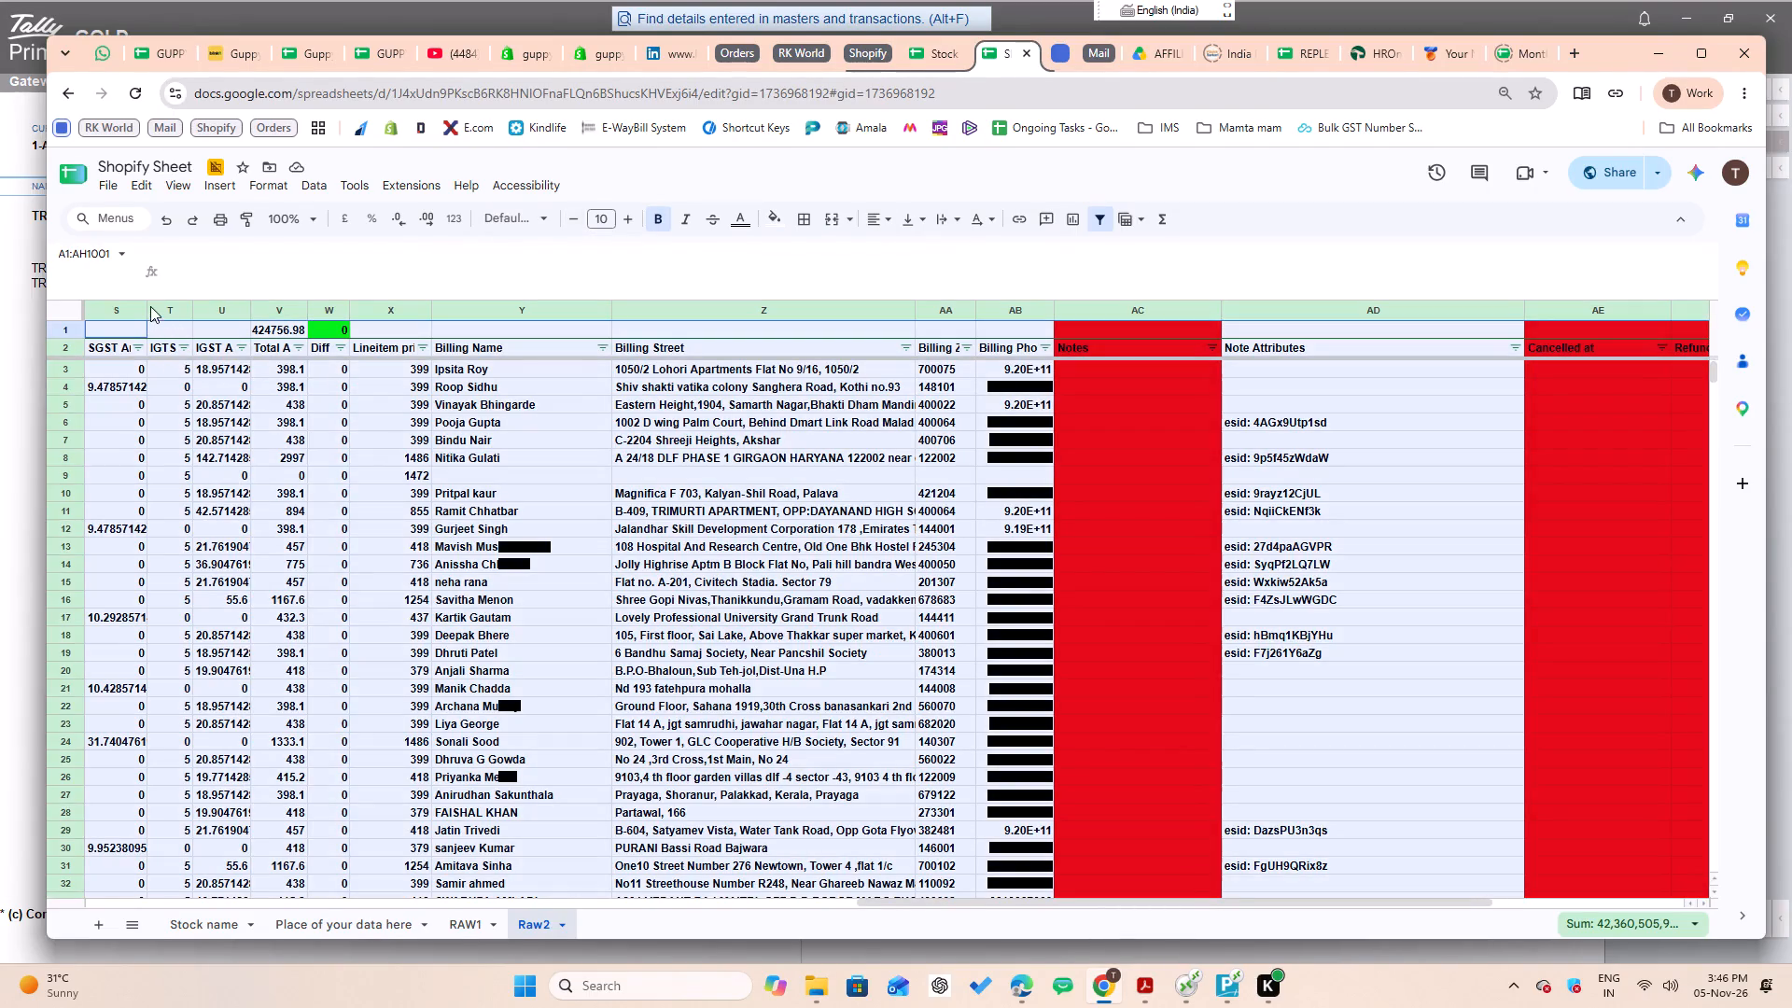
{"action": "key", "text": "ctrl+a"}
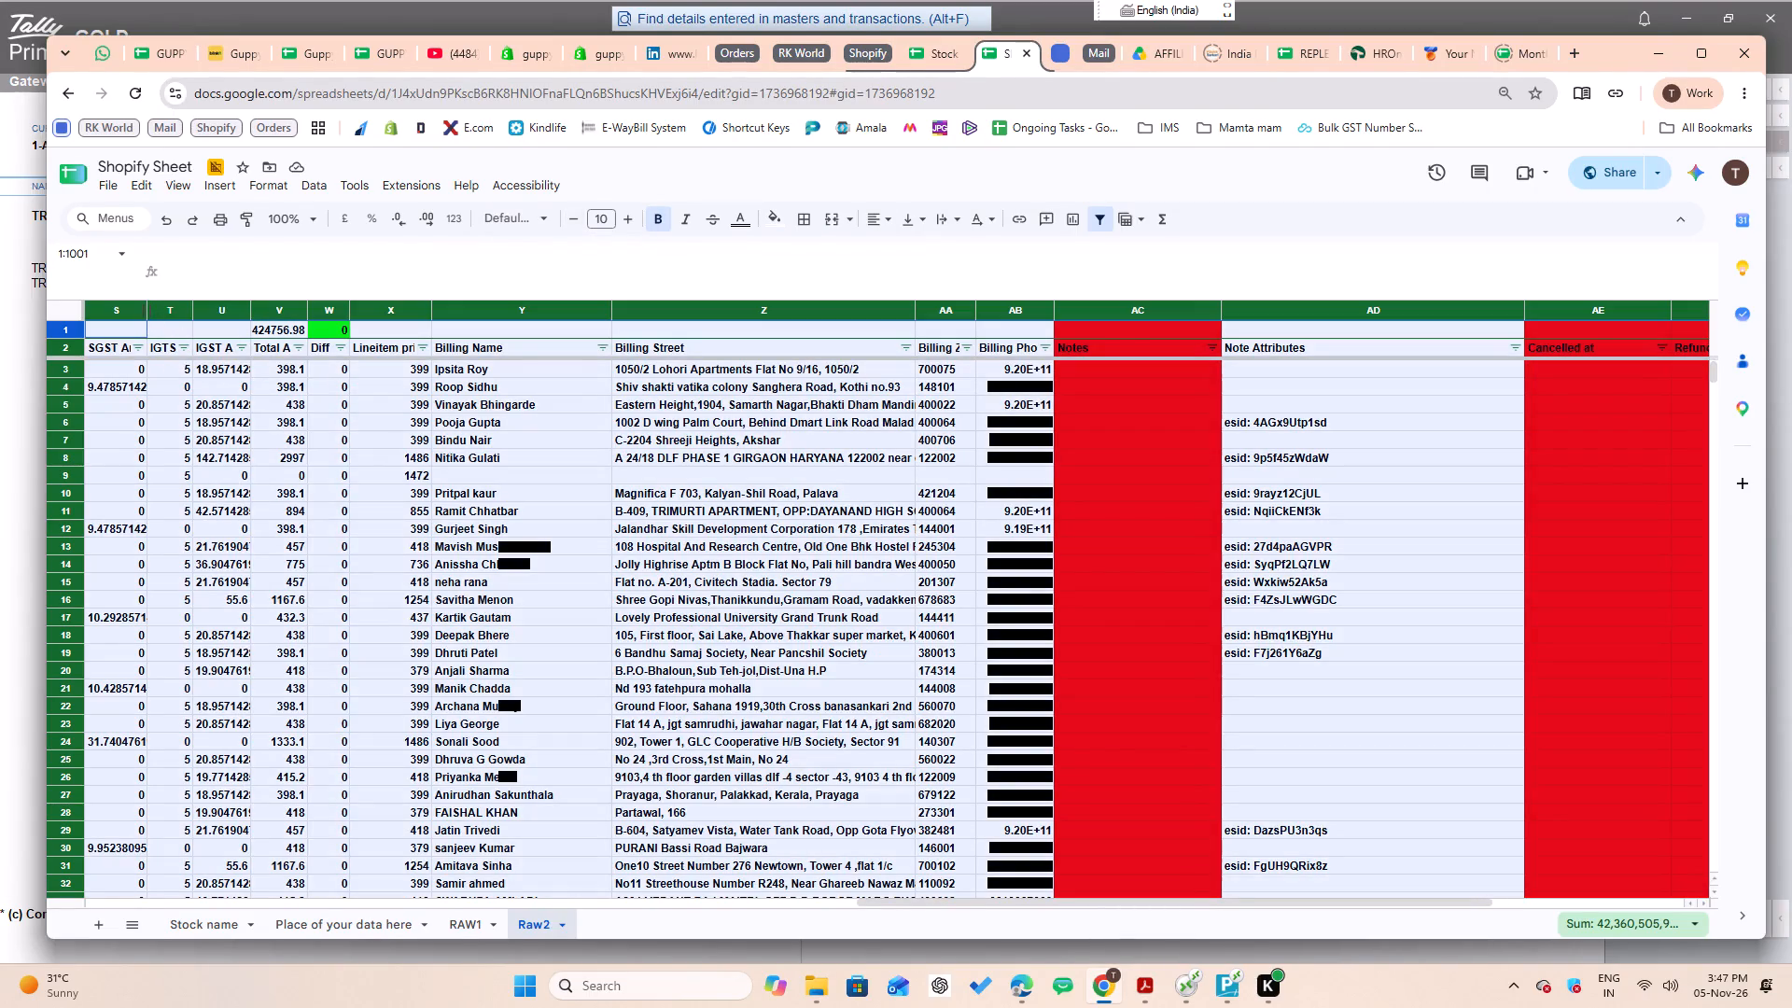
{"action": "double_click", "coordinate": [147, 310]}
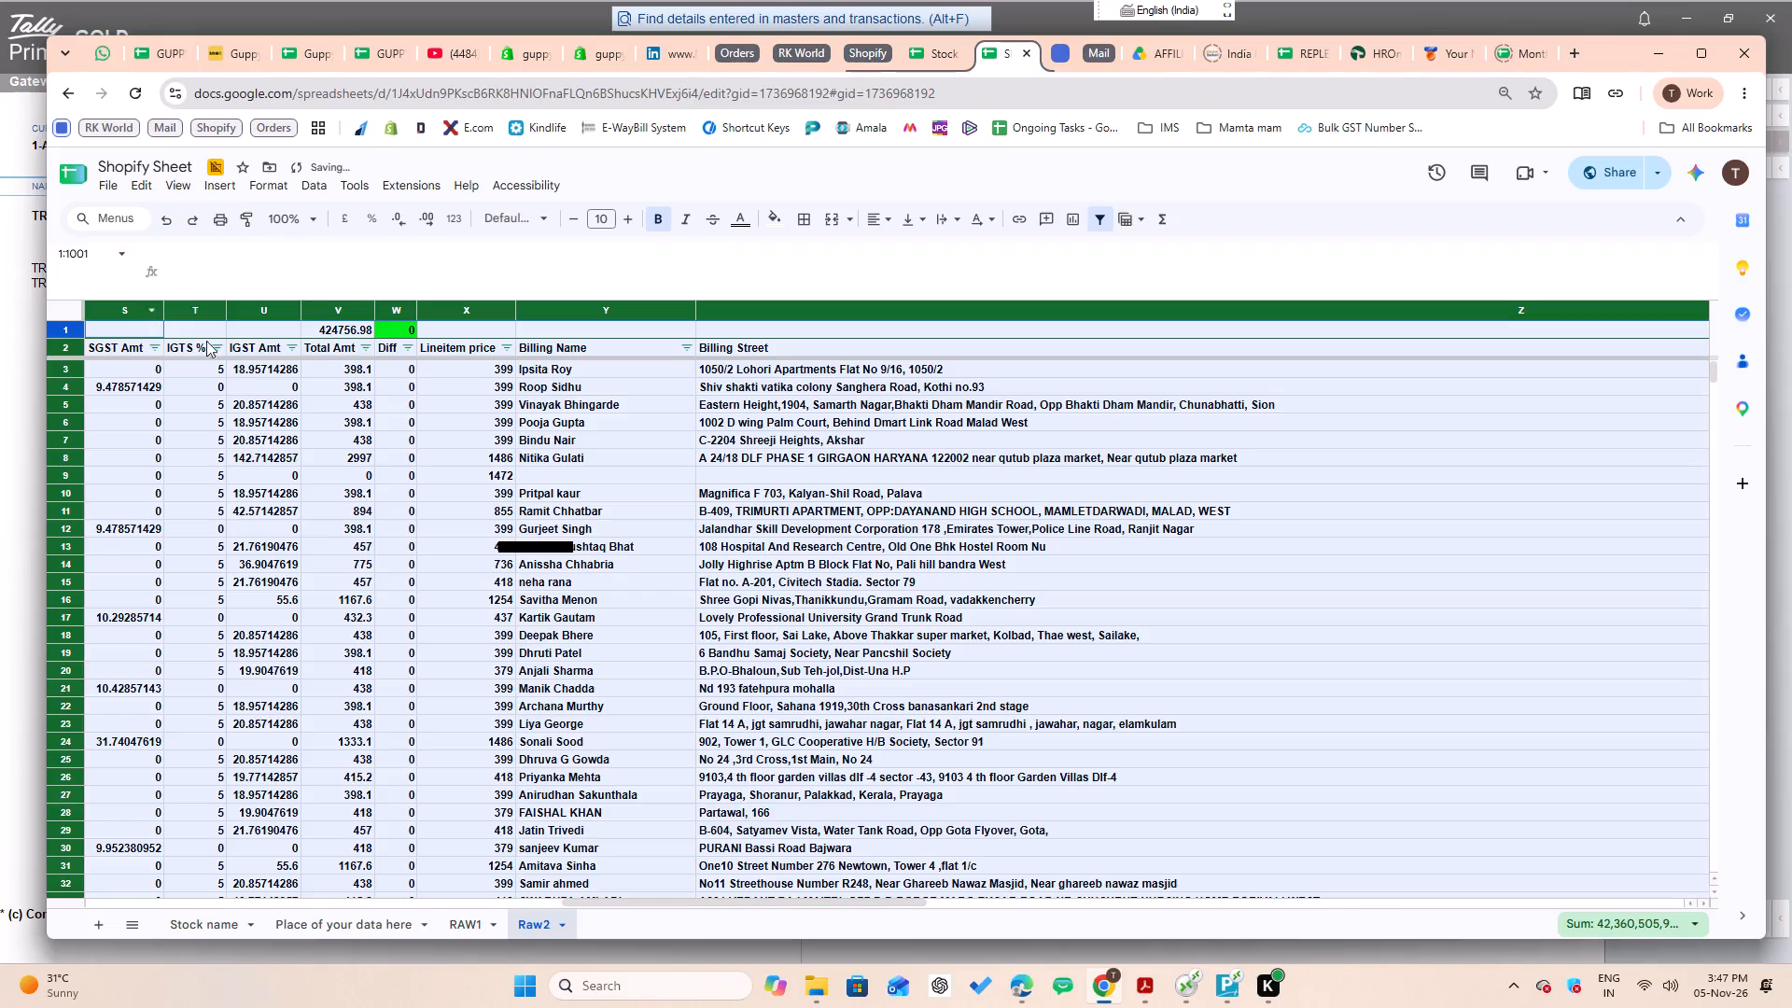
{"action": "left_click", "coordinate": [901, 426]}
{"action": "left_click", "coordinate": [782, 371]}
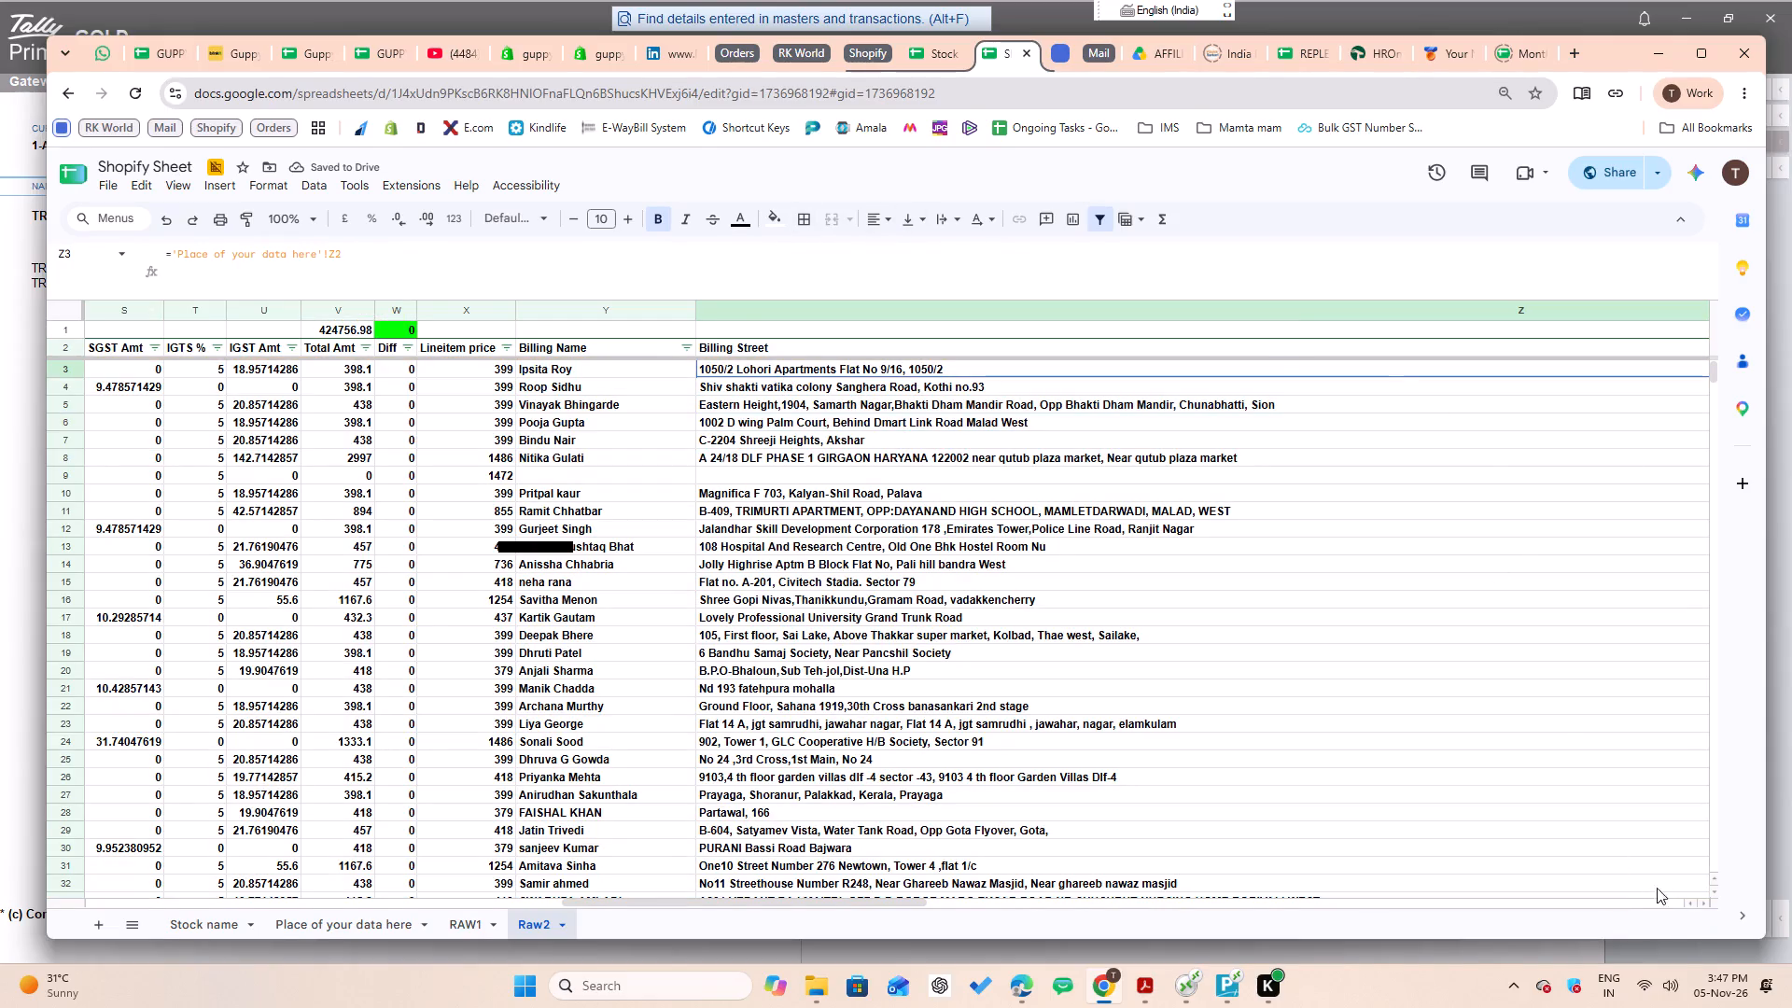
Narrow Raw2's overly wide Billing Street column, Z, so the neighbouring billing columns fit in view.
{"action": "triple_click", "coordinate": [1700, 904]}
{"action": "triple_click", "coordinate": [1700, 904]}
{"action": "triple_click", "coordinate": [1700, 904]}
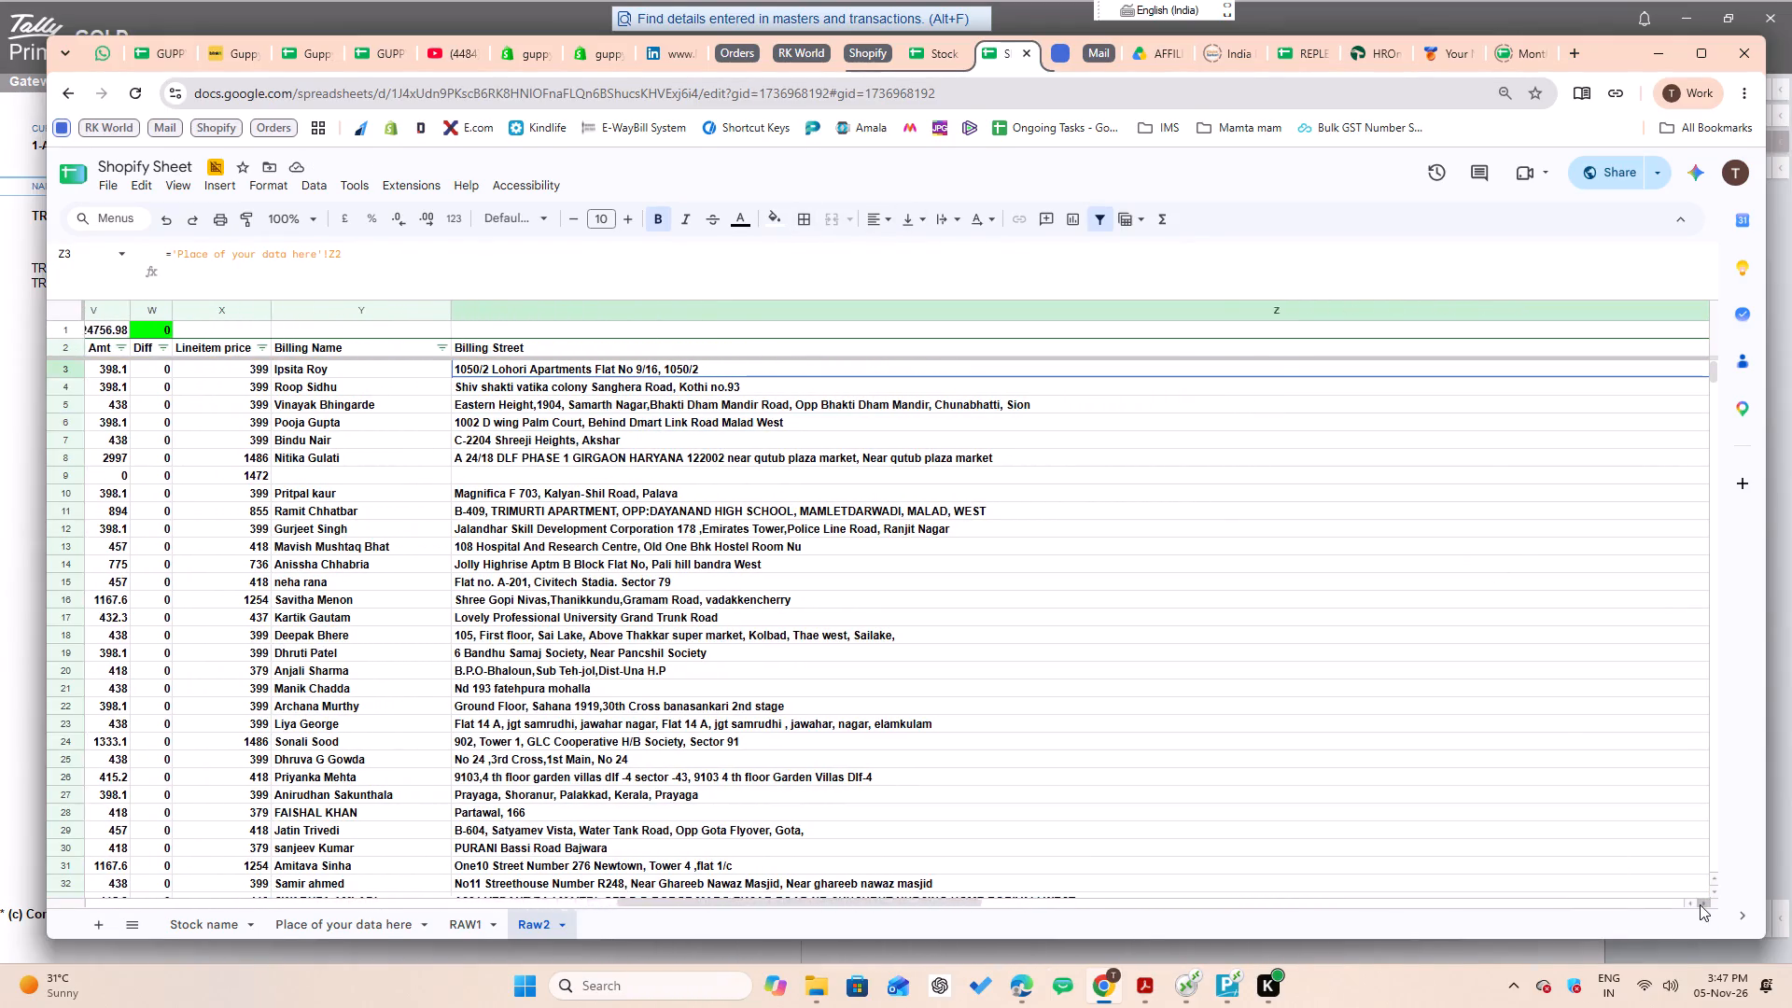
{"action": "triple_click", "coordinate": [1700, 904]}
{"action": "triple_click", "coordinate": [1700, 904]}
{"action": "double_click", "coordinate": [1700, 904]}
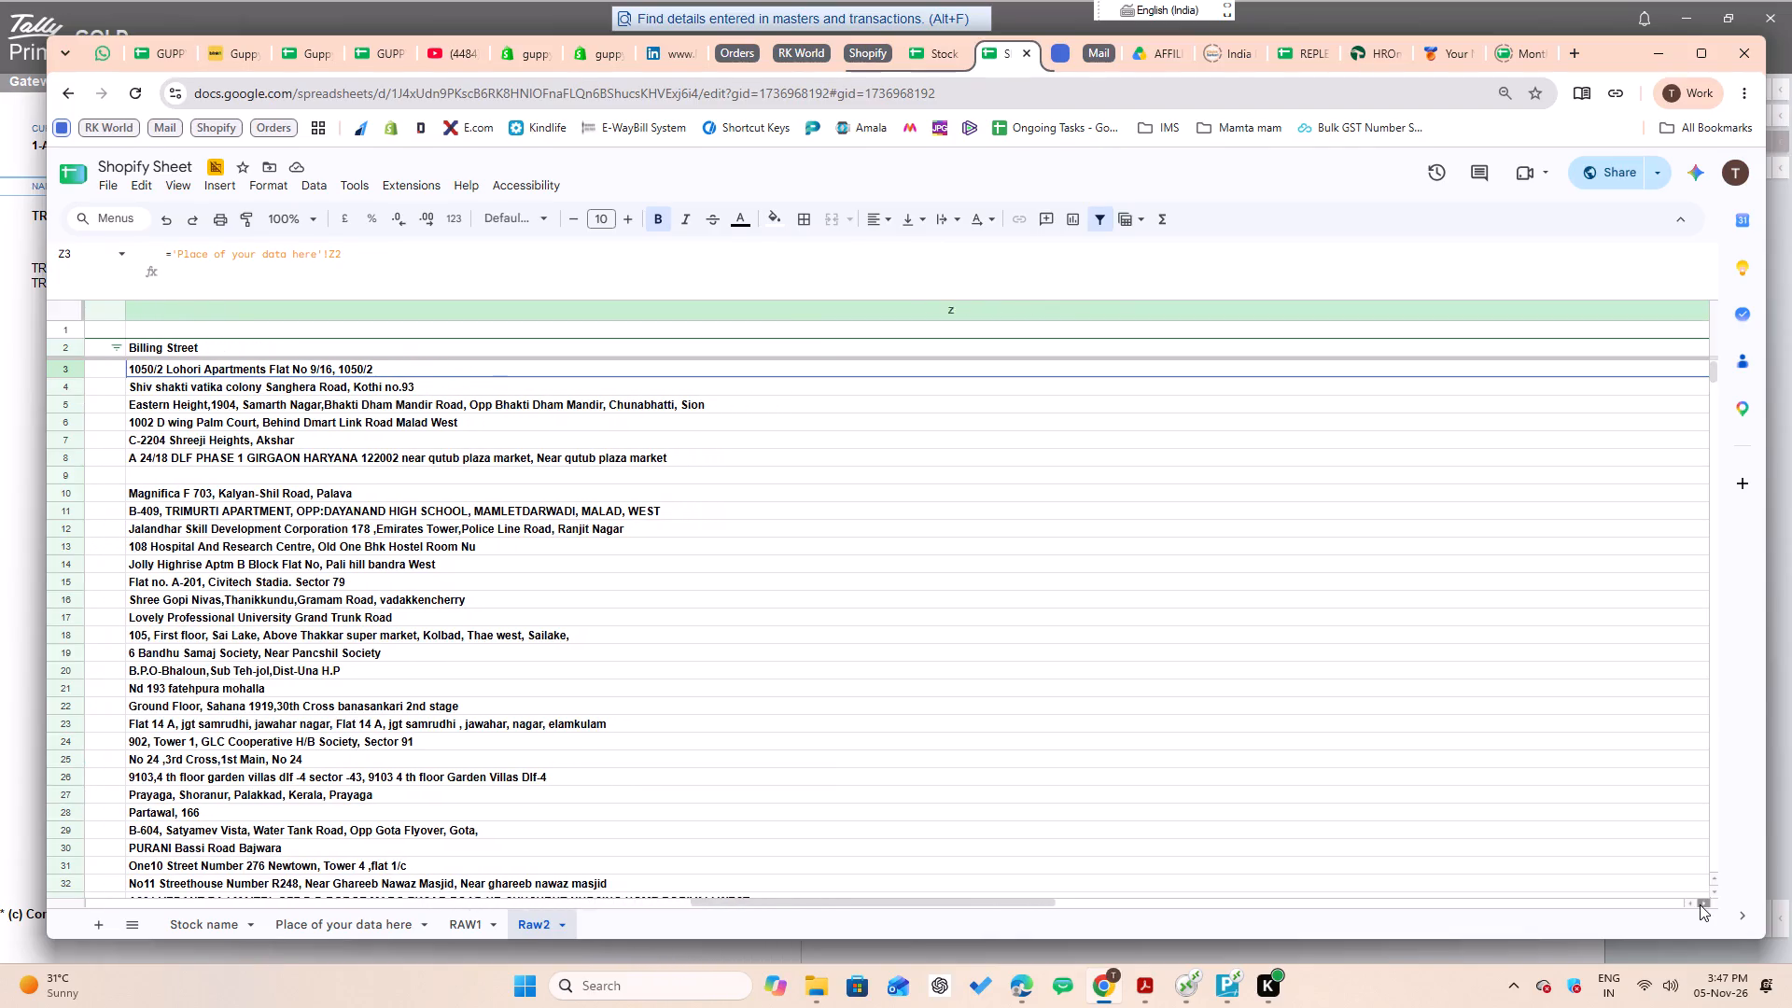
{"action": "left_click", "coordinate": [1700, 904]}
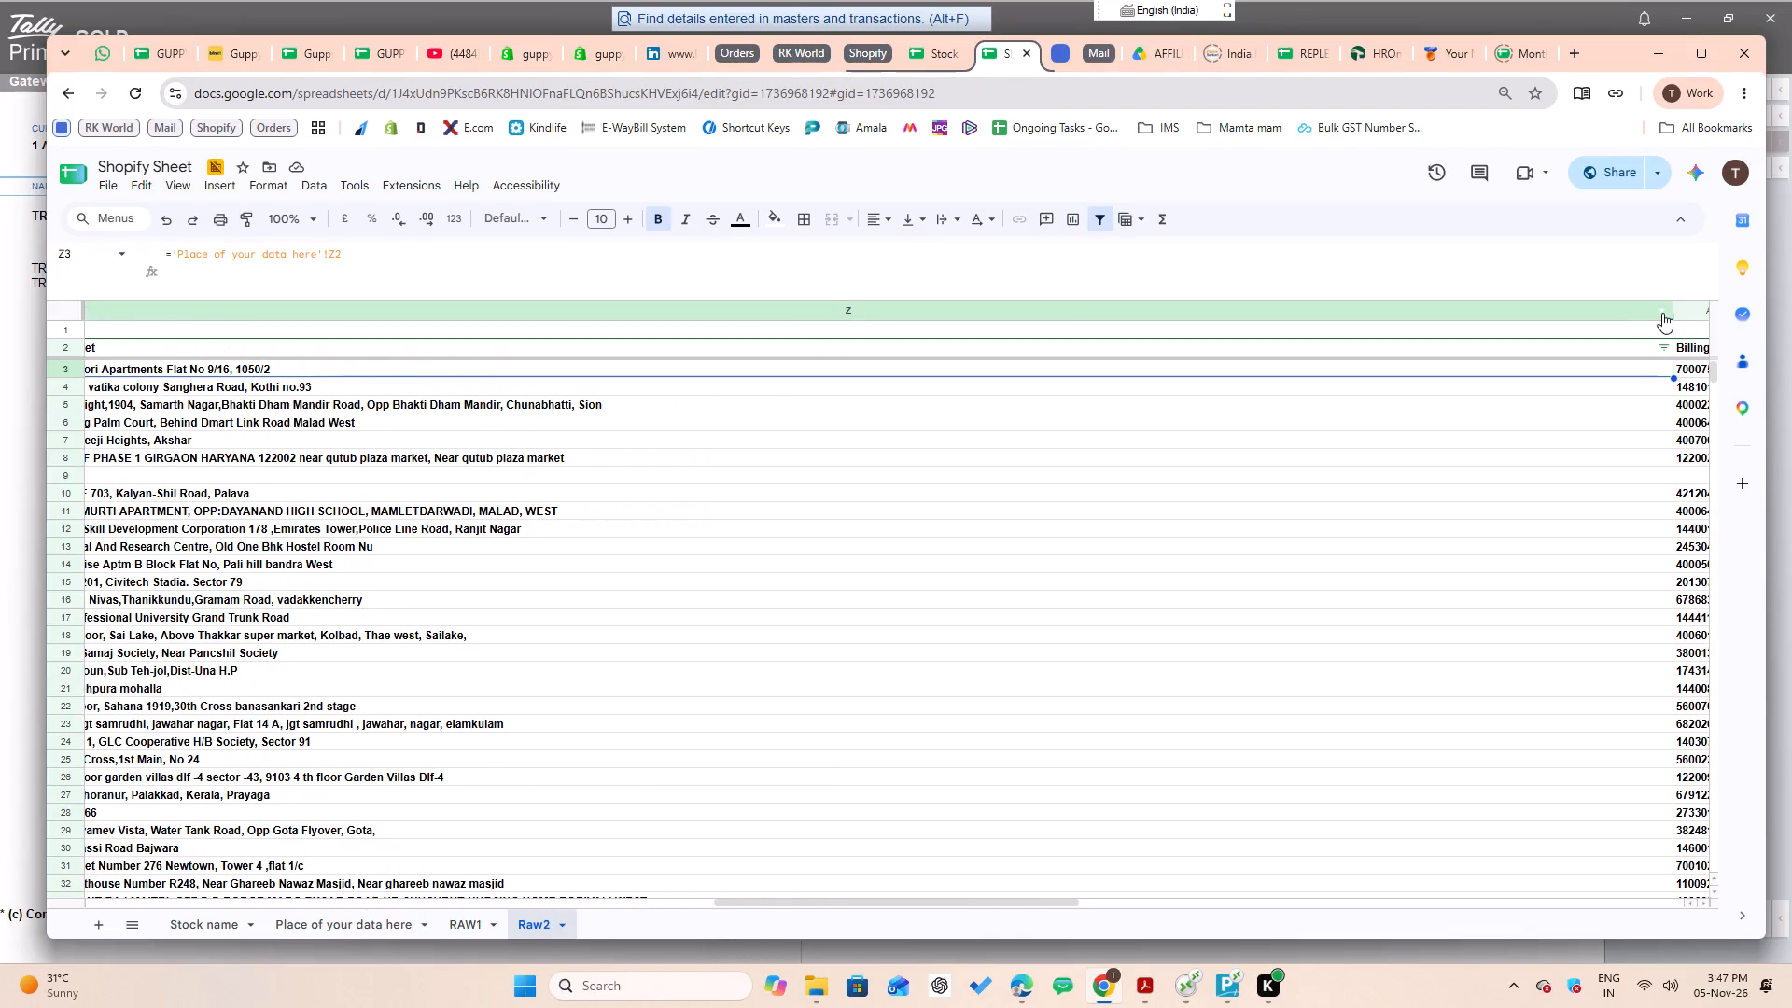
{"action": "left_click_drag", "start_coordinate": [1675, 310], "coordinate": [299, 348]}
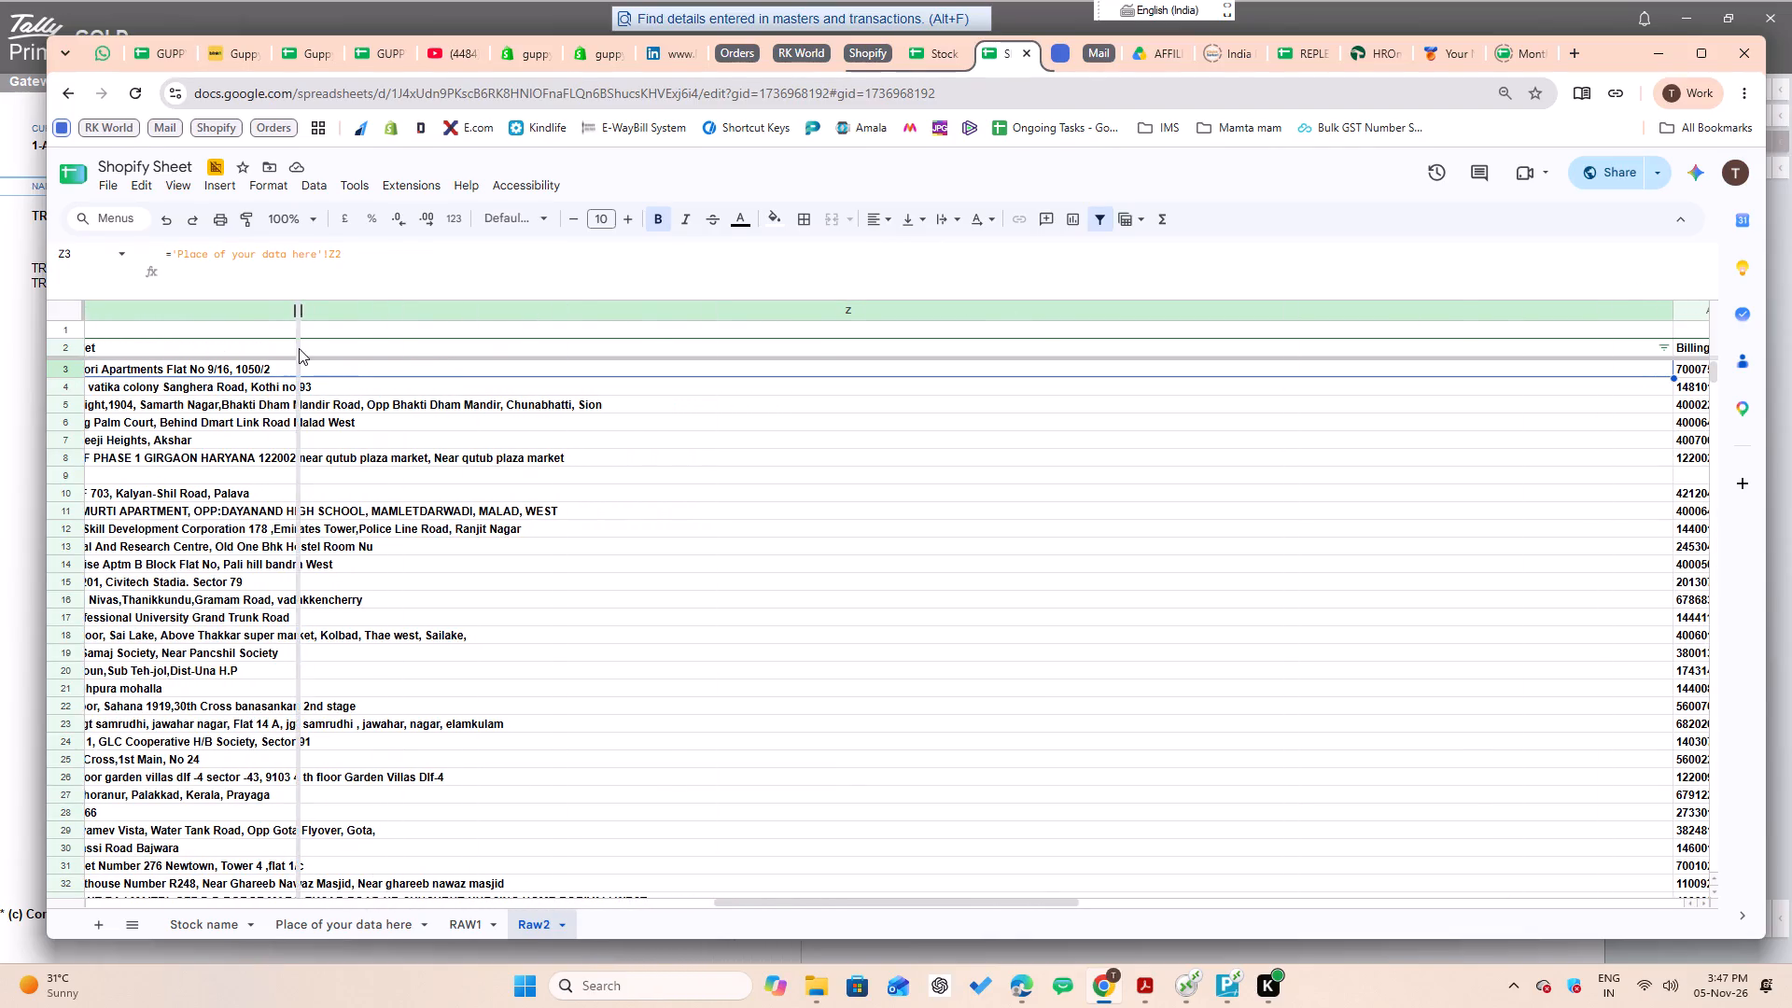
{"action": "left_click_drag", "start_coordinate": [299, 348], "coordinate": [281, 354]}
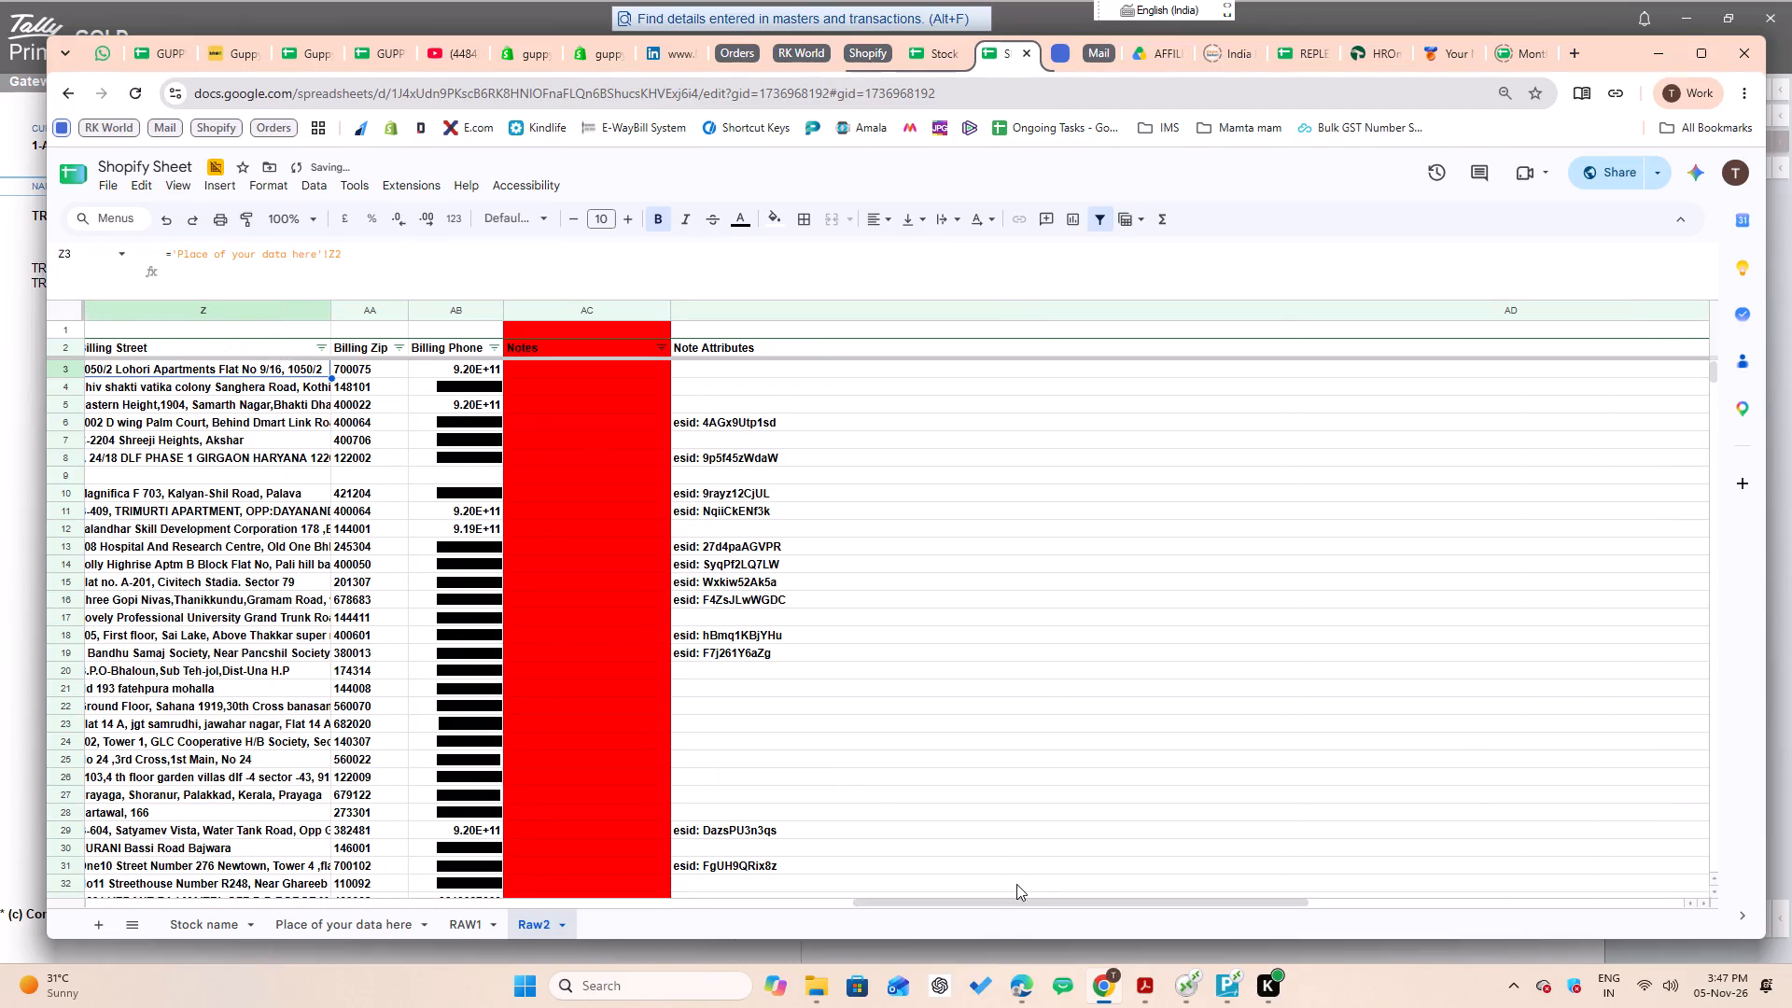
Narrow Raw2's Note Attributes column, AD, so the columns through Payment ID fit in view.
{"action": "left_click_drag", "start_coordinate": [1027, 900], "coordinate": [1315, 898]}
{"action": "left_click_drag", "start_coordinate": [1332, 306], "coordinate": [255, 329]}
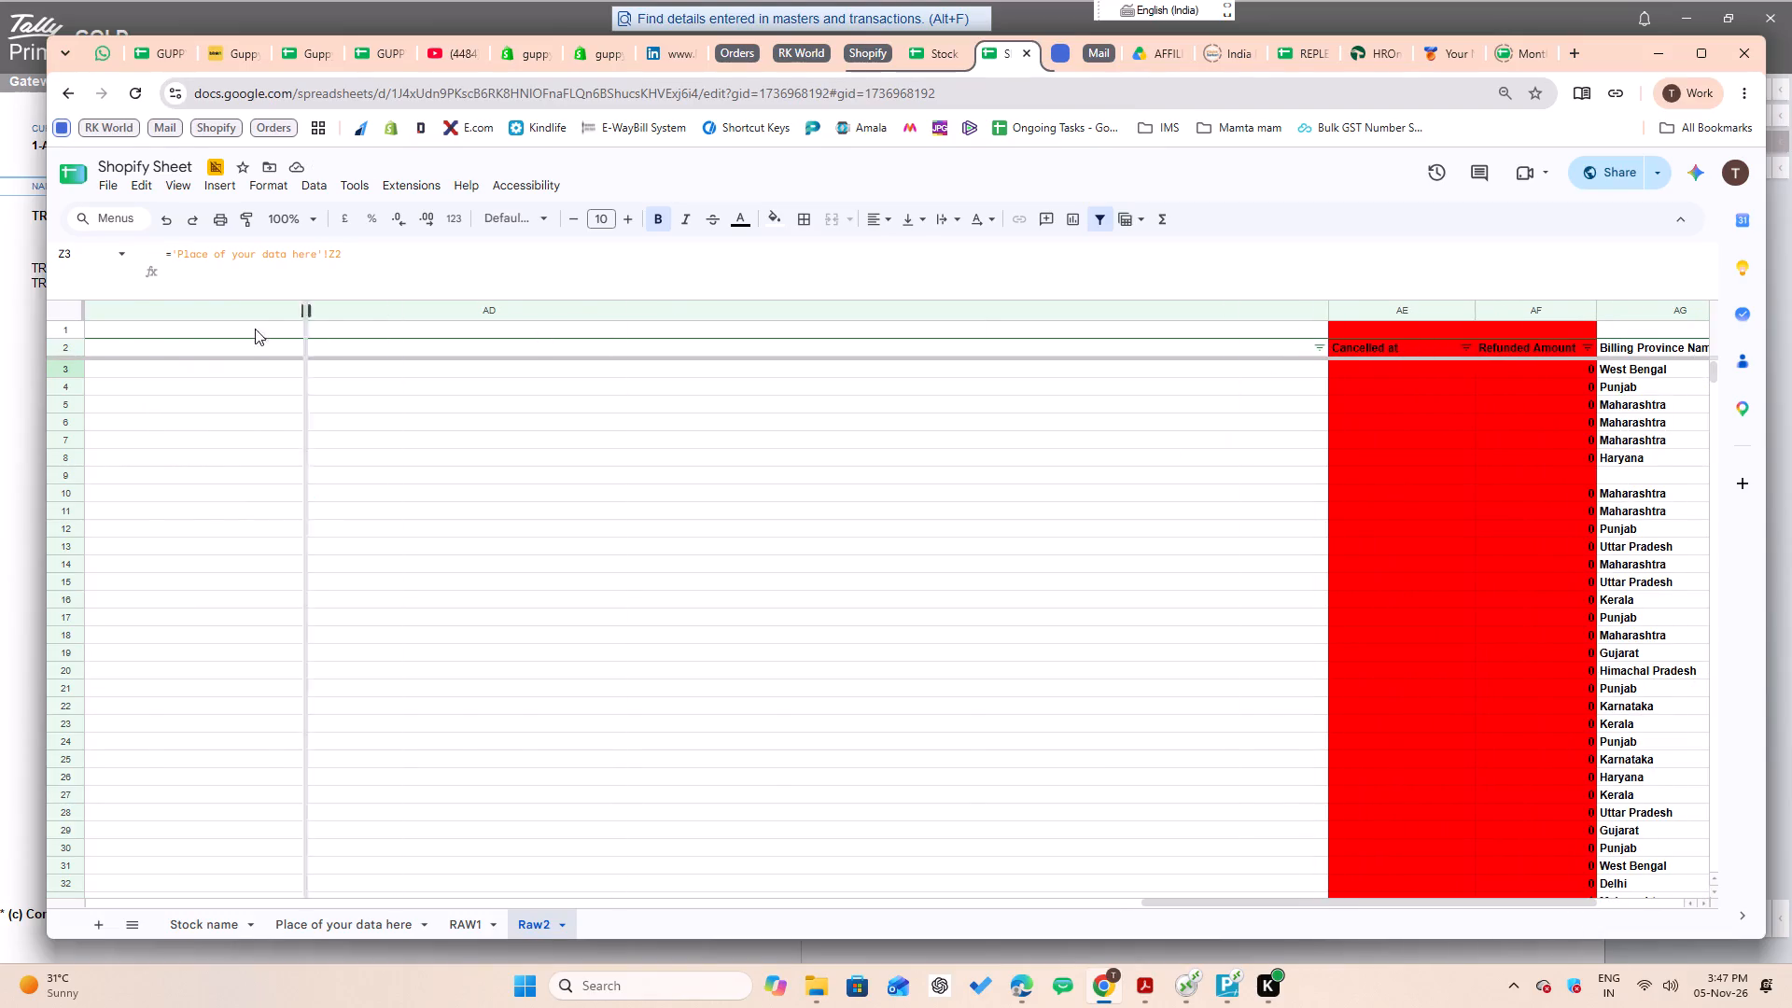
{"action": "left_click_drag", "start_coordinate": [255, 329], "coordinate": [113, 334]}
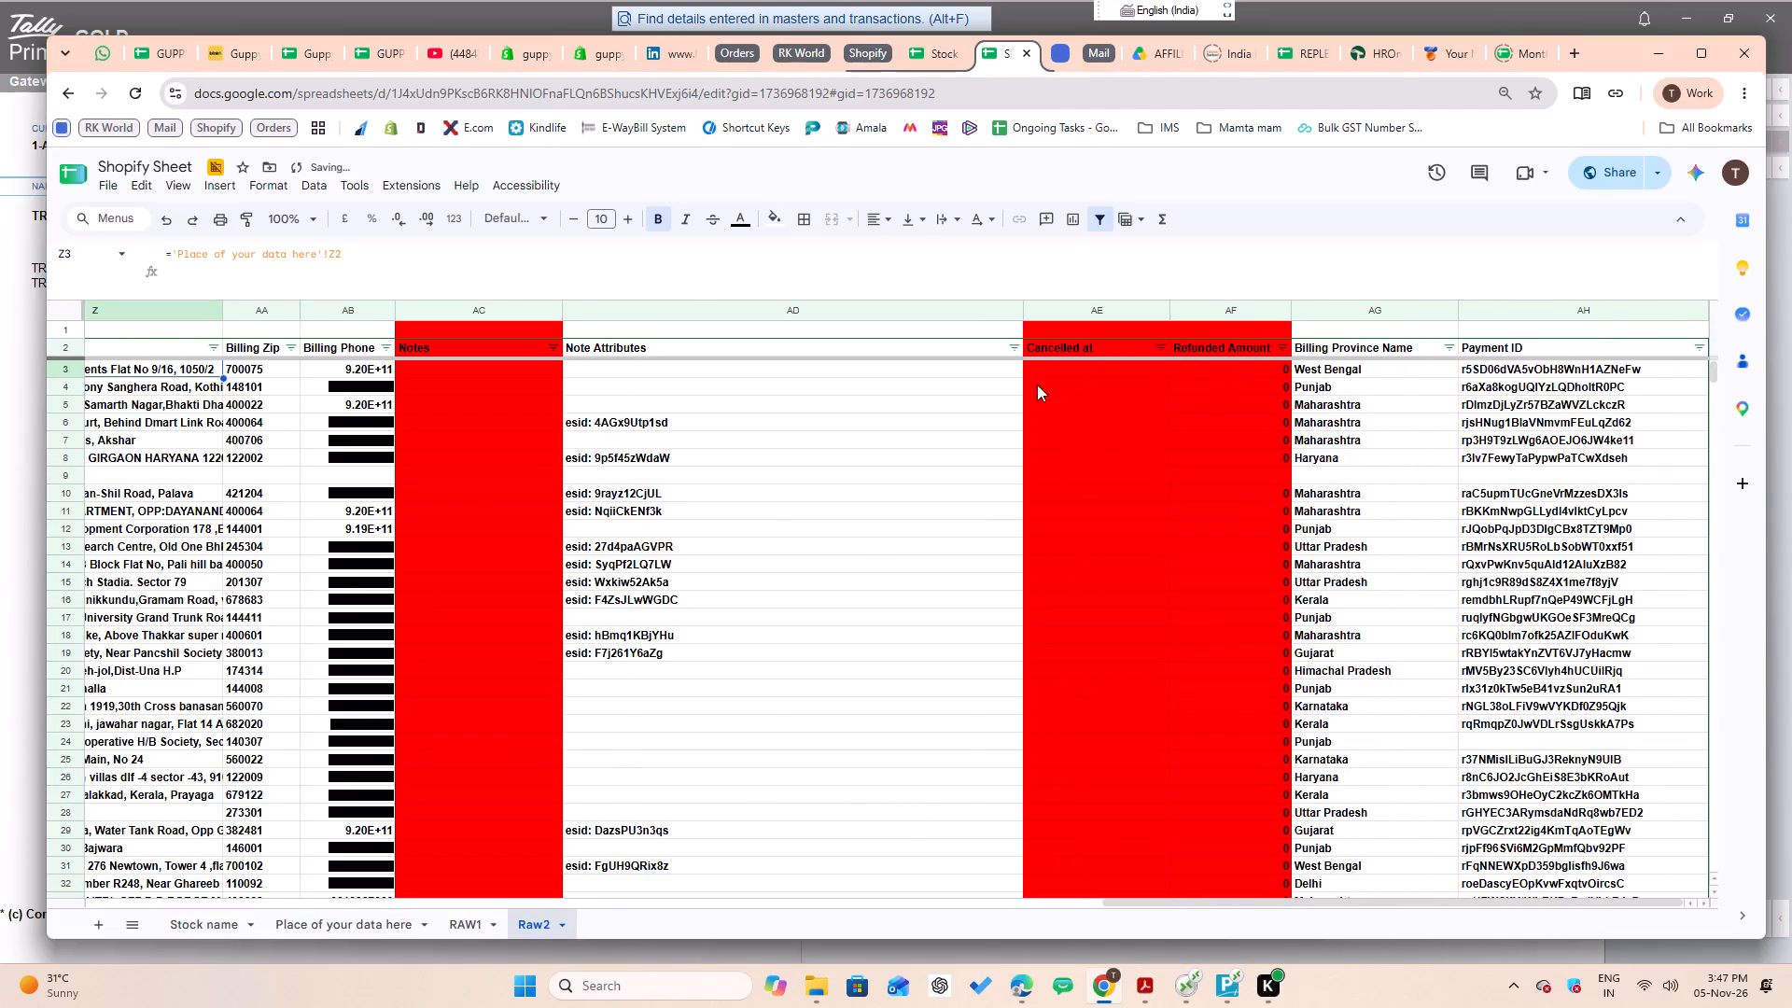
Narrow Raw2's Lineitem name column, J, to about the width of its header, and save the spreadsheet.
{"action": "left_click_drag", "start_coordinate": [1169, 903], "coordinate": [1119, 903]}
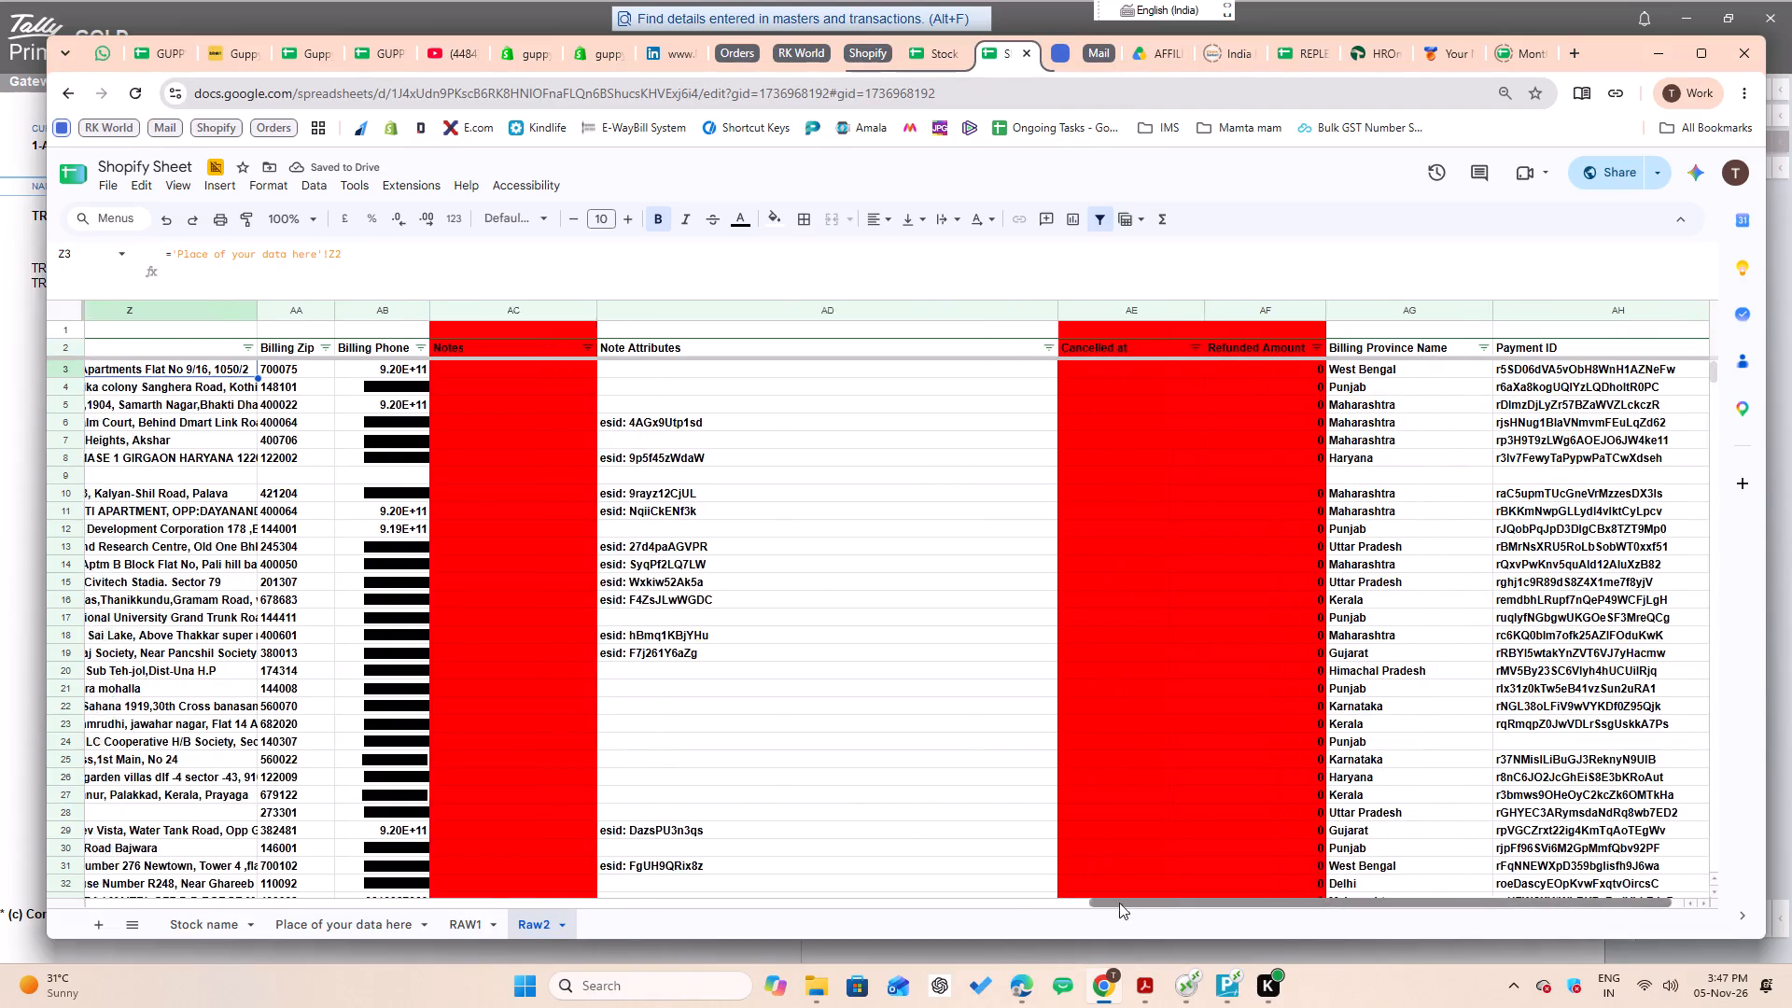
{"action": "left_click_drag", "start_coordinate": [1119, 903], "coordinate": [563, 890]}
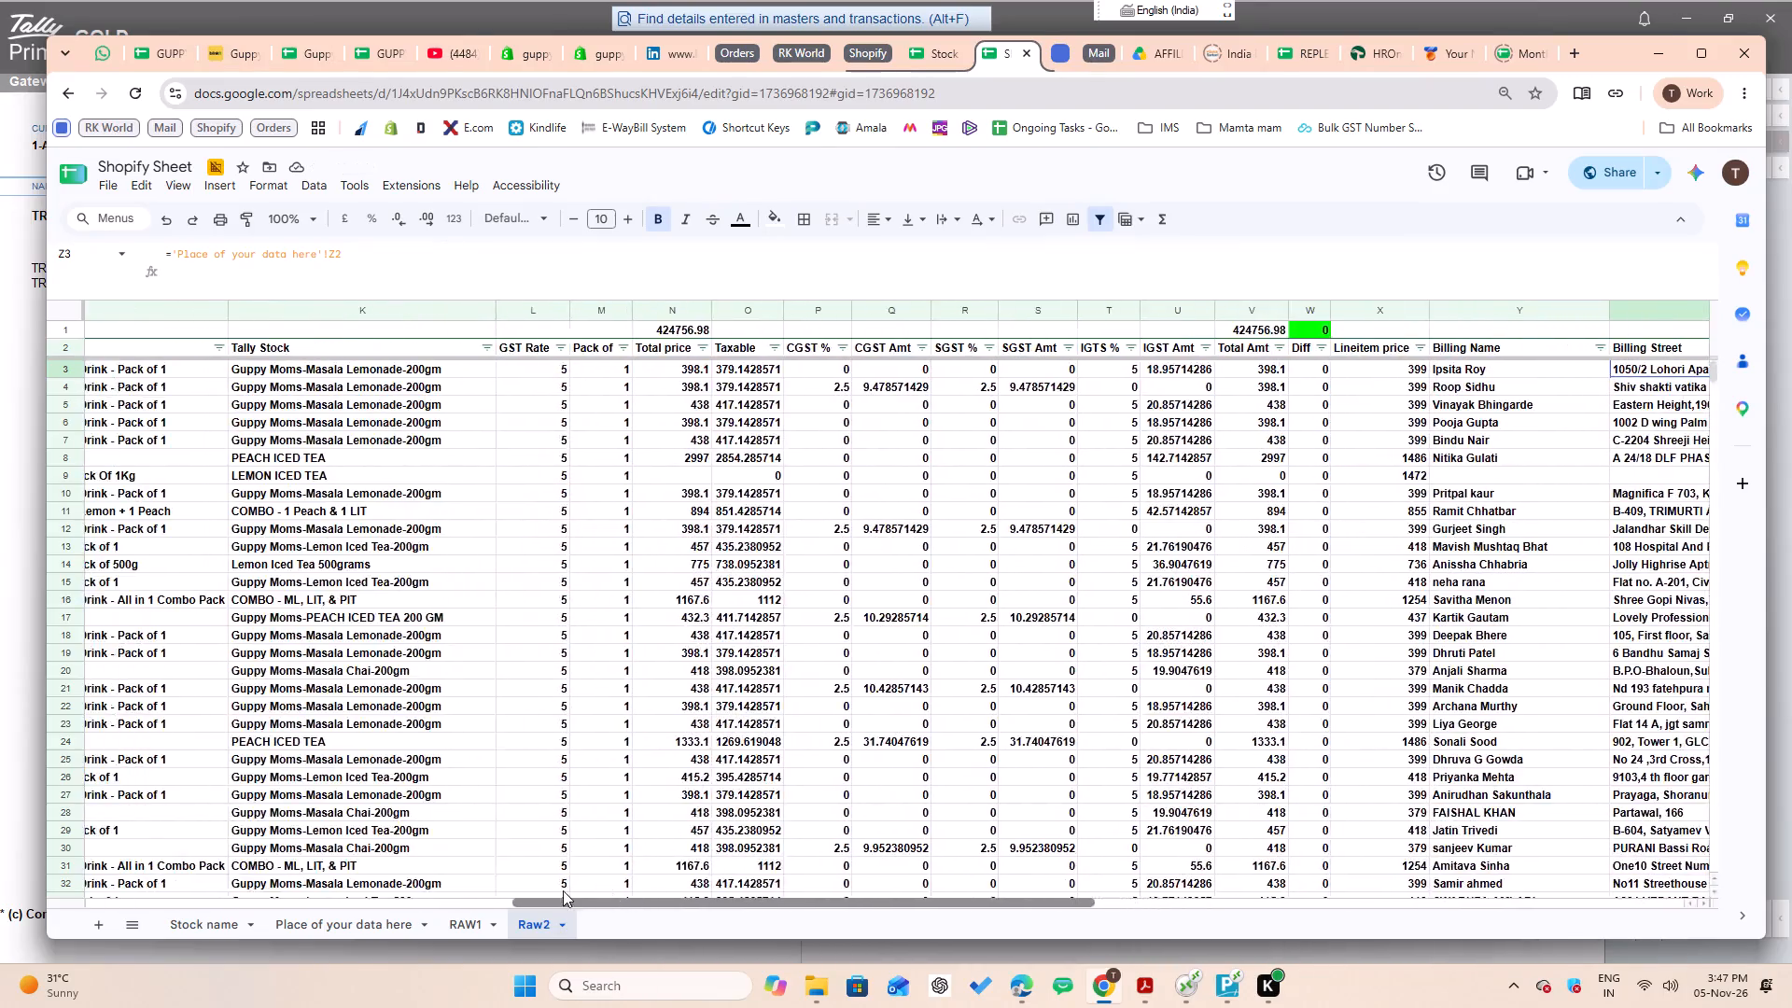
{"action": "left_click_drag", "start_coordinate": [563, 890], "coordinate": [132, 883]}
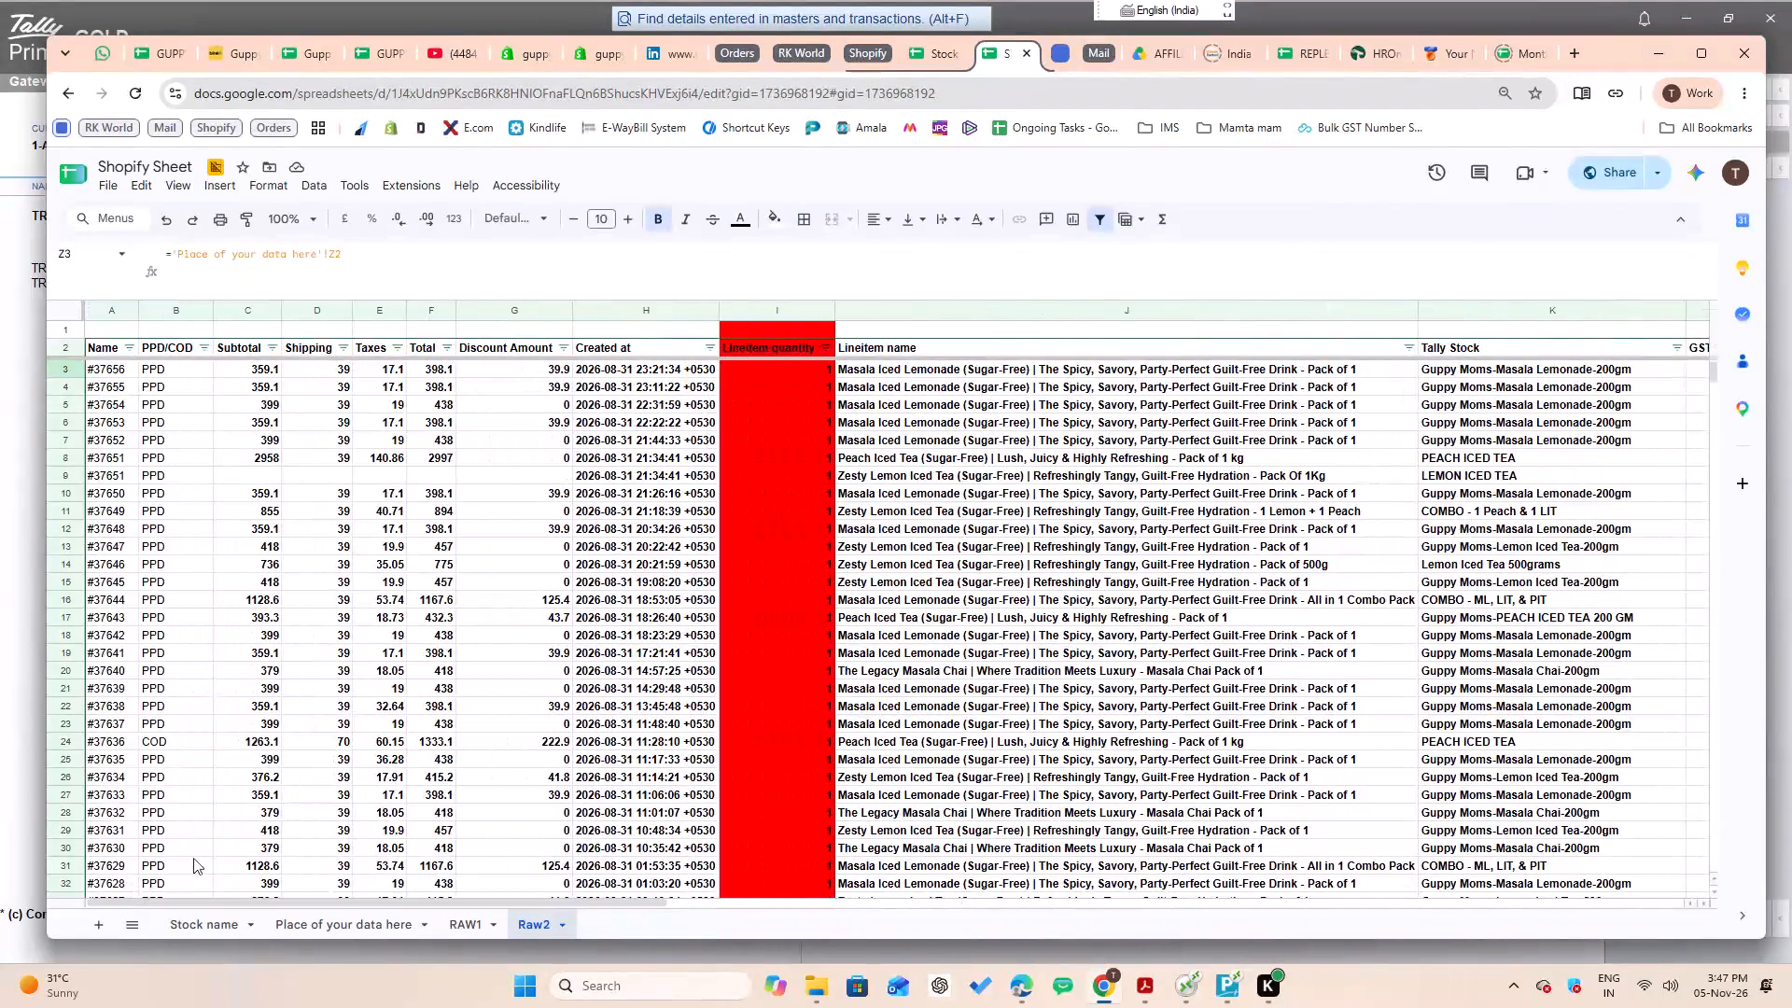
{"action": "left_click_drag", "start_coordinate": [1419, 306], "coordinate": [1009, 311]}
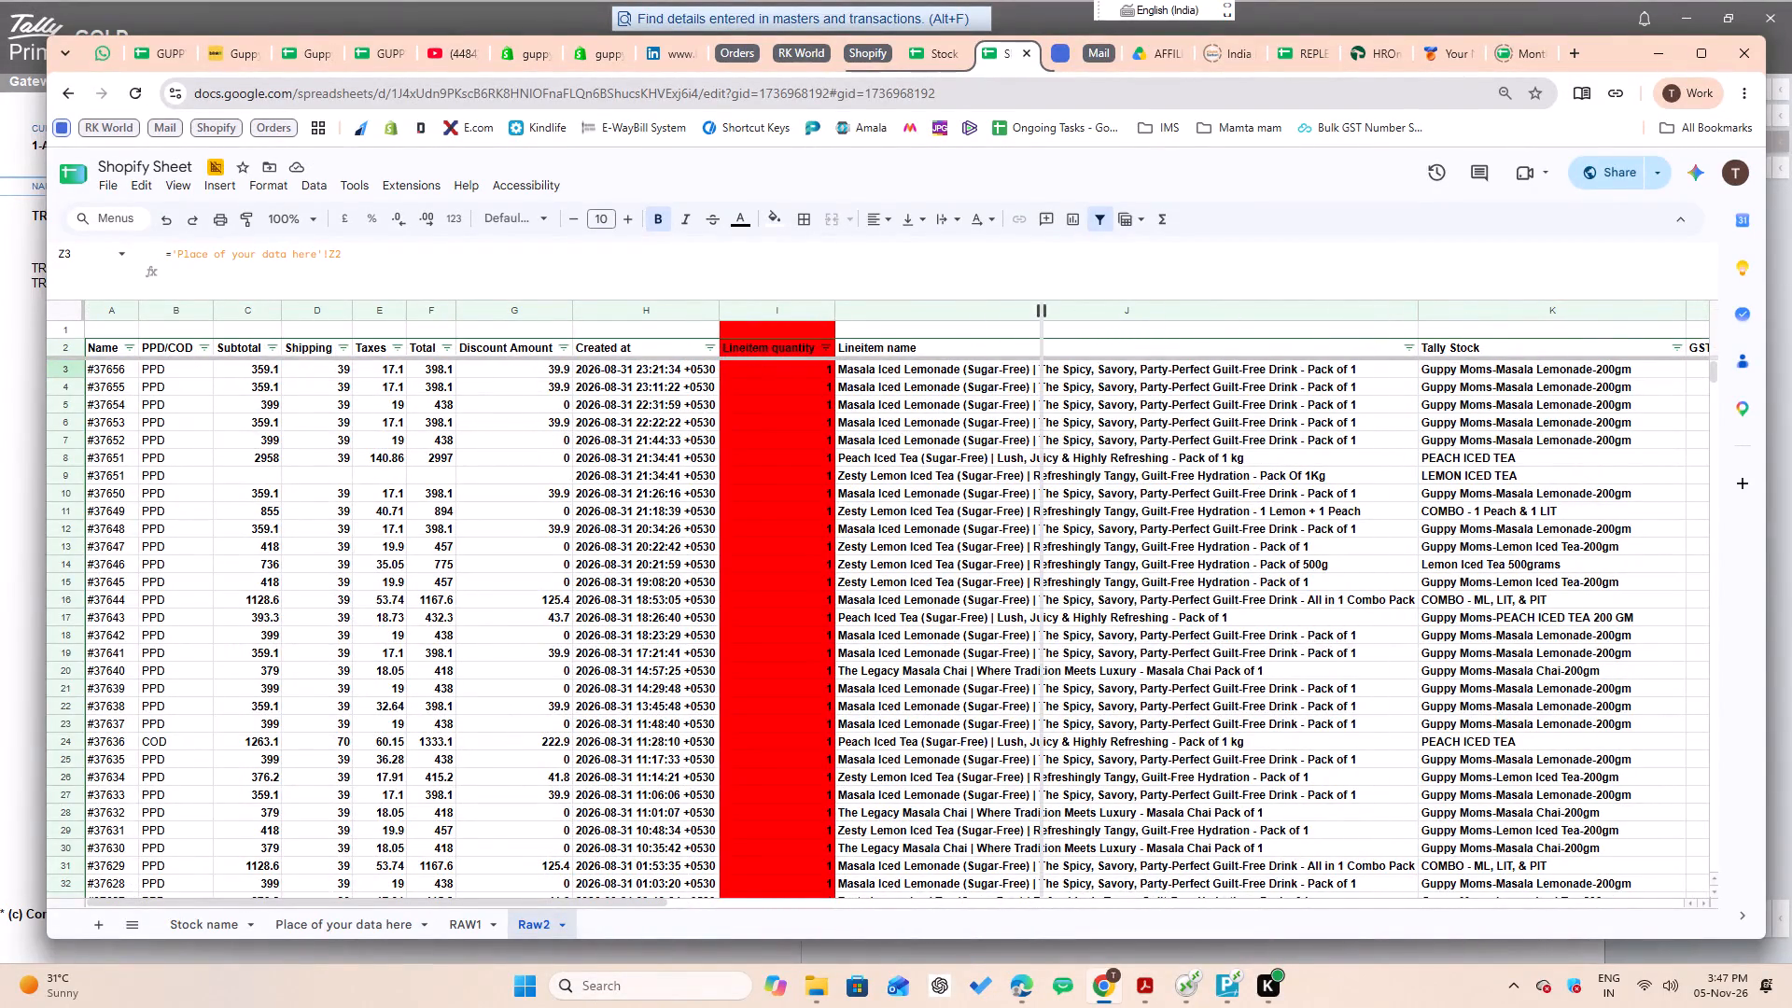
{"action": "left_click_drag", "start_coordinate": [1009, 311], "coordinate": [929, 322]}
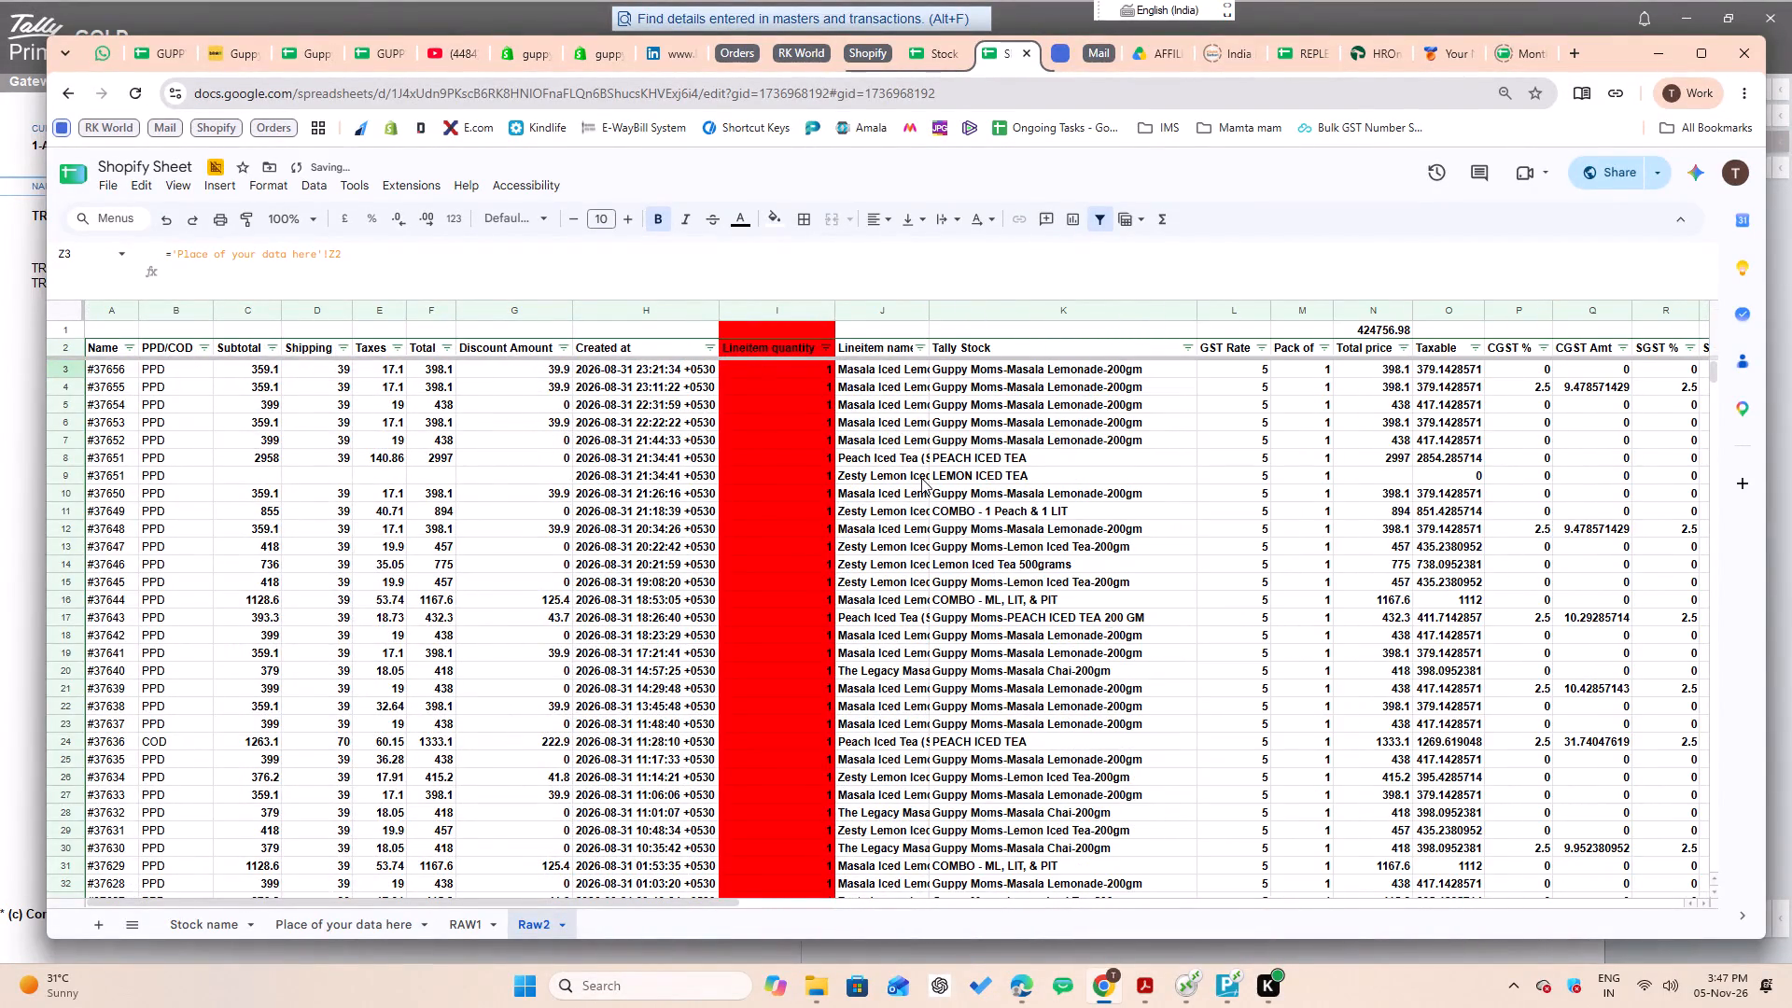
{"action": "key", "text": "ctrl+s"}
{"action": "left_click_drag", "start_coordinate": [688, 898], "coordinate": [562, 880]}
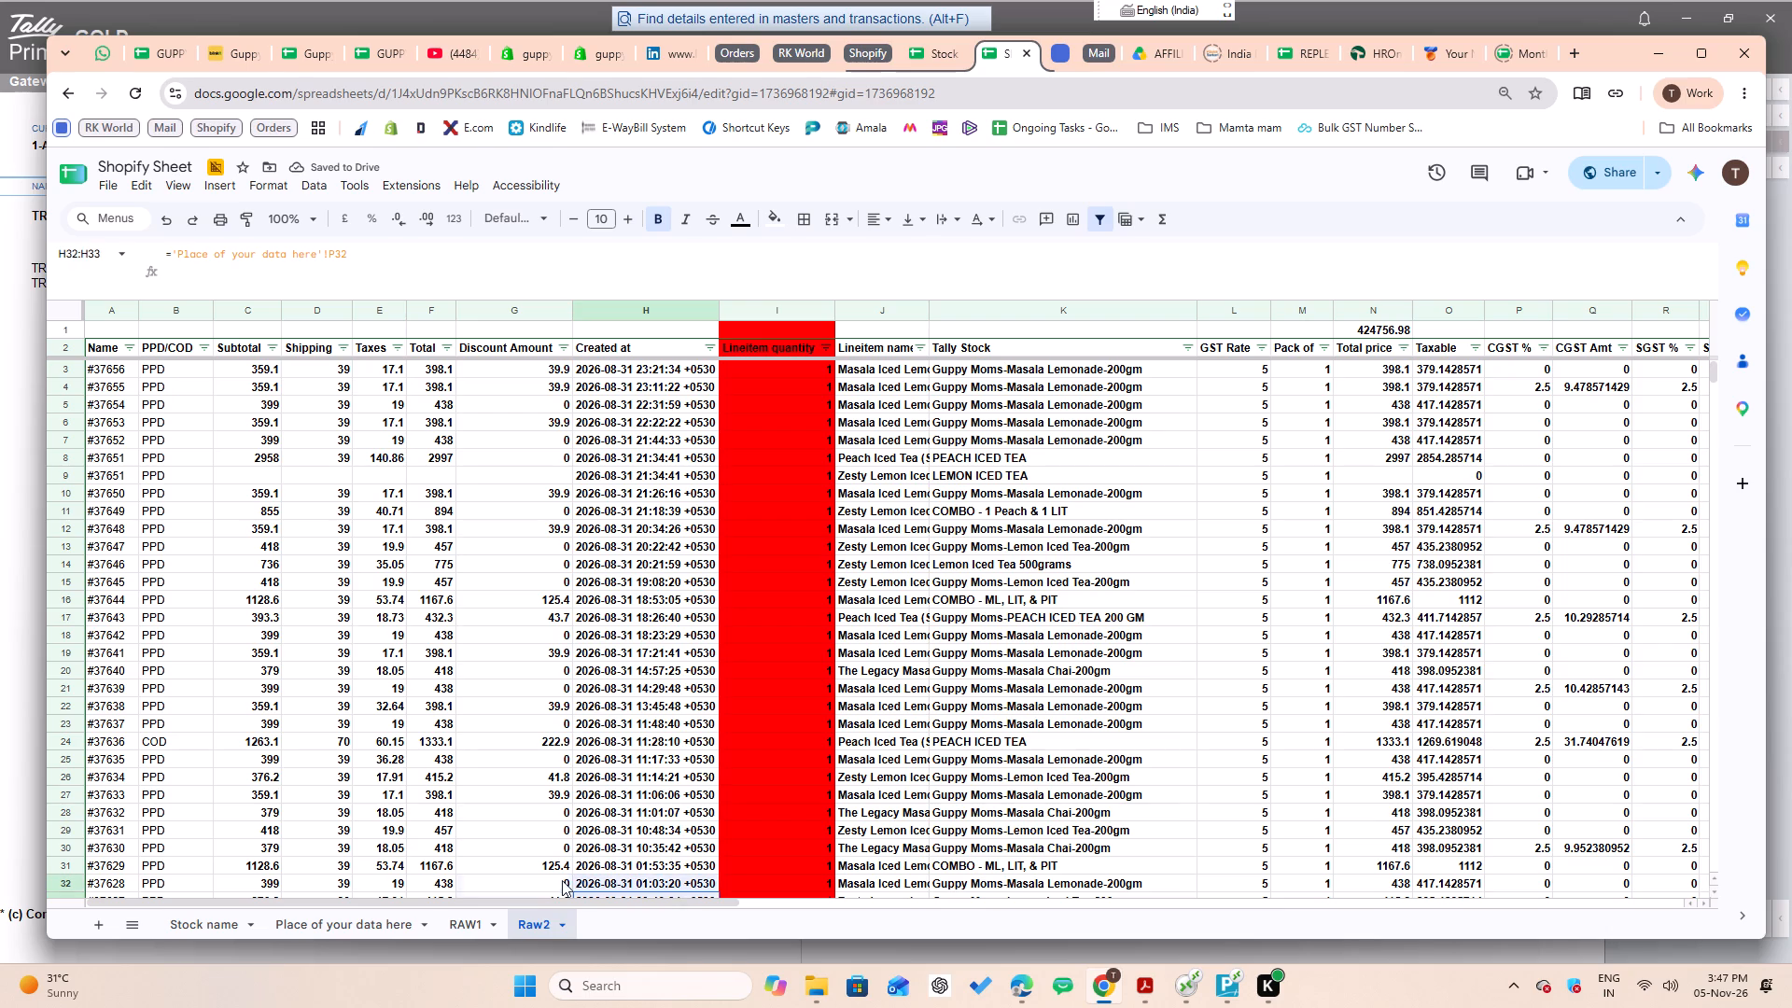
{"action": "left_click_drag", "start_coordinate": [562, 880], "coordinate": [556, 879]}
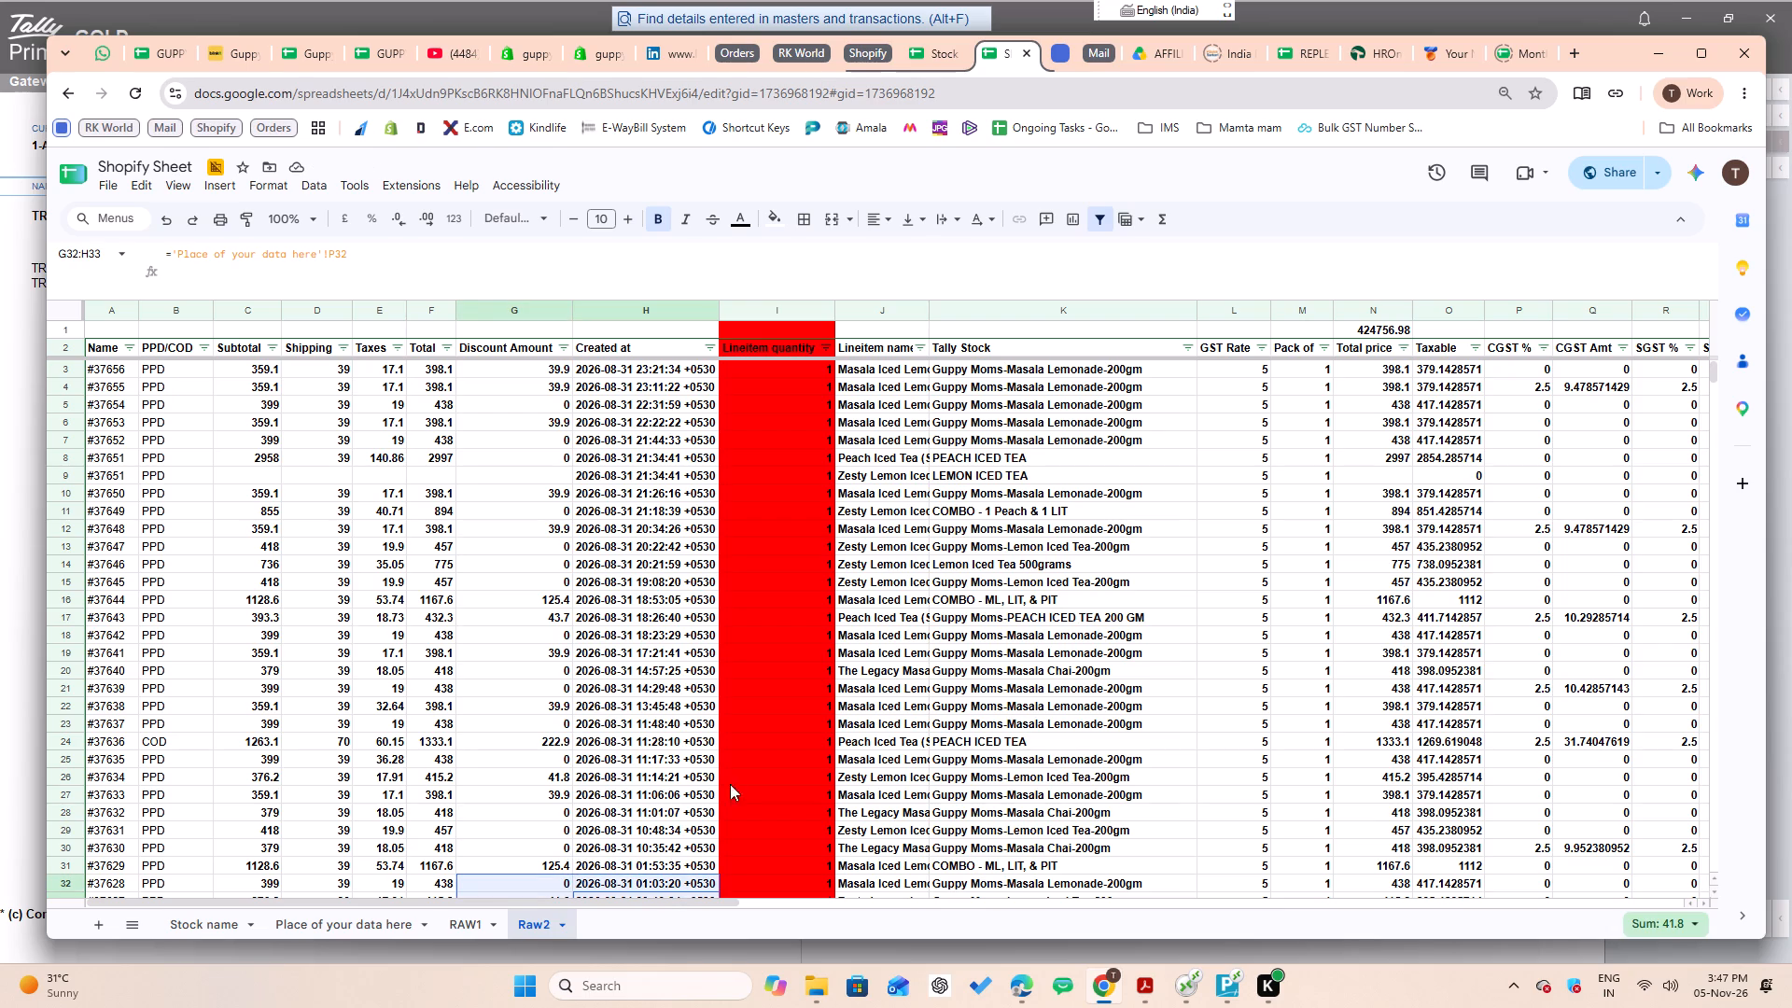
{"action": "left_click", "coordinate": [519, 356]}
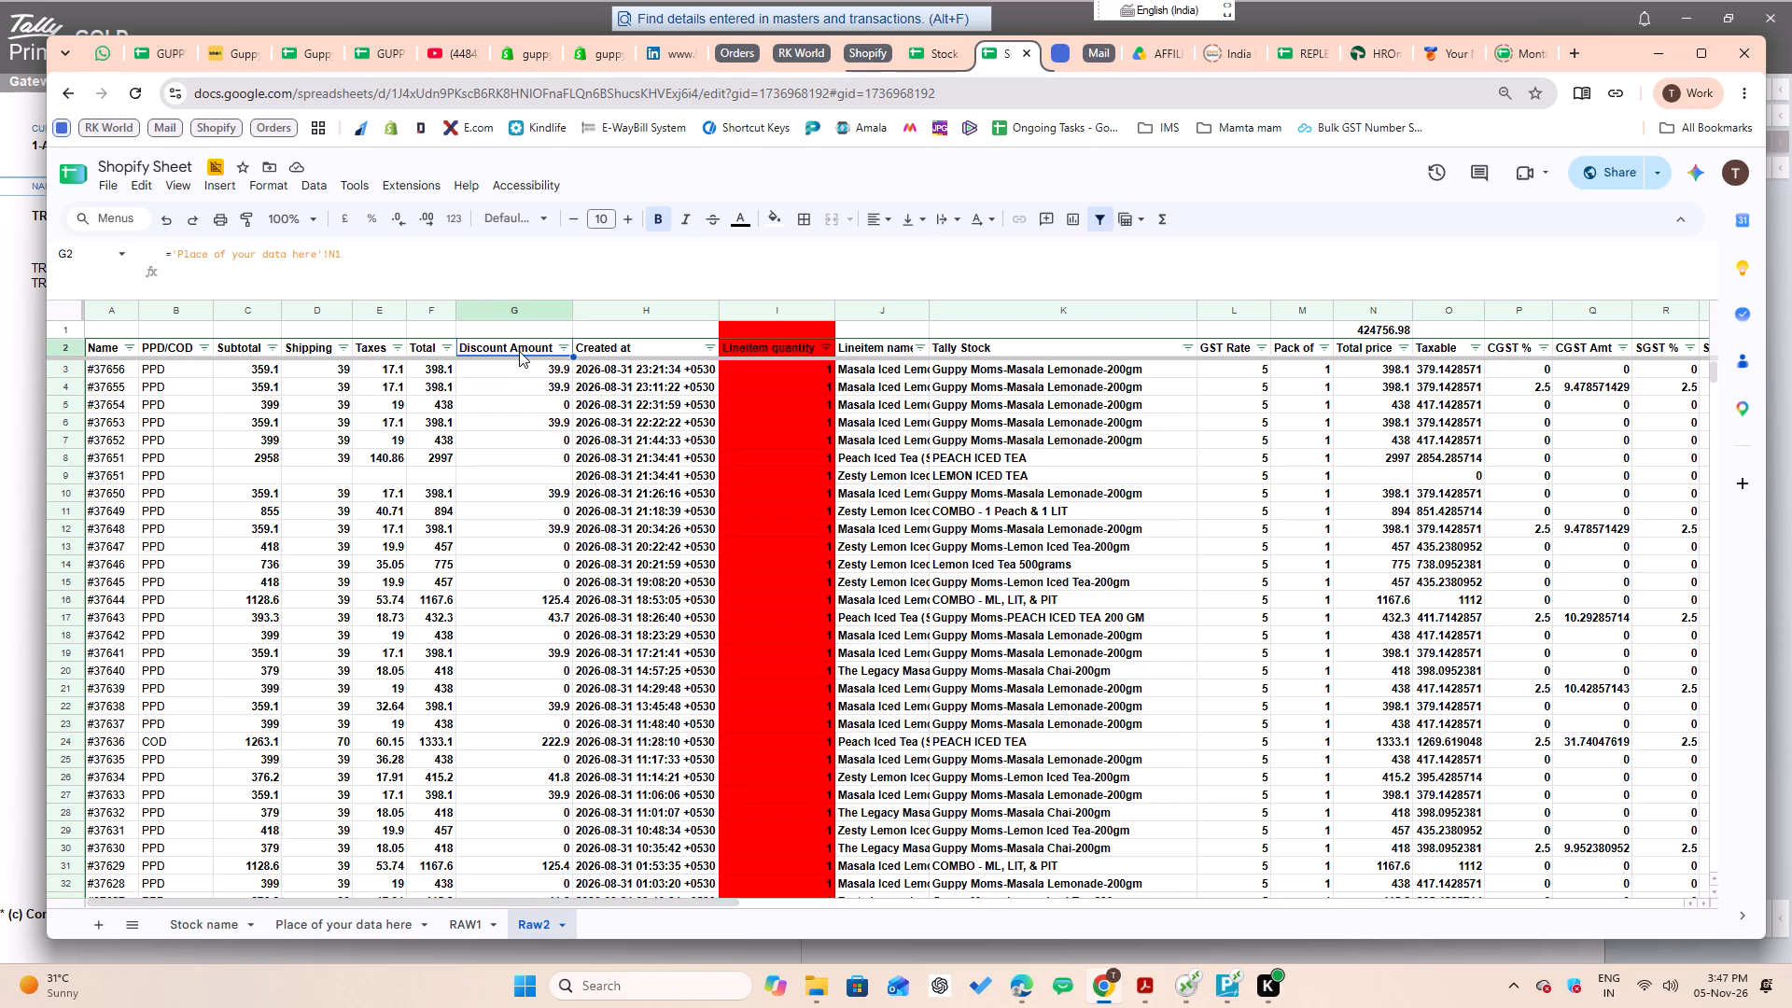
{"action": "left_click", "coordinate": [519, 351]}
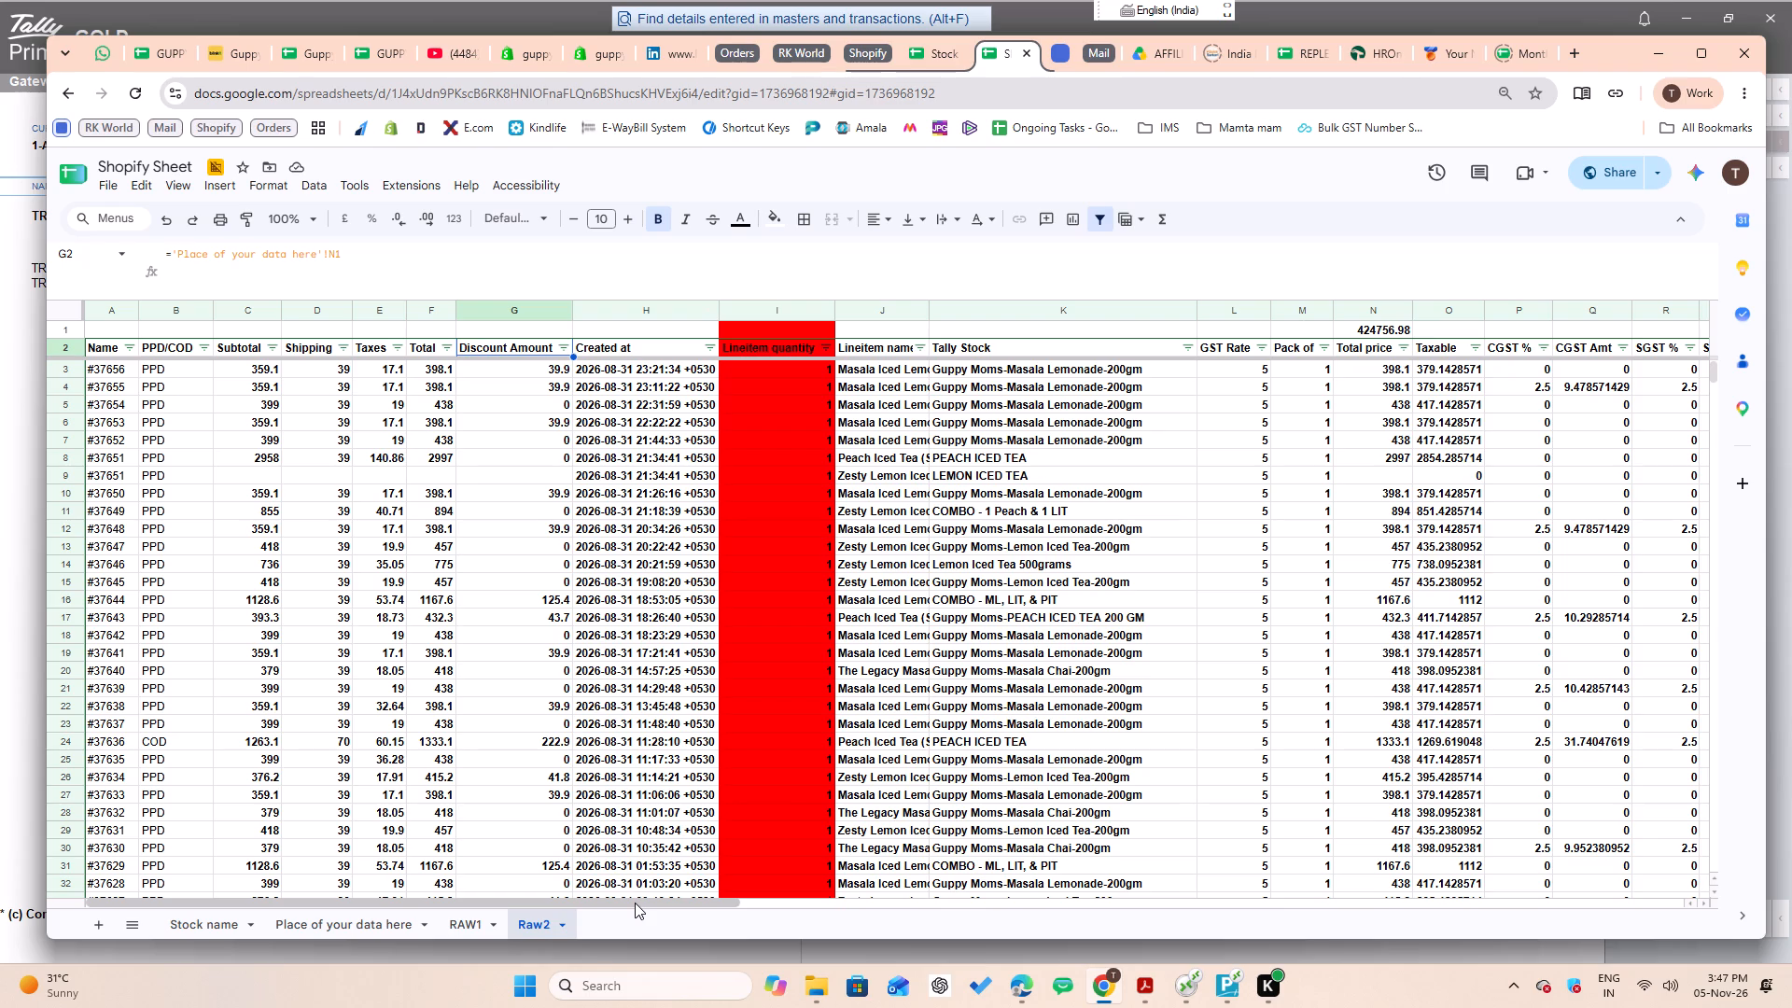
Add a new sheet after Raw2 and name it Raw3.
{"action": "left_click", "coordinate": [100, 930]}
{"action": "double_click", "coordinate": [603, 926]}
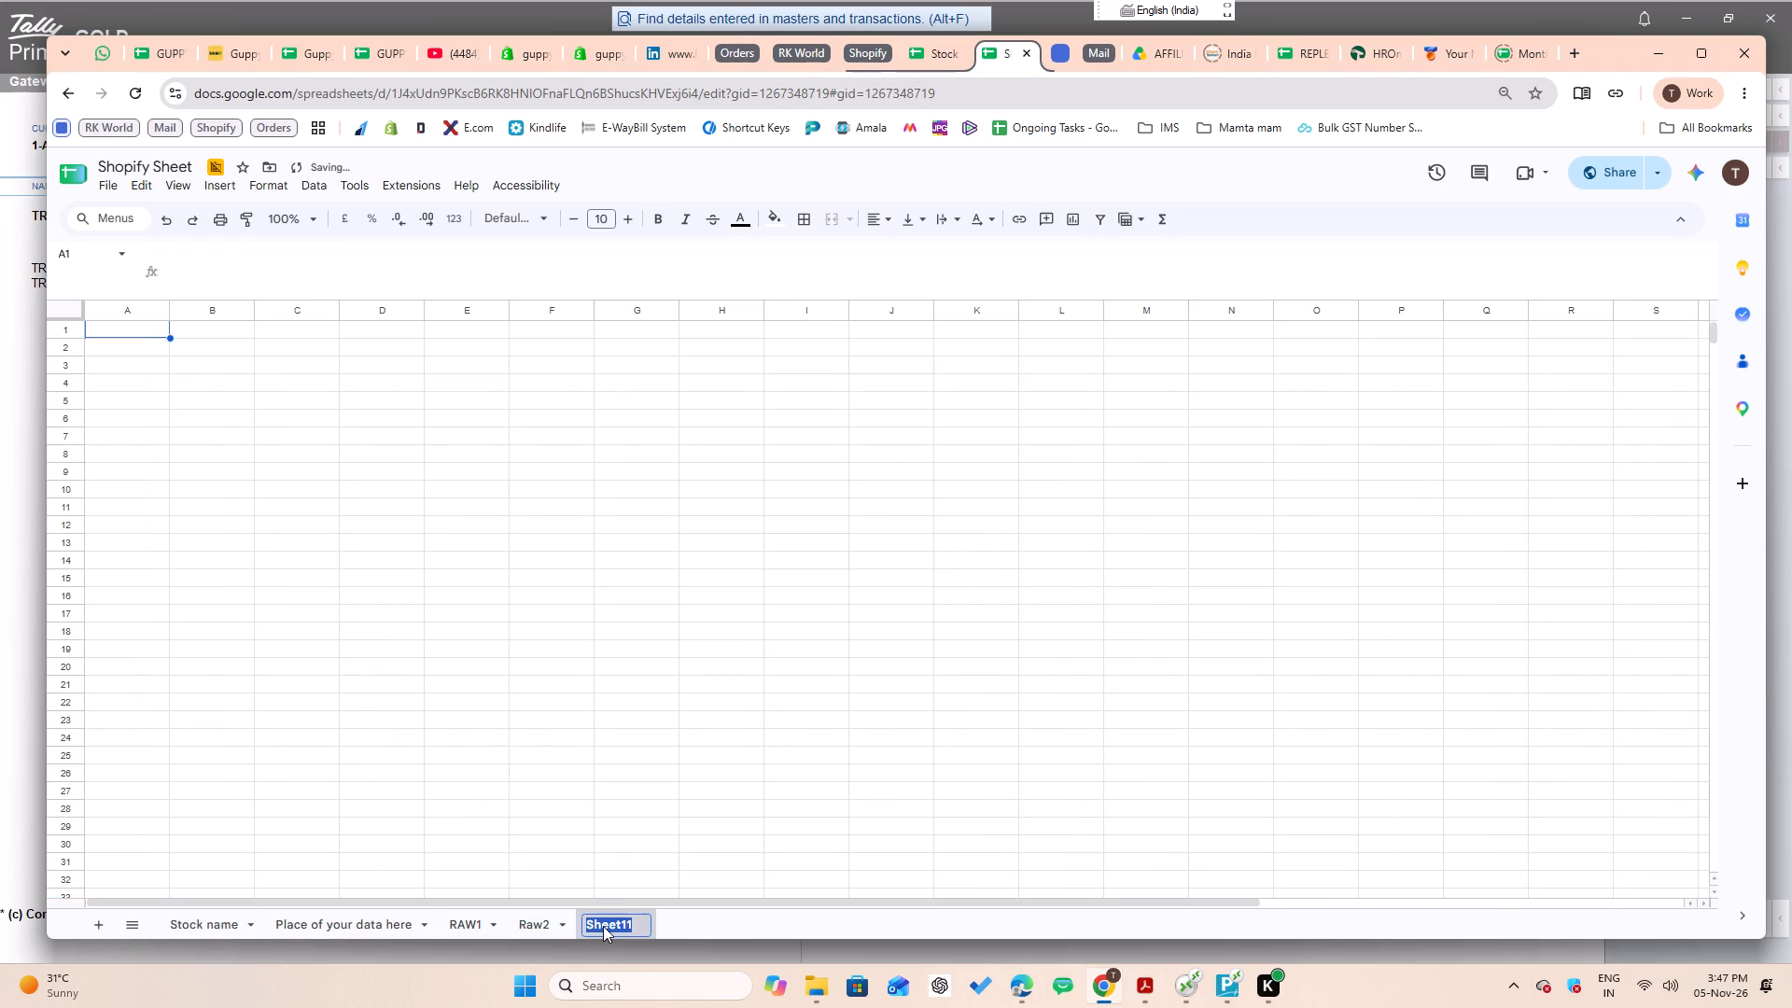
{"action": "type", "text": "Raw"}
{"action": "key", "text": "3"}
{"action": "key", "text": "Return"}
Try to bring Raw2's Name column into Raw3 by entering the range reference +'Raw2'!A2:A1001 in cell A1.
{"action": "key", "text": "plus"}
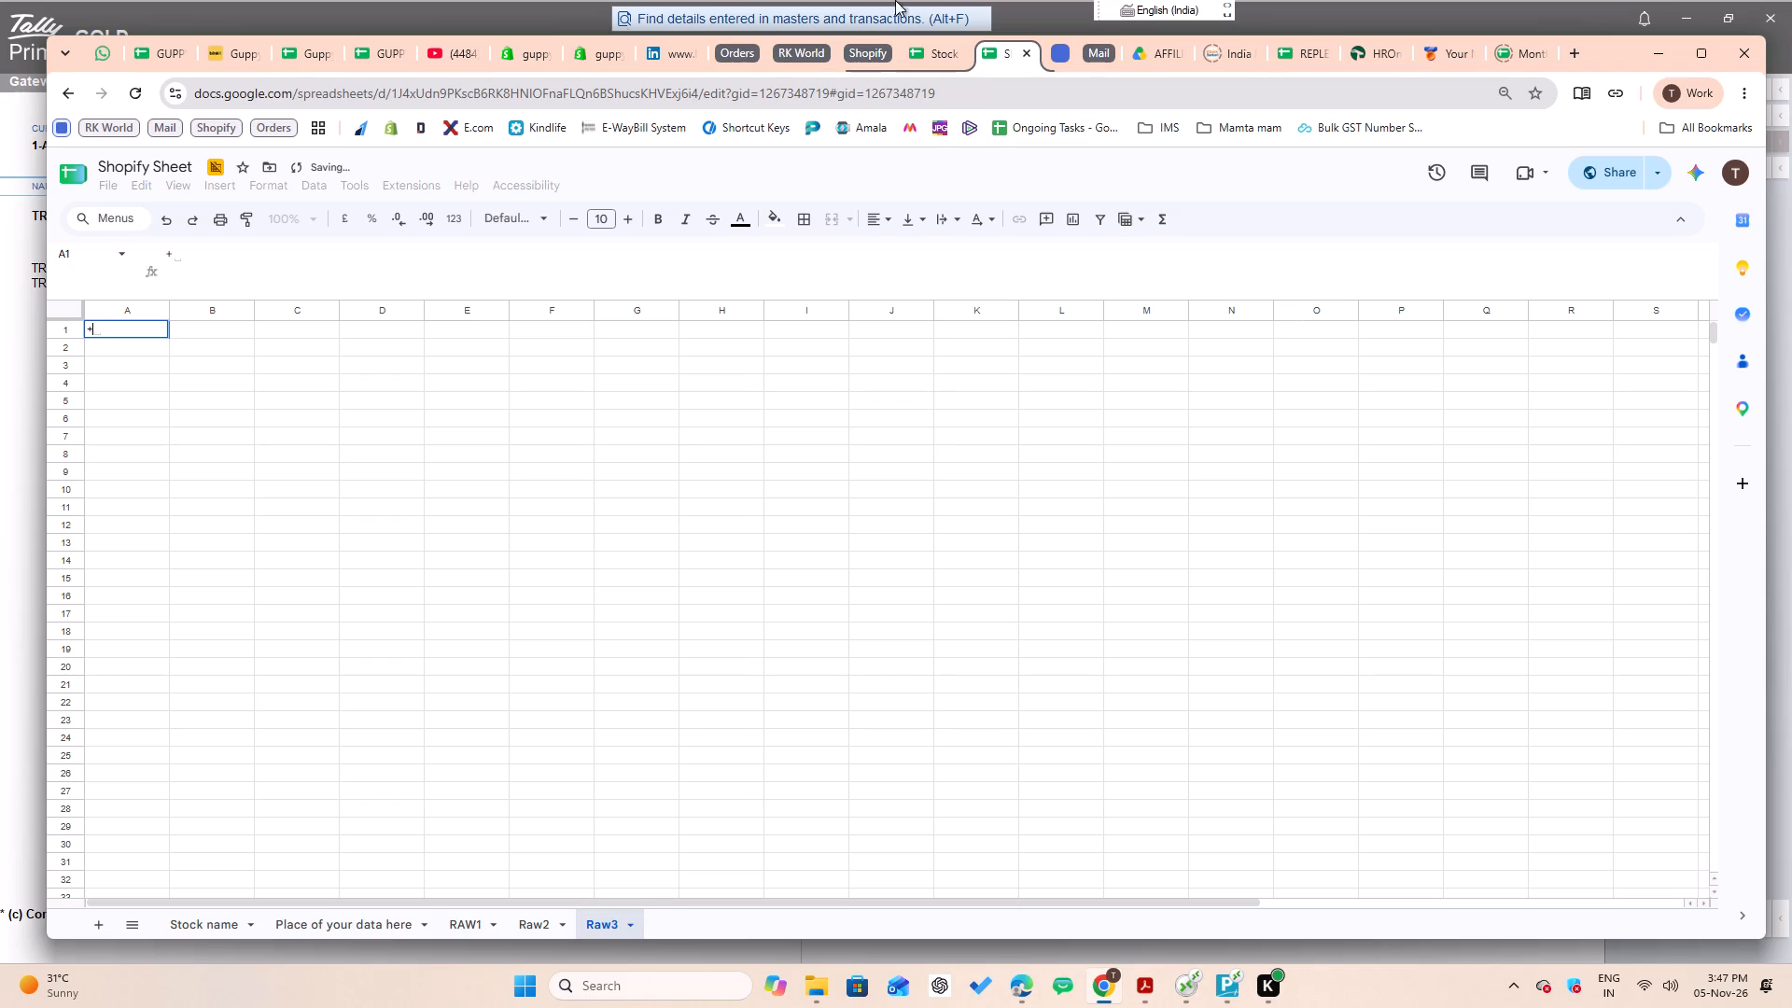
{"action": "left_click", "coordinate": [540, 930]}
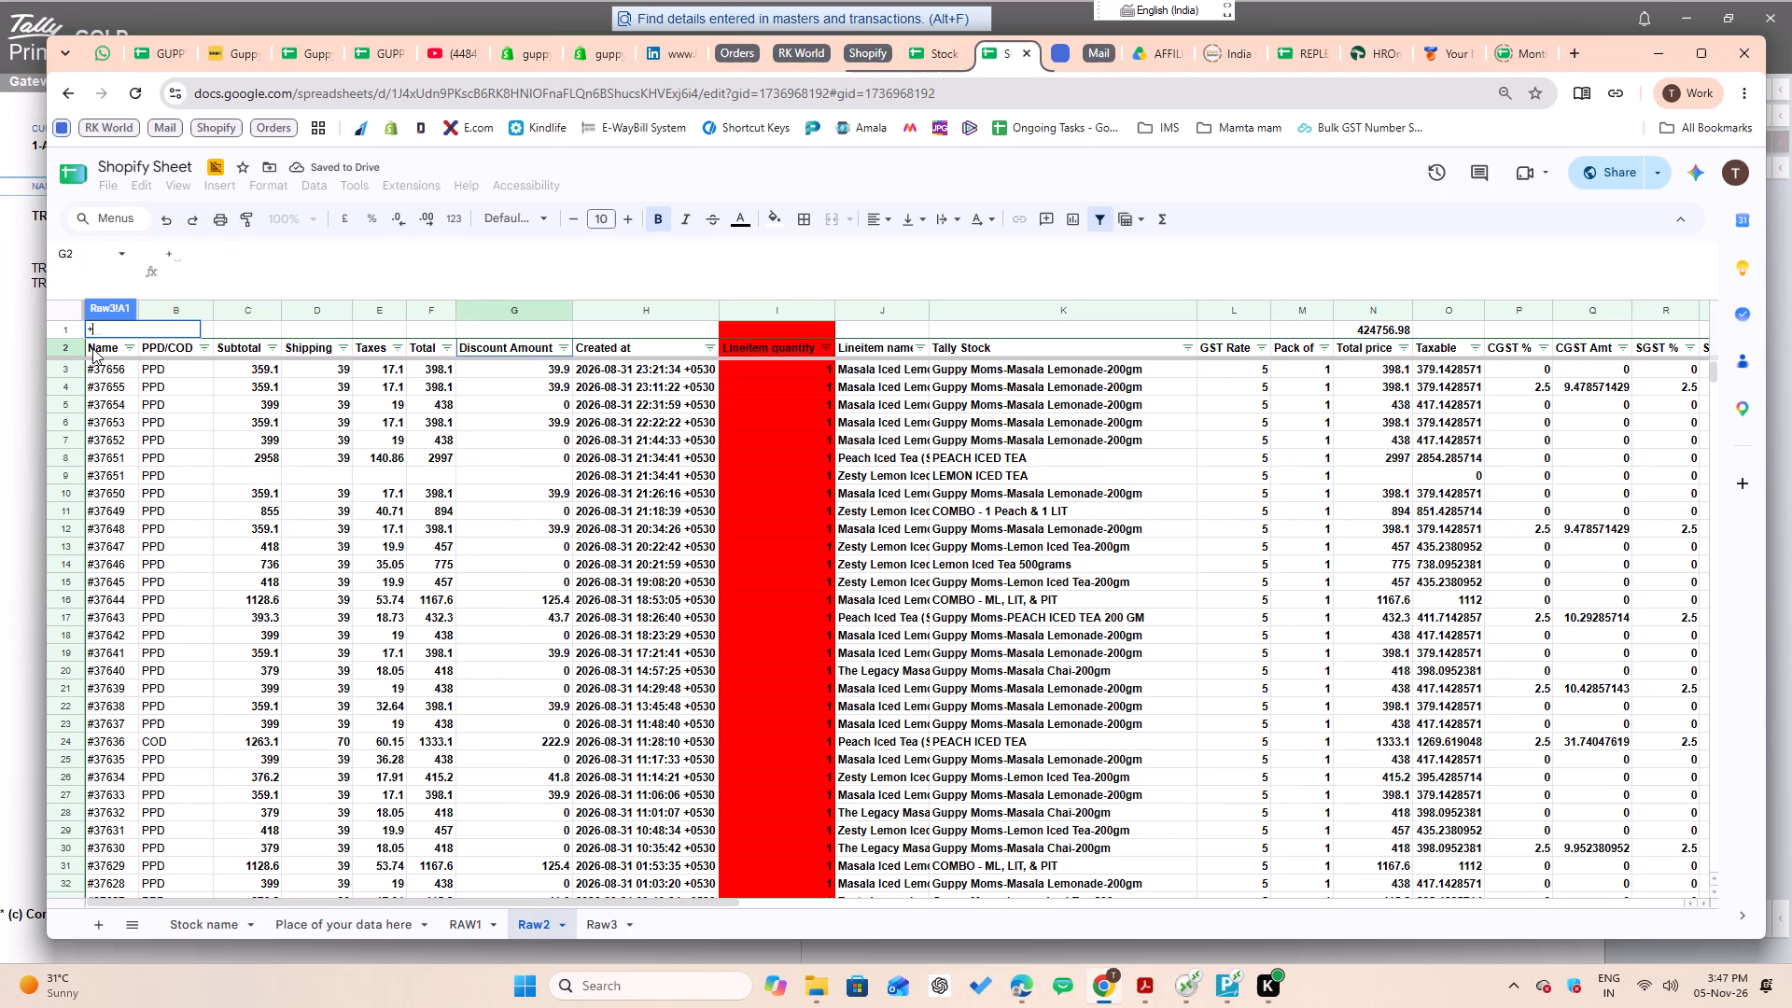
{"action": "left_click", "coordinate": [92, 348]}
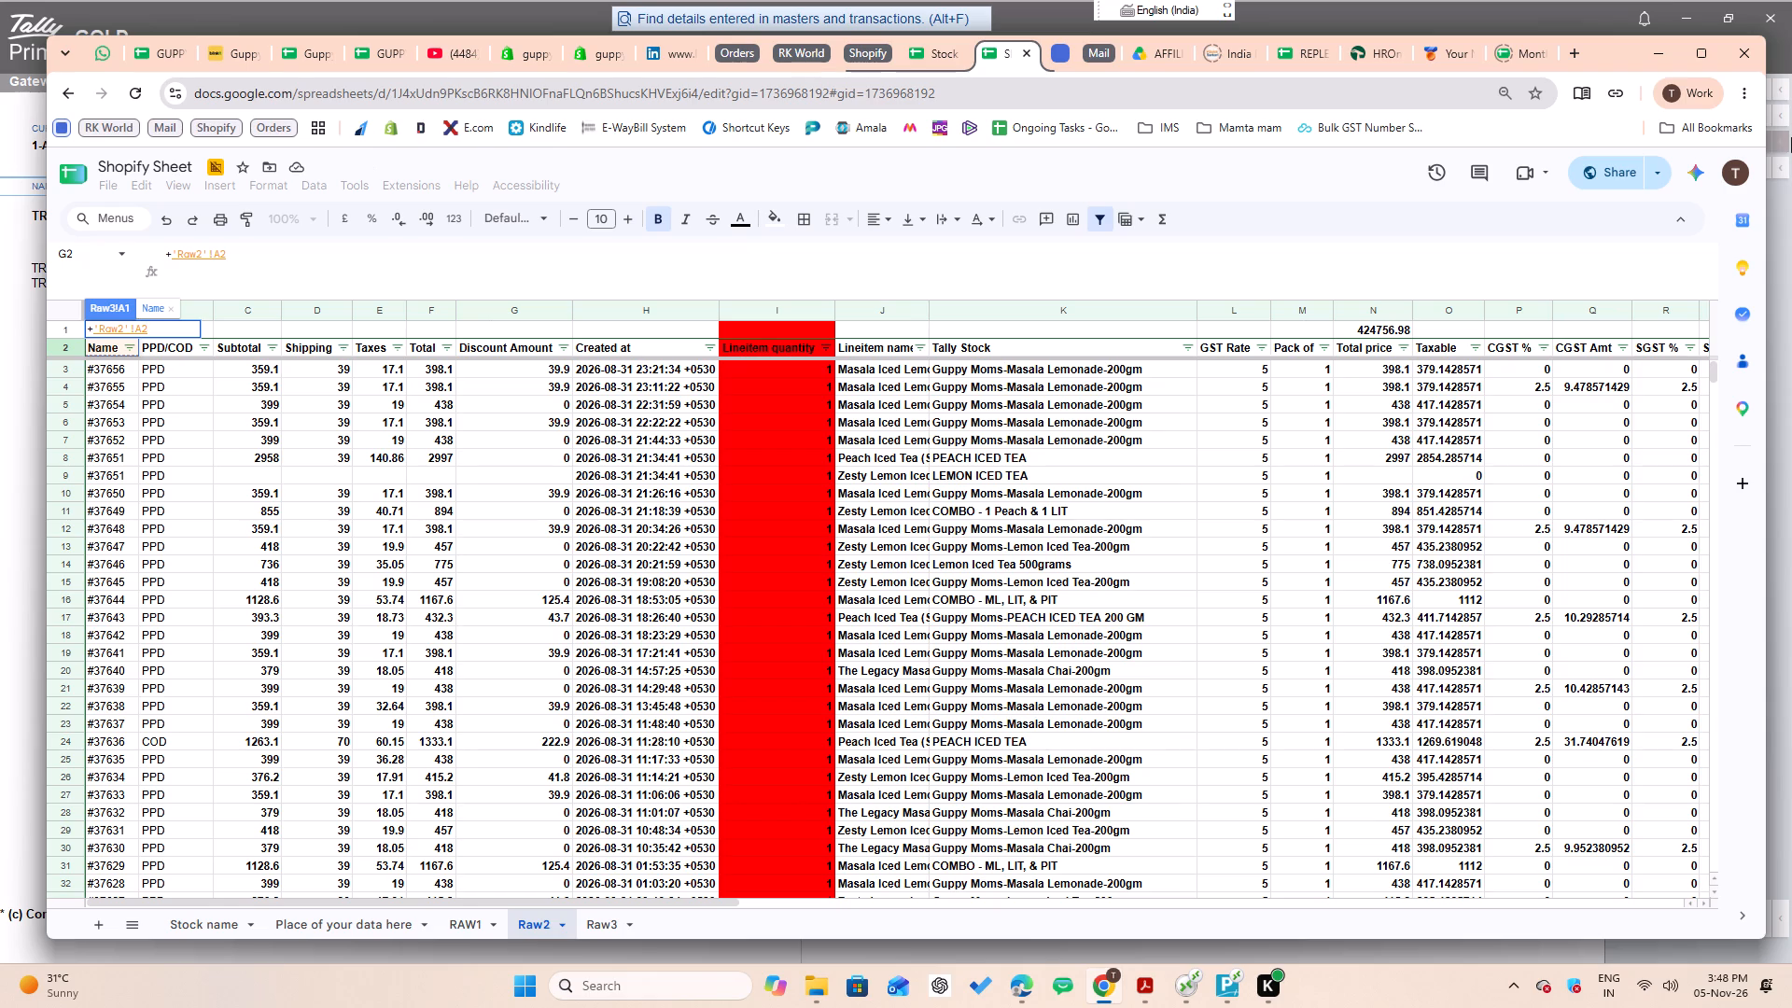
{"action": "key", "text": "ctrl+shift+Down"}
{"action": "key", "text": "ctrl+shift+Down"}
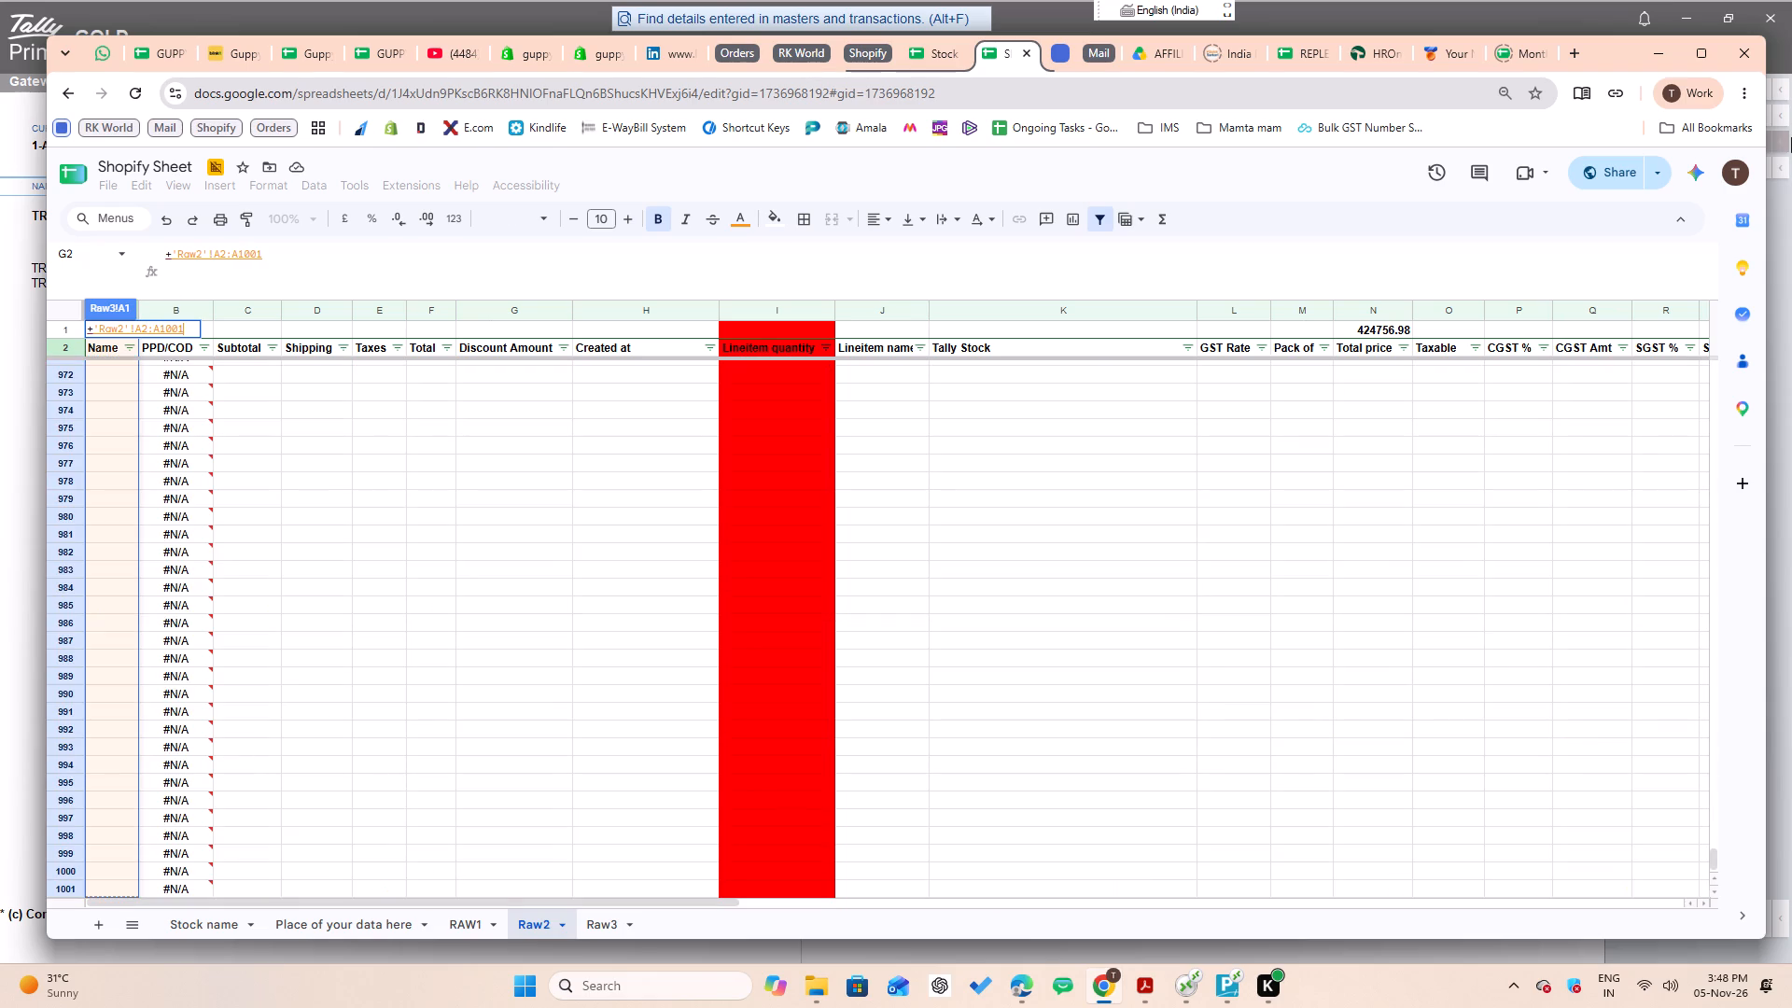
{"action": "key", "text": "ctrl+shift+Down"}
{"action": "key", "text": "ctrl+shift+Down"}
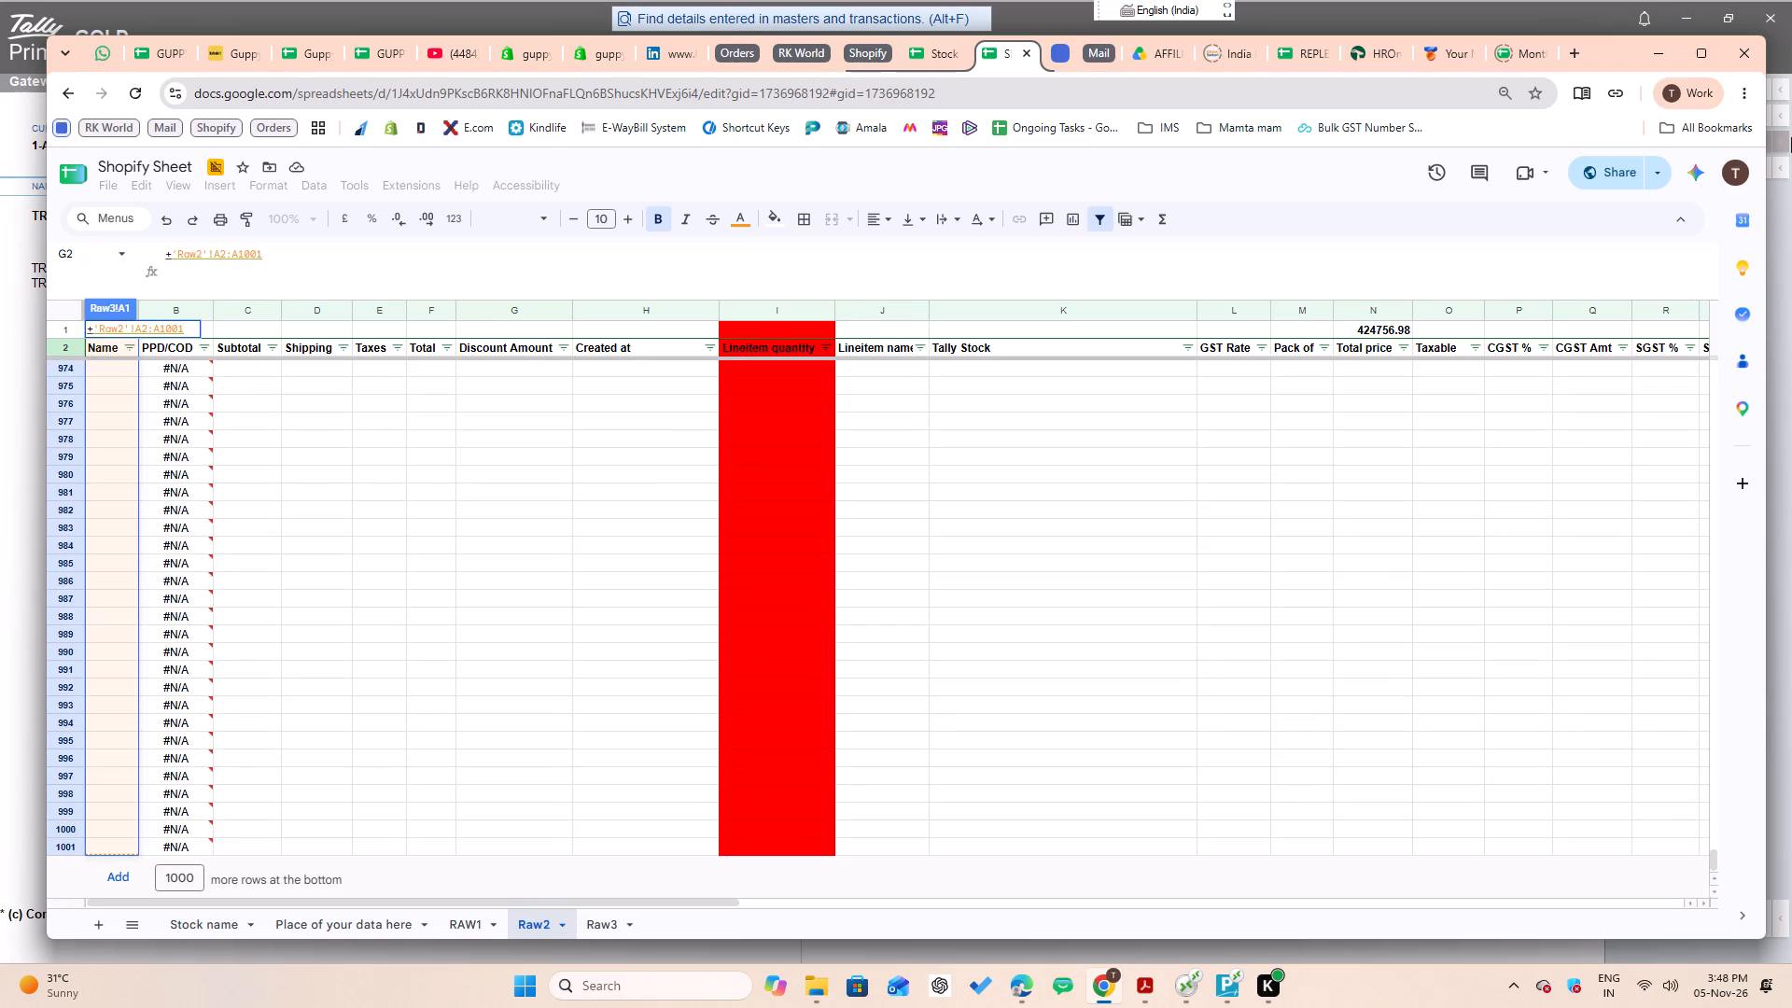
{"action": "key", "text": "Return"}
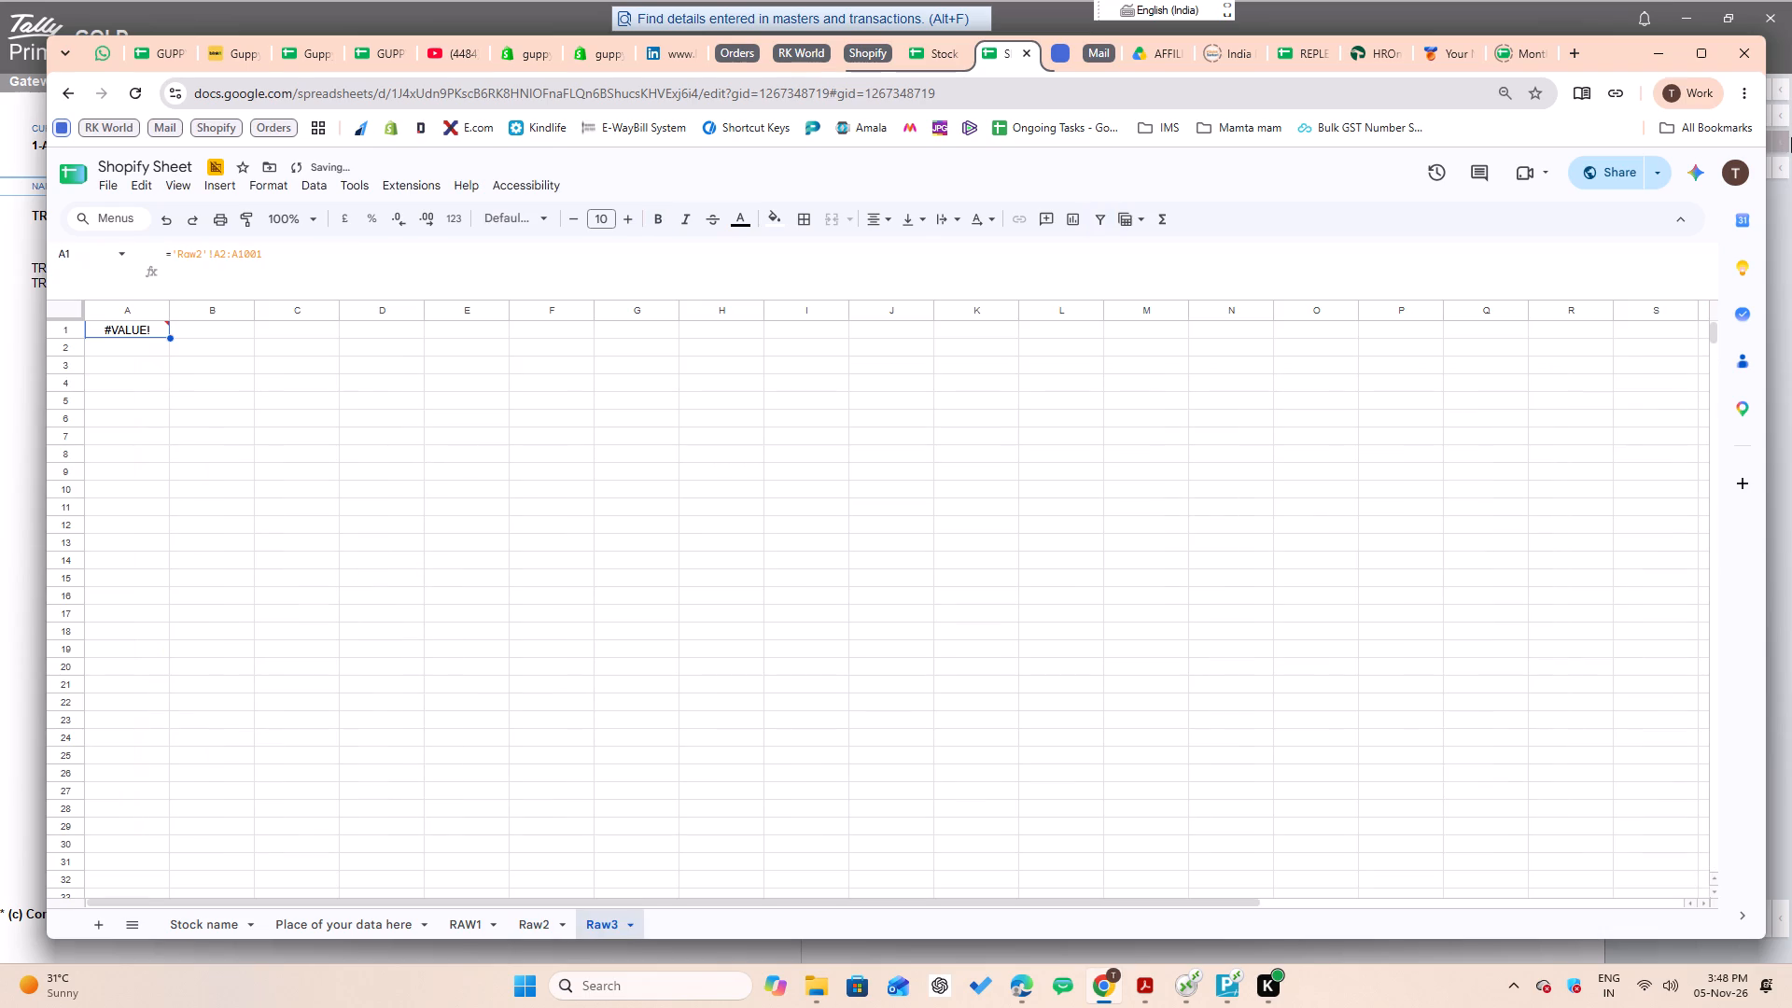
{"action": "key", "text": "Up"}
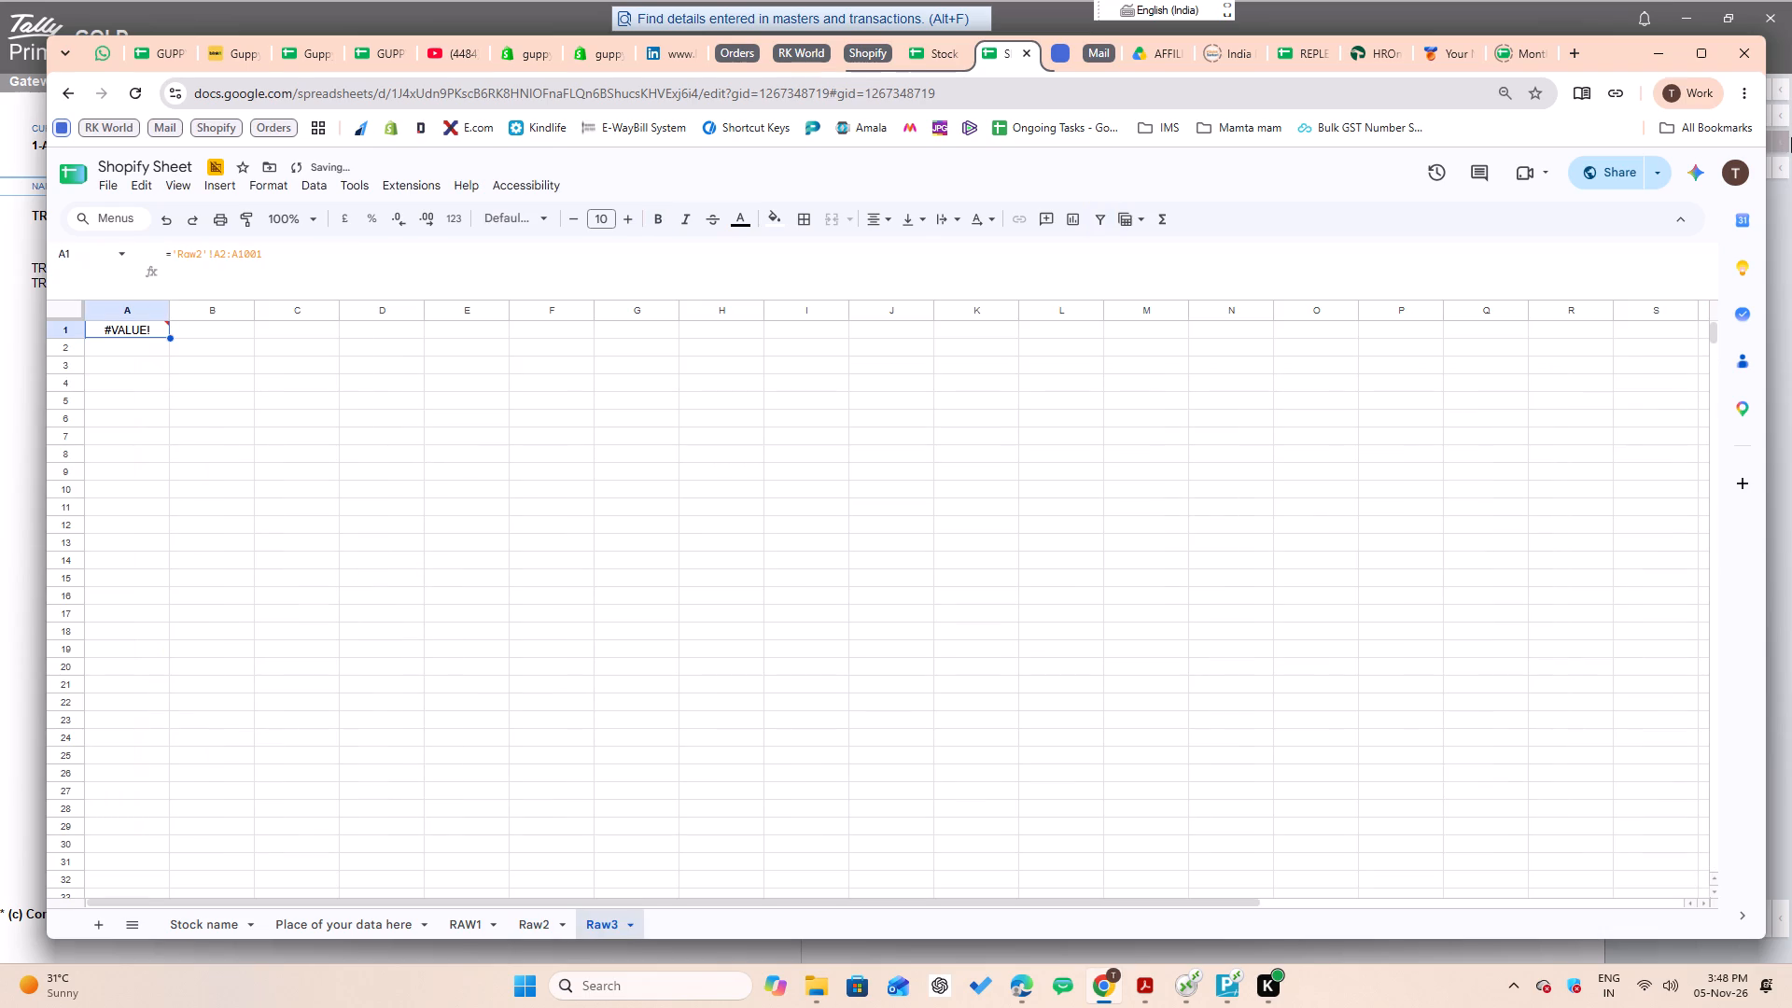
{"action": "key", "text": "Down"}
{"action": "key", "text": "Down"}
{"action": "key", "text": "Up"}
{"action": "key", "text": "Up"}
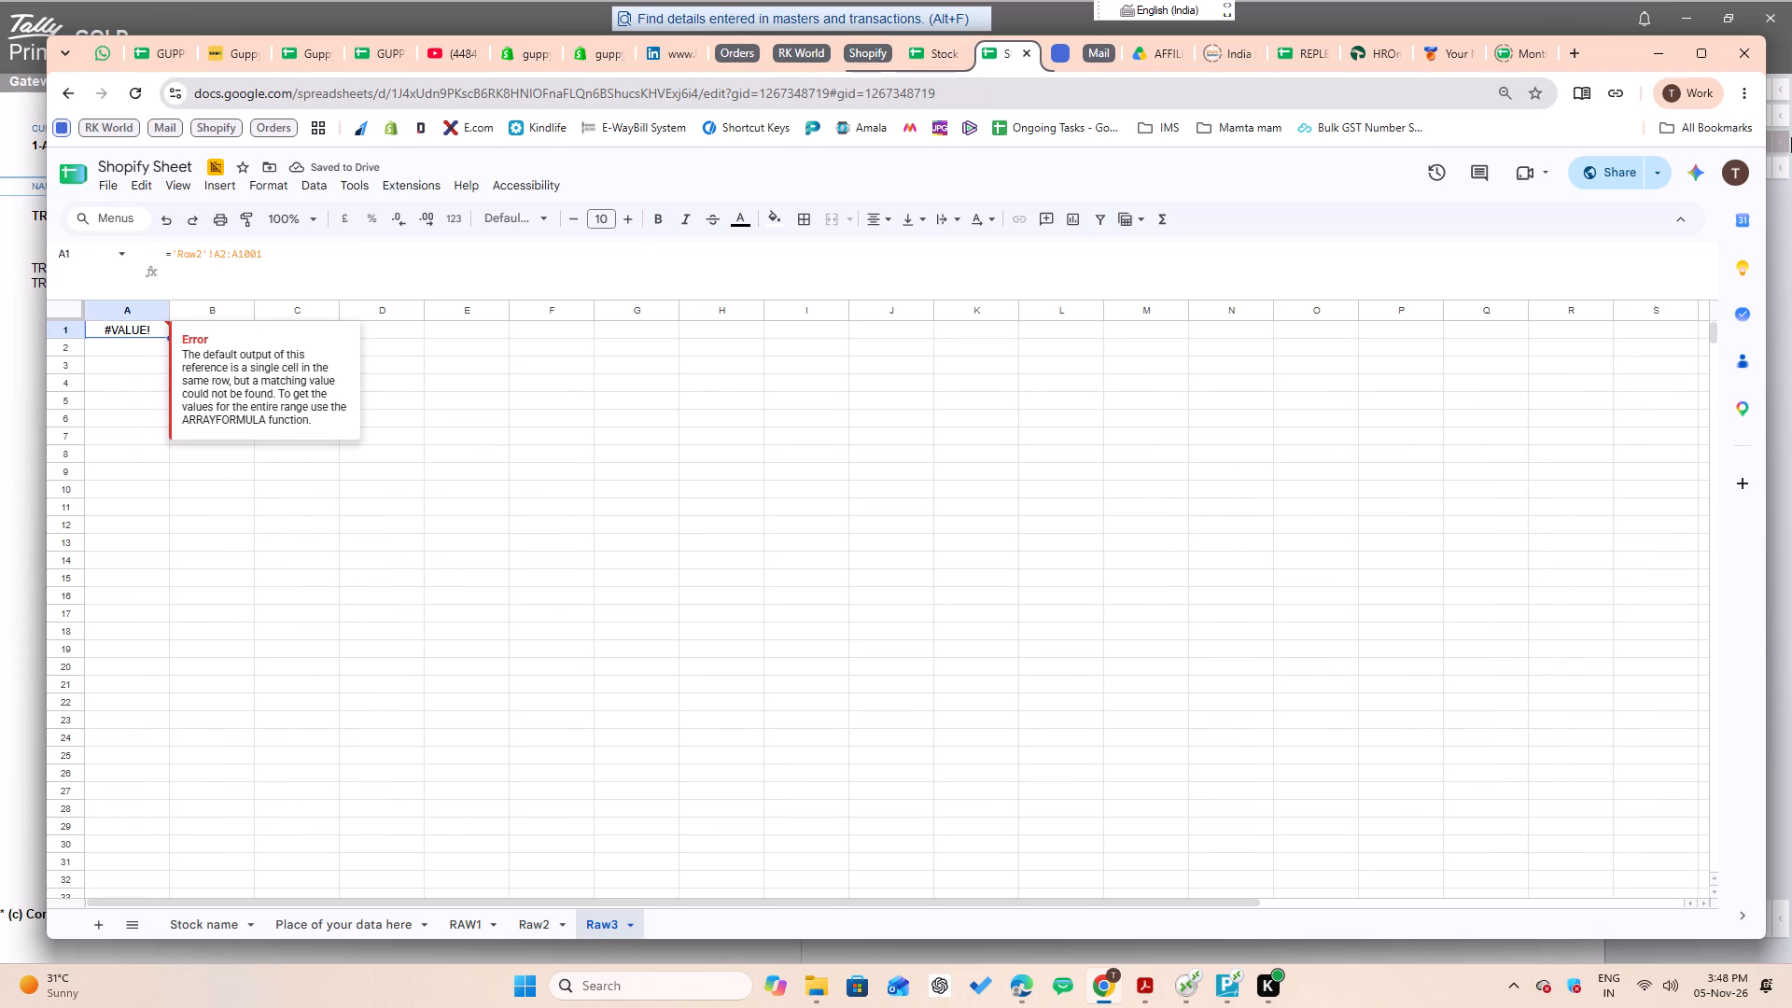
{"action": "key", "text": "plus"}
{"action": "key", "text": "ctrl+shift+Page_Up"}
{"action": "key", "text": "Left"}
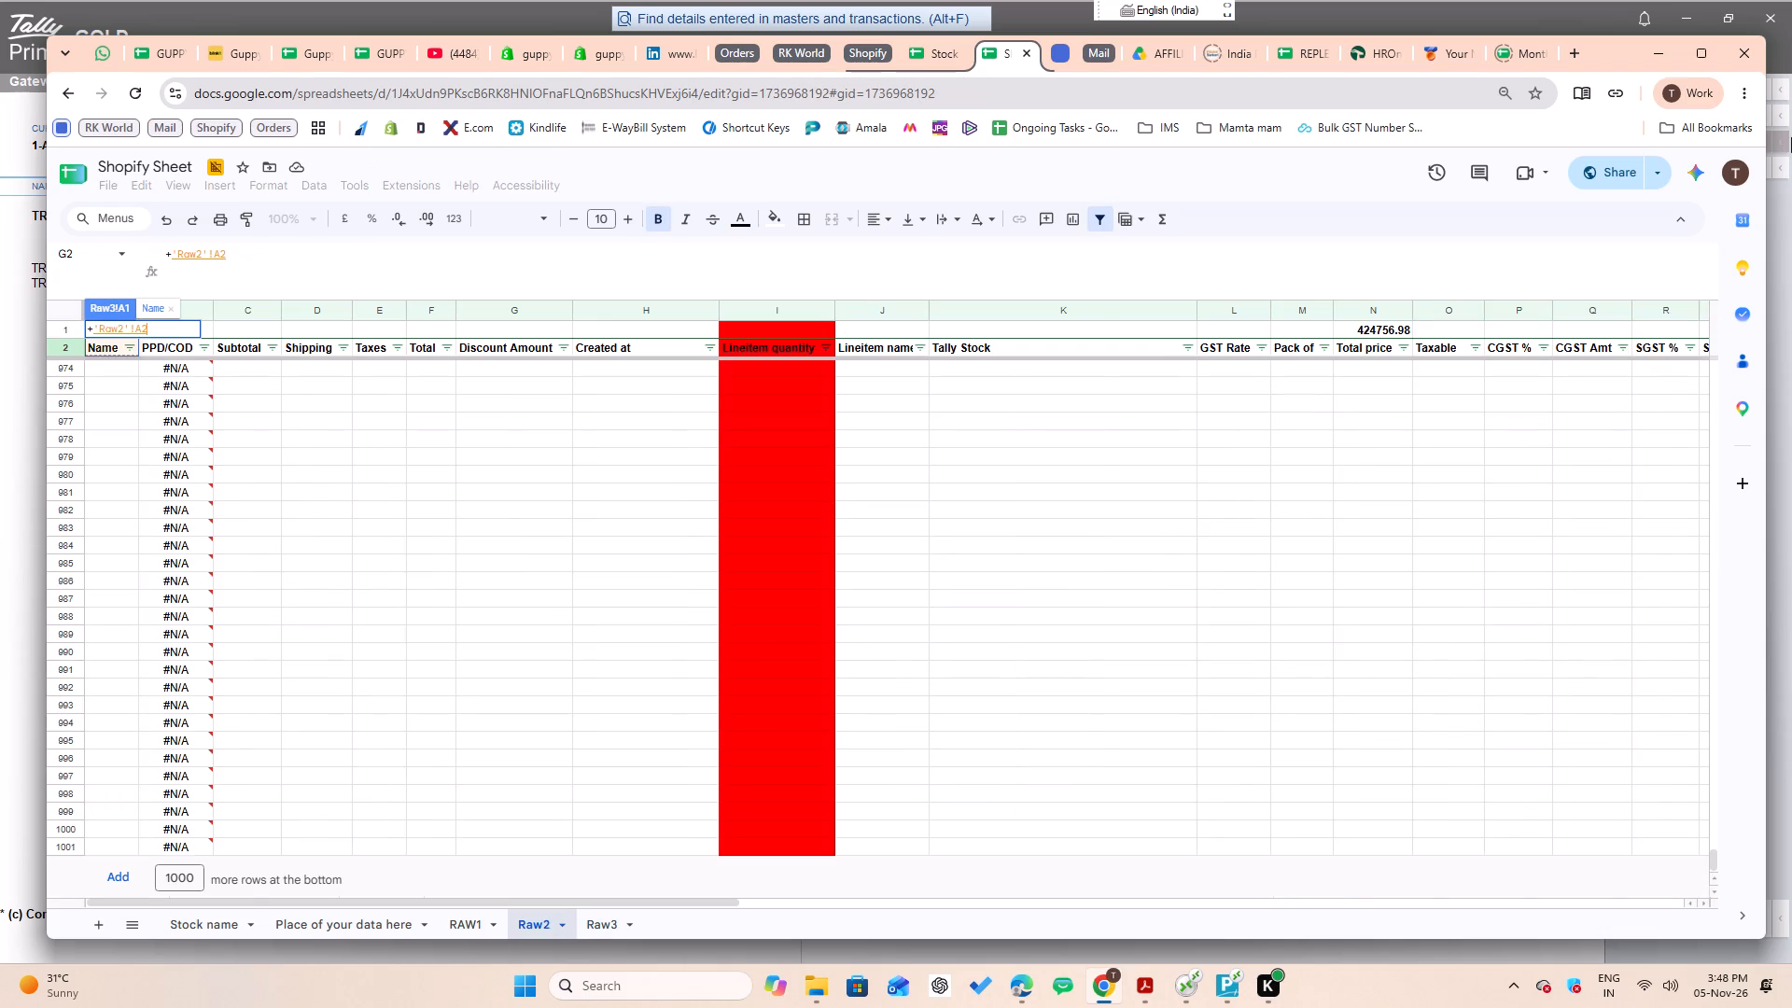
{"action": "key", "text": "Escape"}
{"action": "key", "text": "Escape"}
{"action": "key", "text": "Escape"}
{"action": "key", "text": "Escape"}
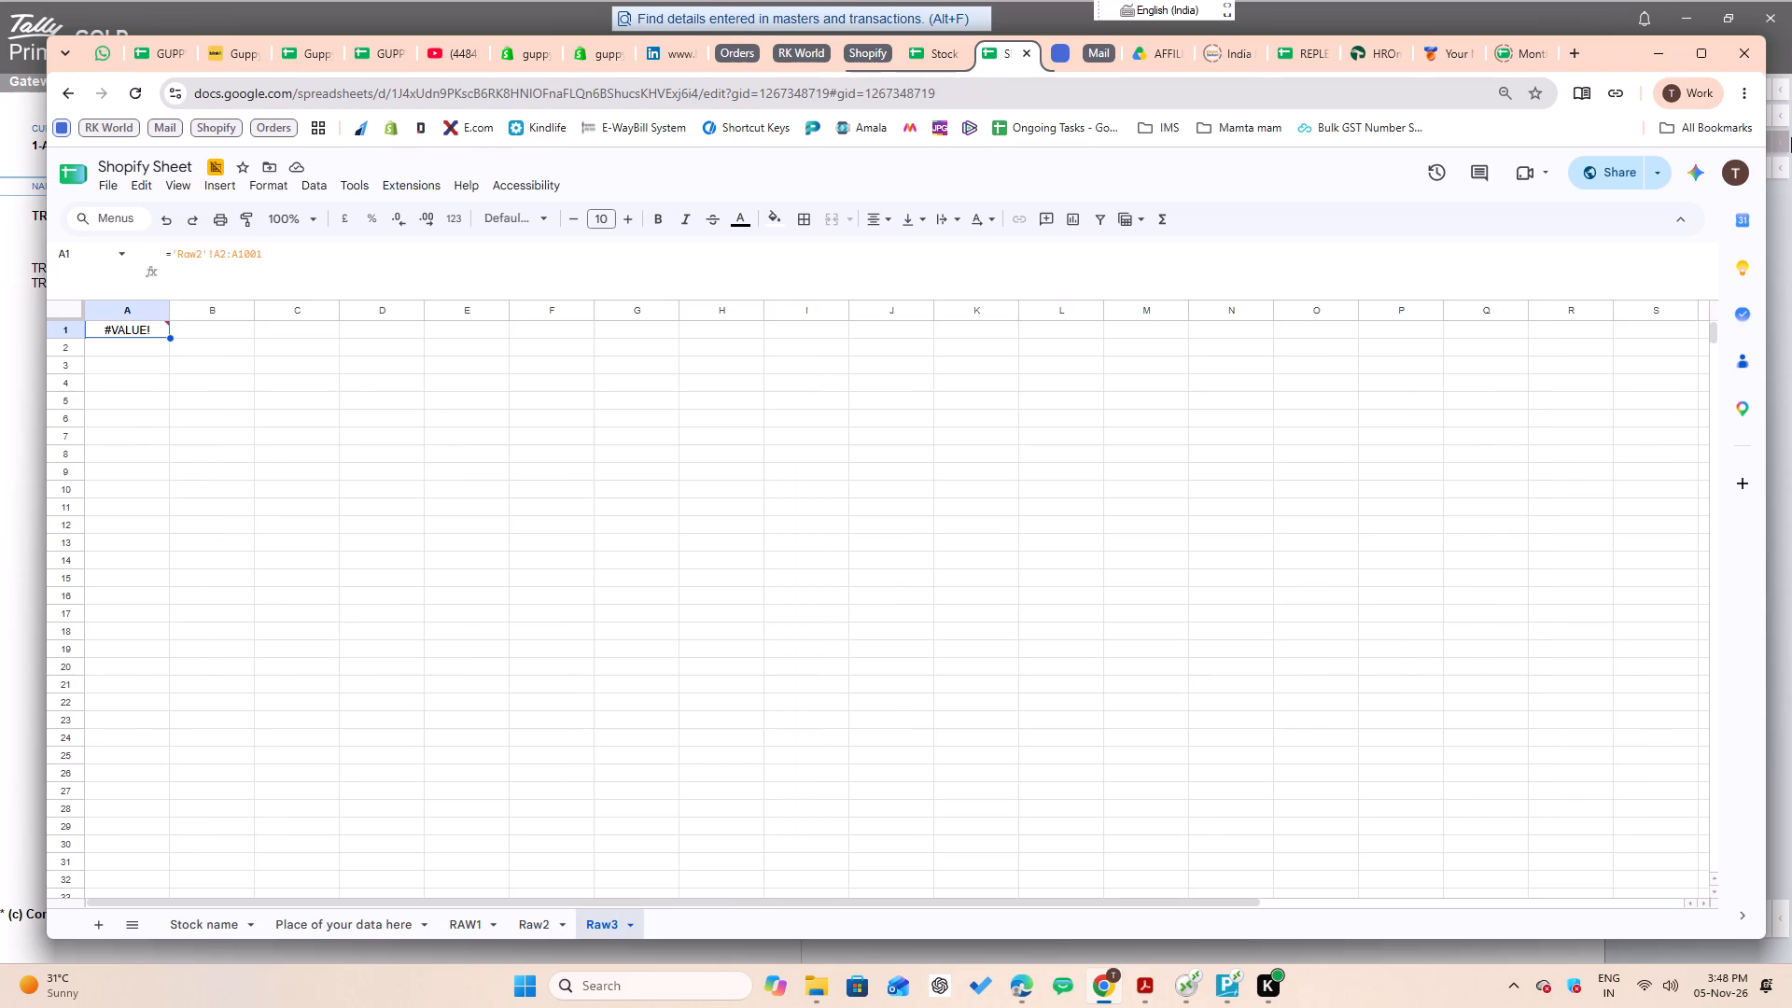
Make Raw2's Name header, A2, its active cell, and clear the range reference from Raw3's cell A1.
{"action": "key", "text": "ctrl+shift+Page_Up"}
{"action": "key", "text": "Left"}
{"action": "key", "text": "Left"}
{"action": "key", "text": "ctrl+Up"}
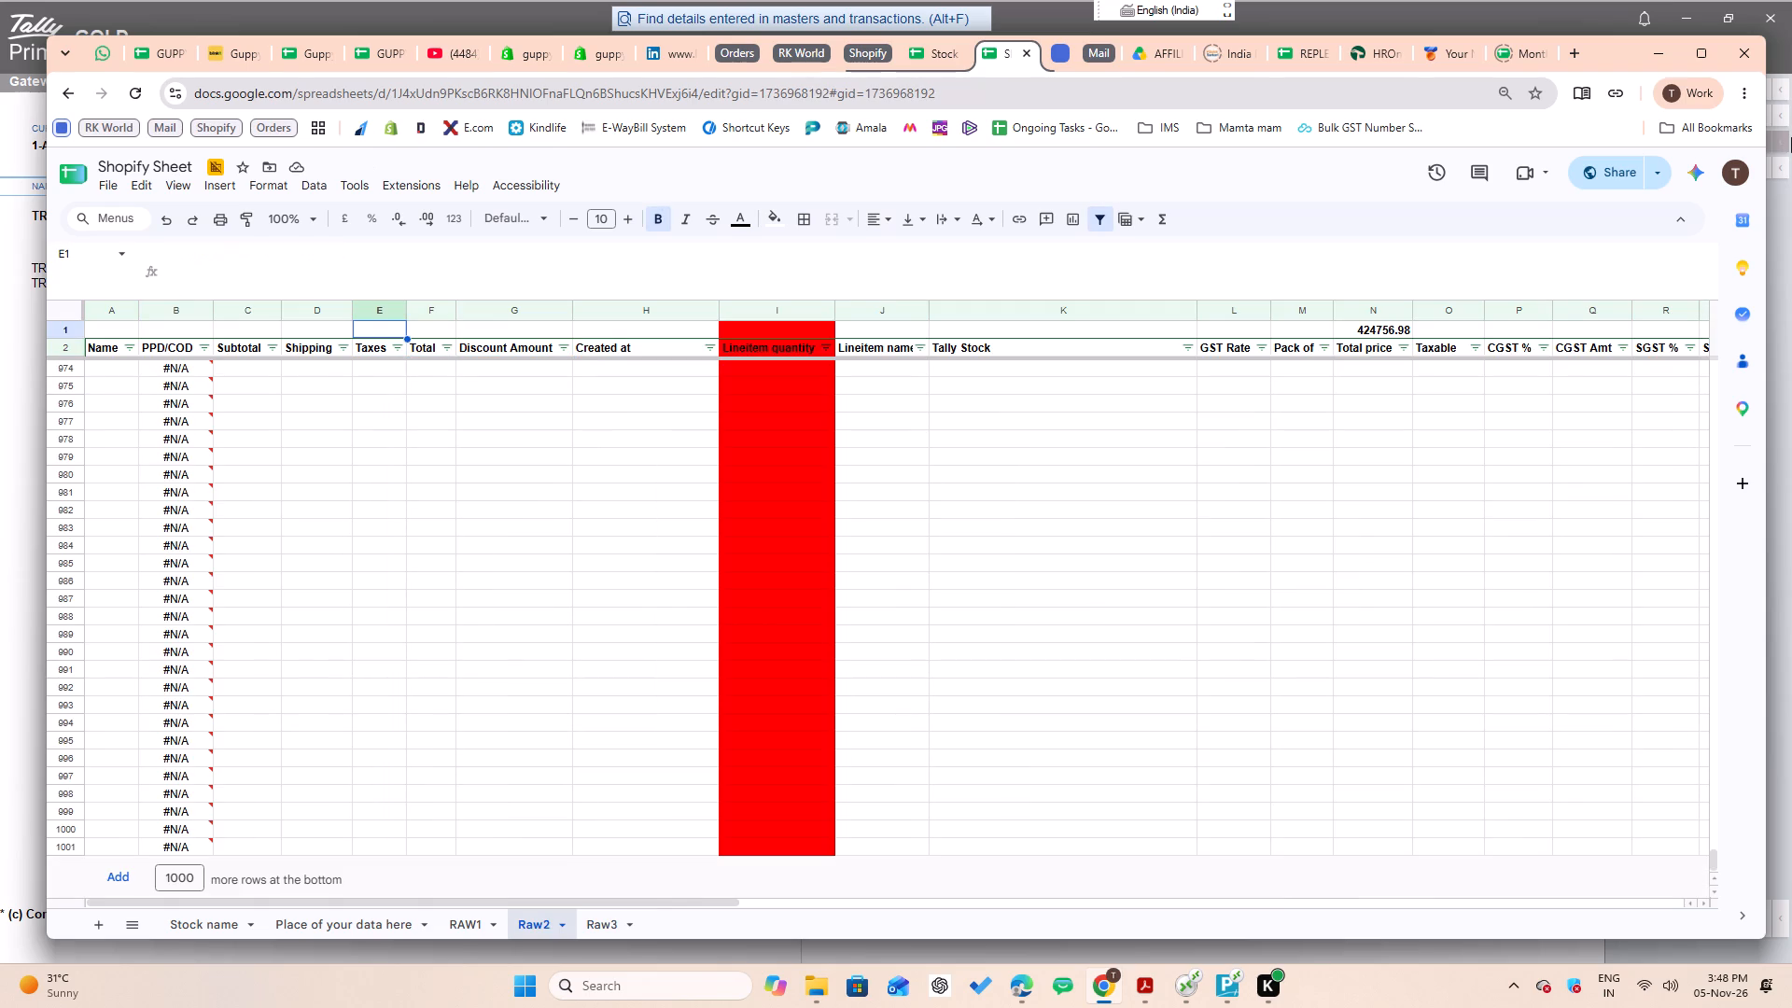
{"action": "key", "text": "ctrl+Left"}
{"action": "key", "text": "Down"}
{"action": "key", "text": "Right"}
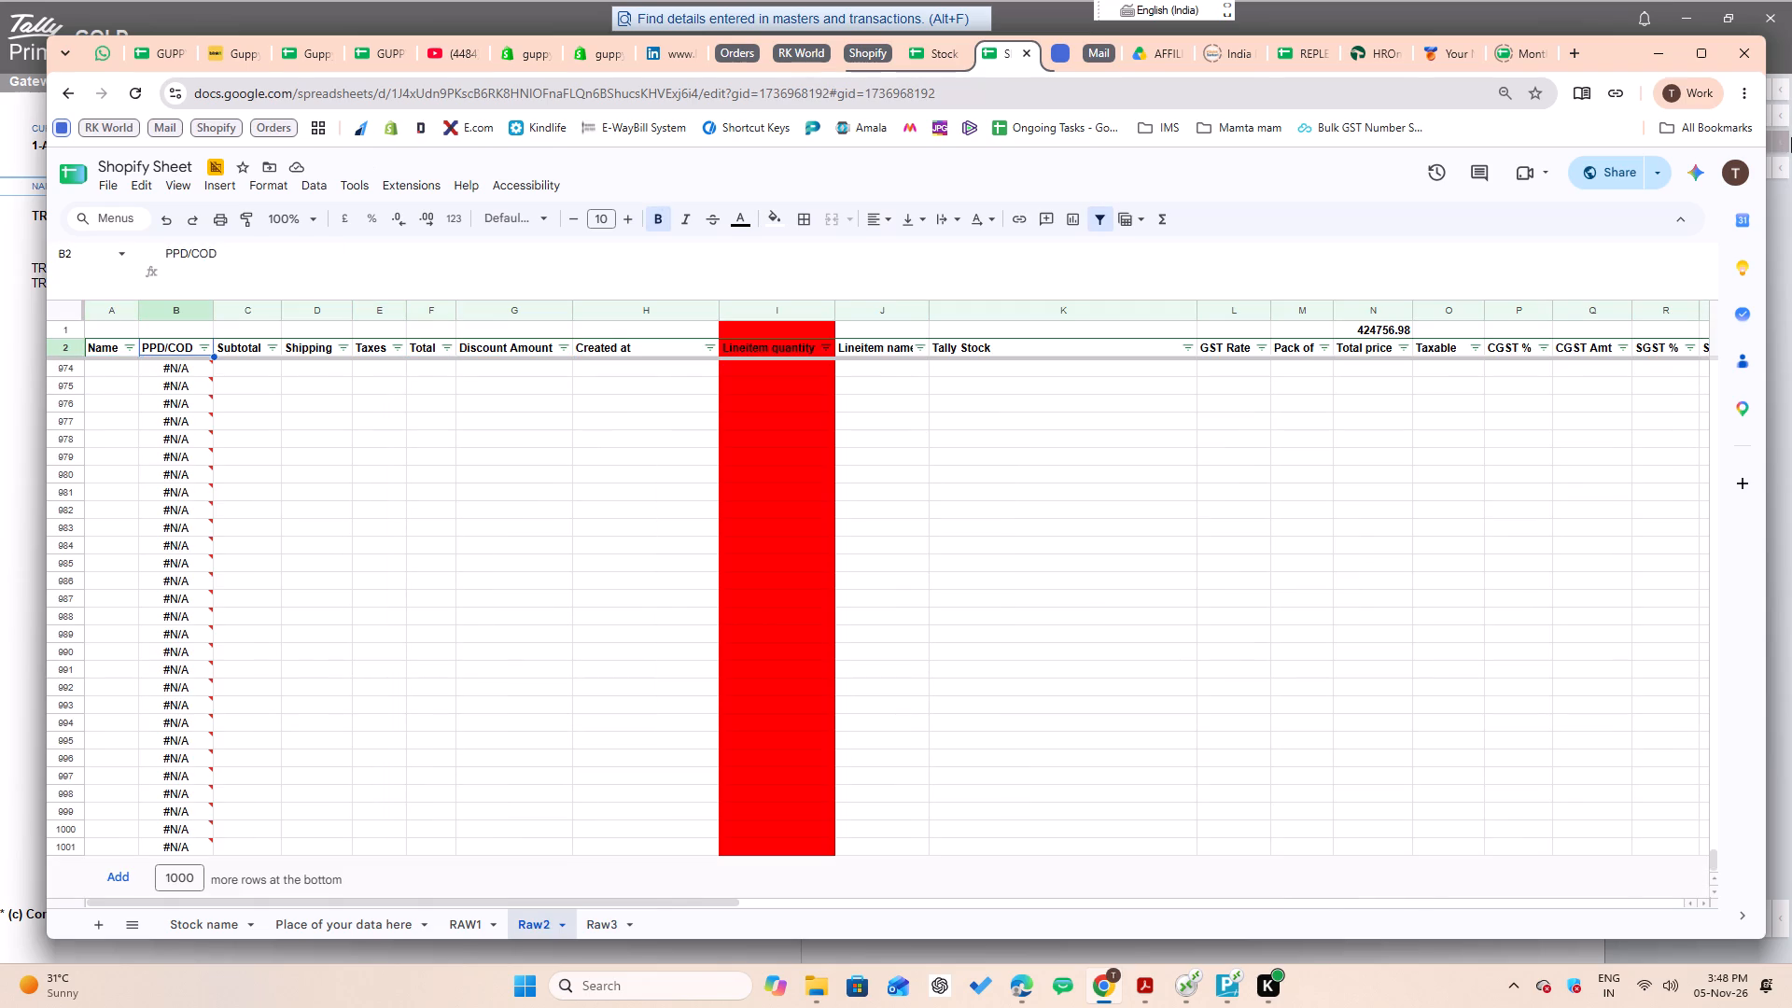
{"action": "key", "text": "Left"}
{"action": "key", "text": "Down"}
{"action": "key", "text": "Down"}
{"action": "key", "text": "Up"}
{"action": "key", "text": "Up"}
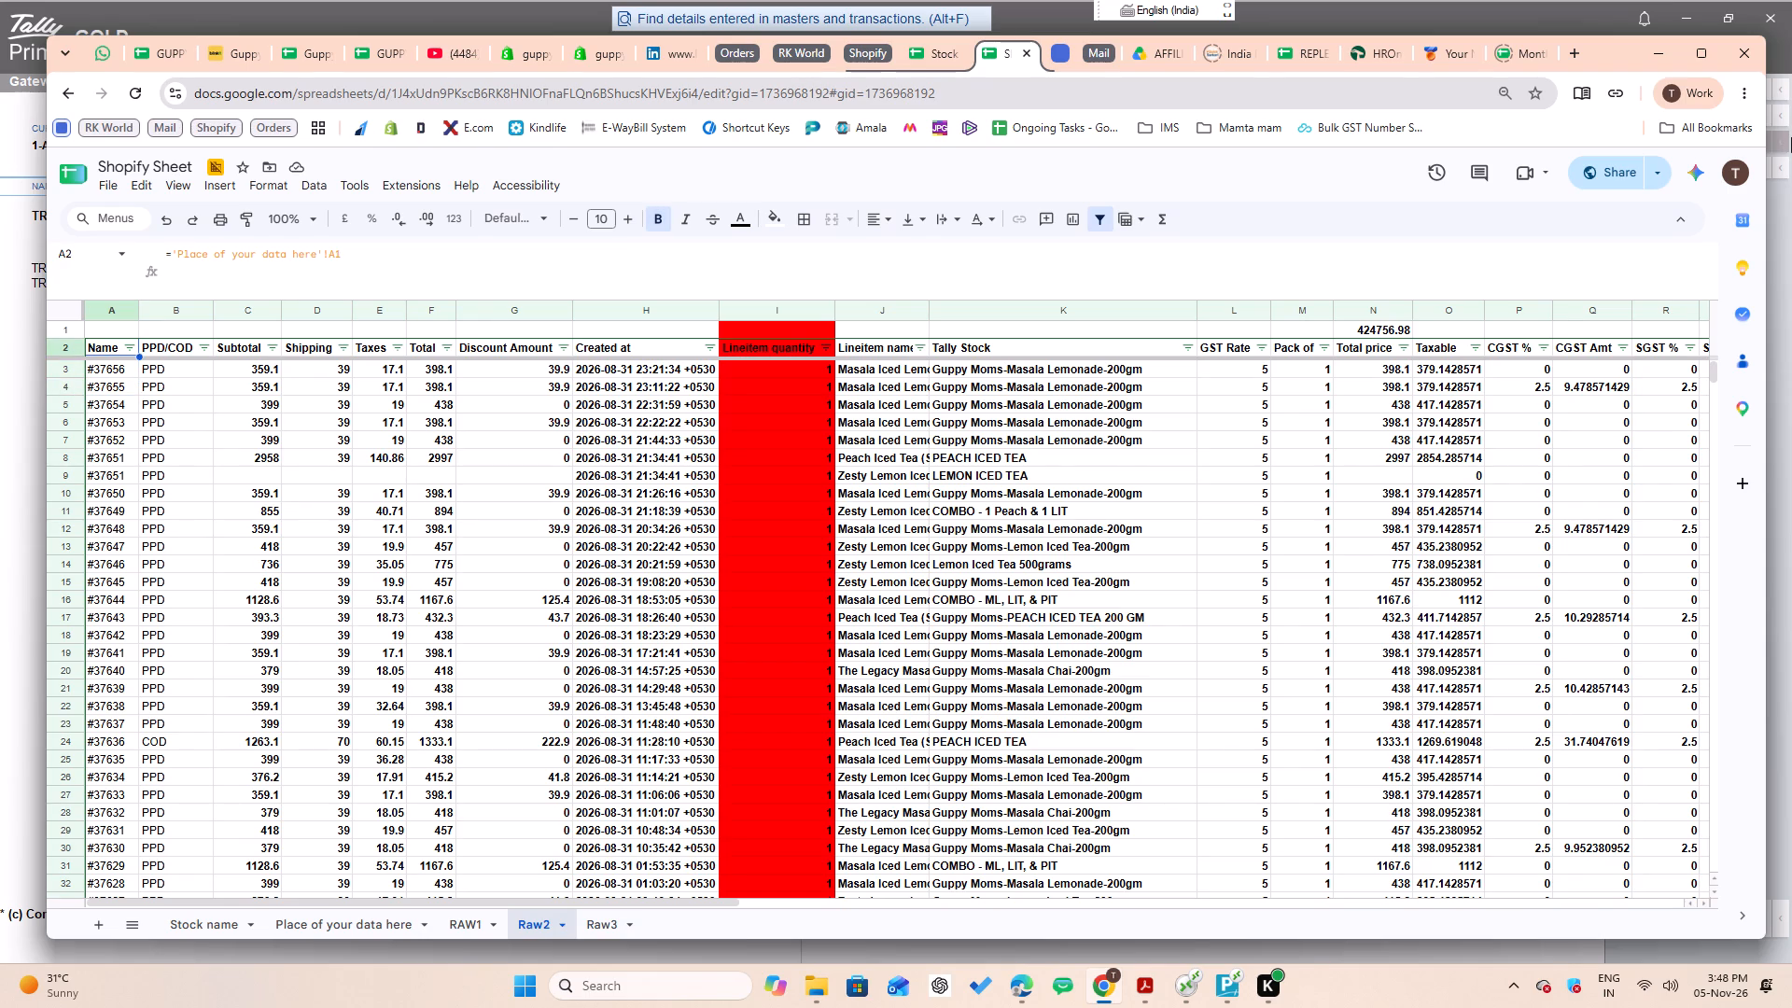
{"action": "key", "text": "ctrl+shift+Page_Down"}
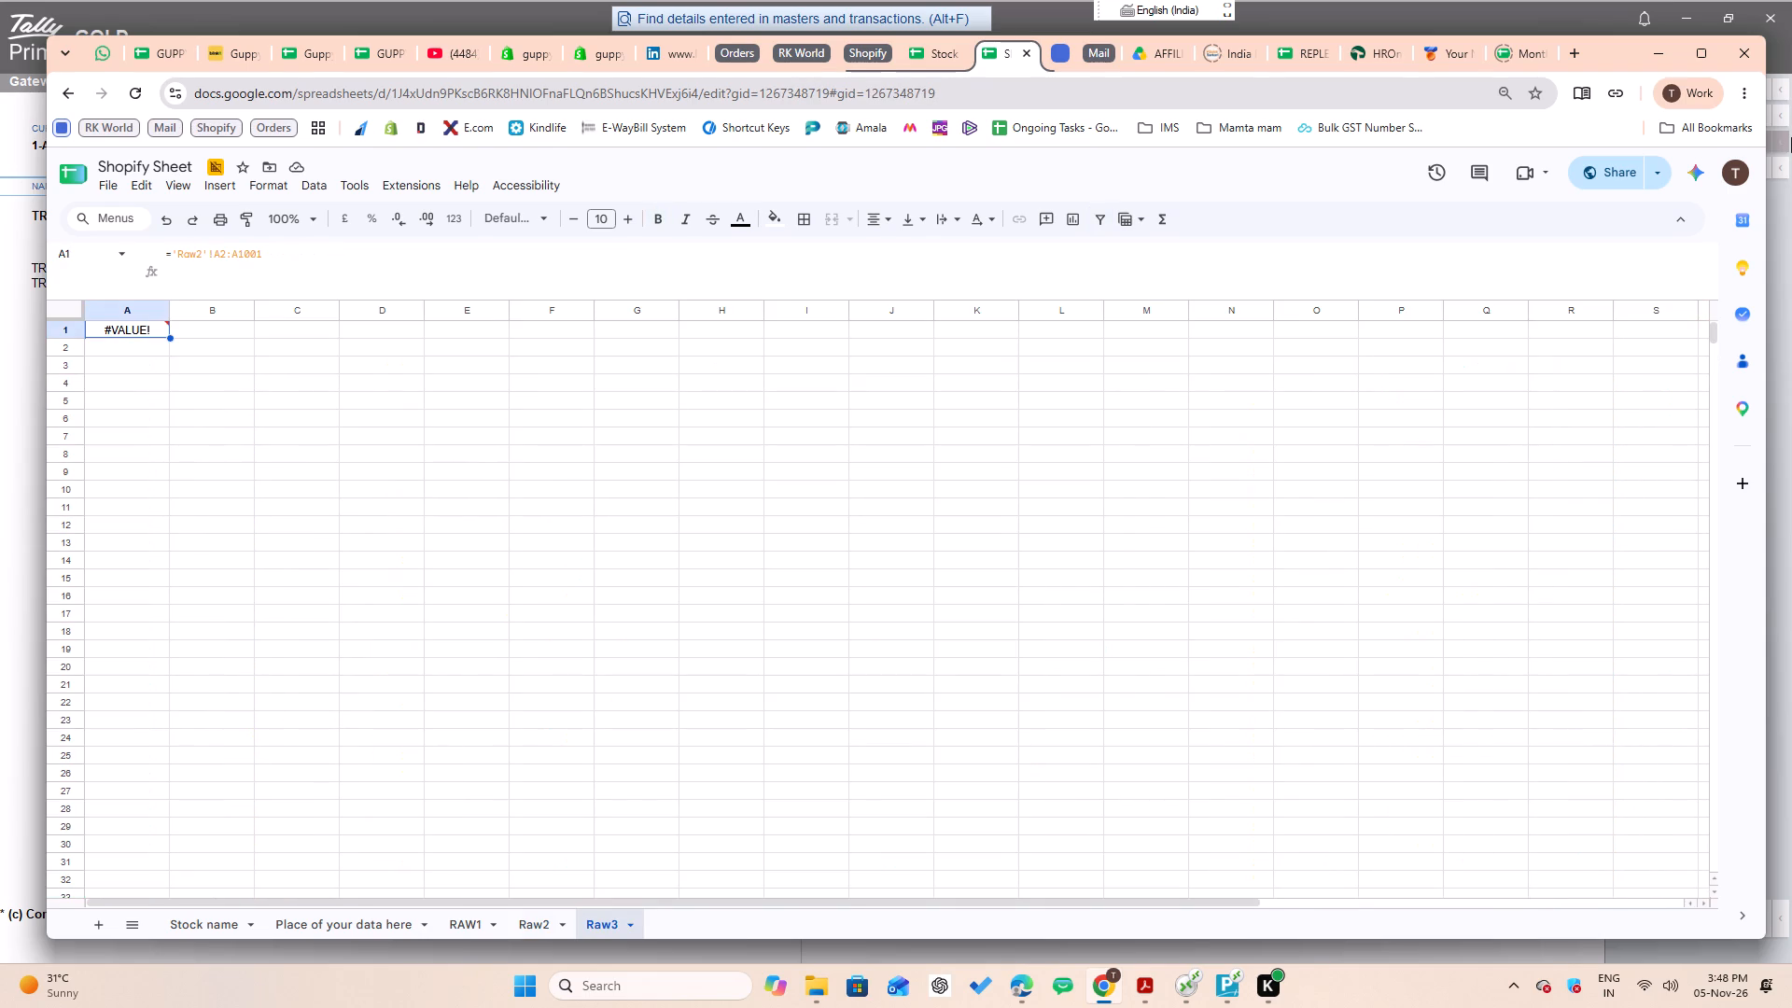
{"action": "key", "text": "Up"}
{"action": "key", "text": "Down"}
{"action": "key", "text": "Up"}
{"action": "key", "text": "Delete"}
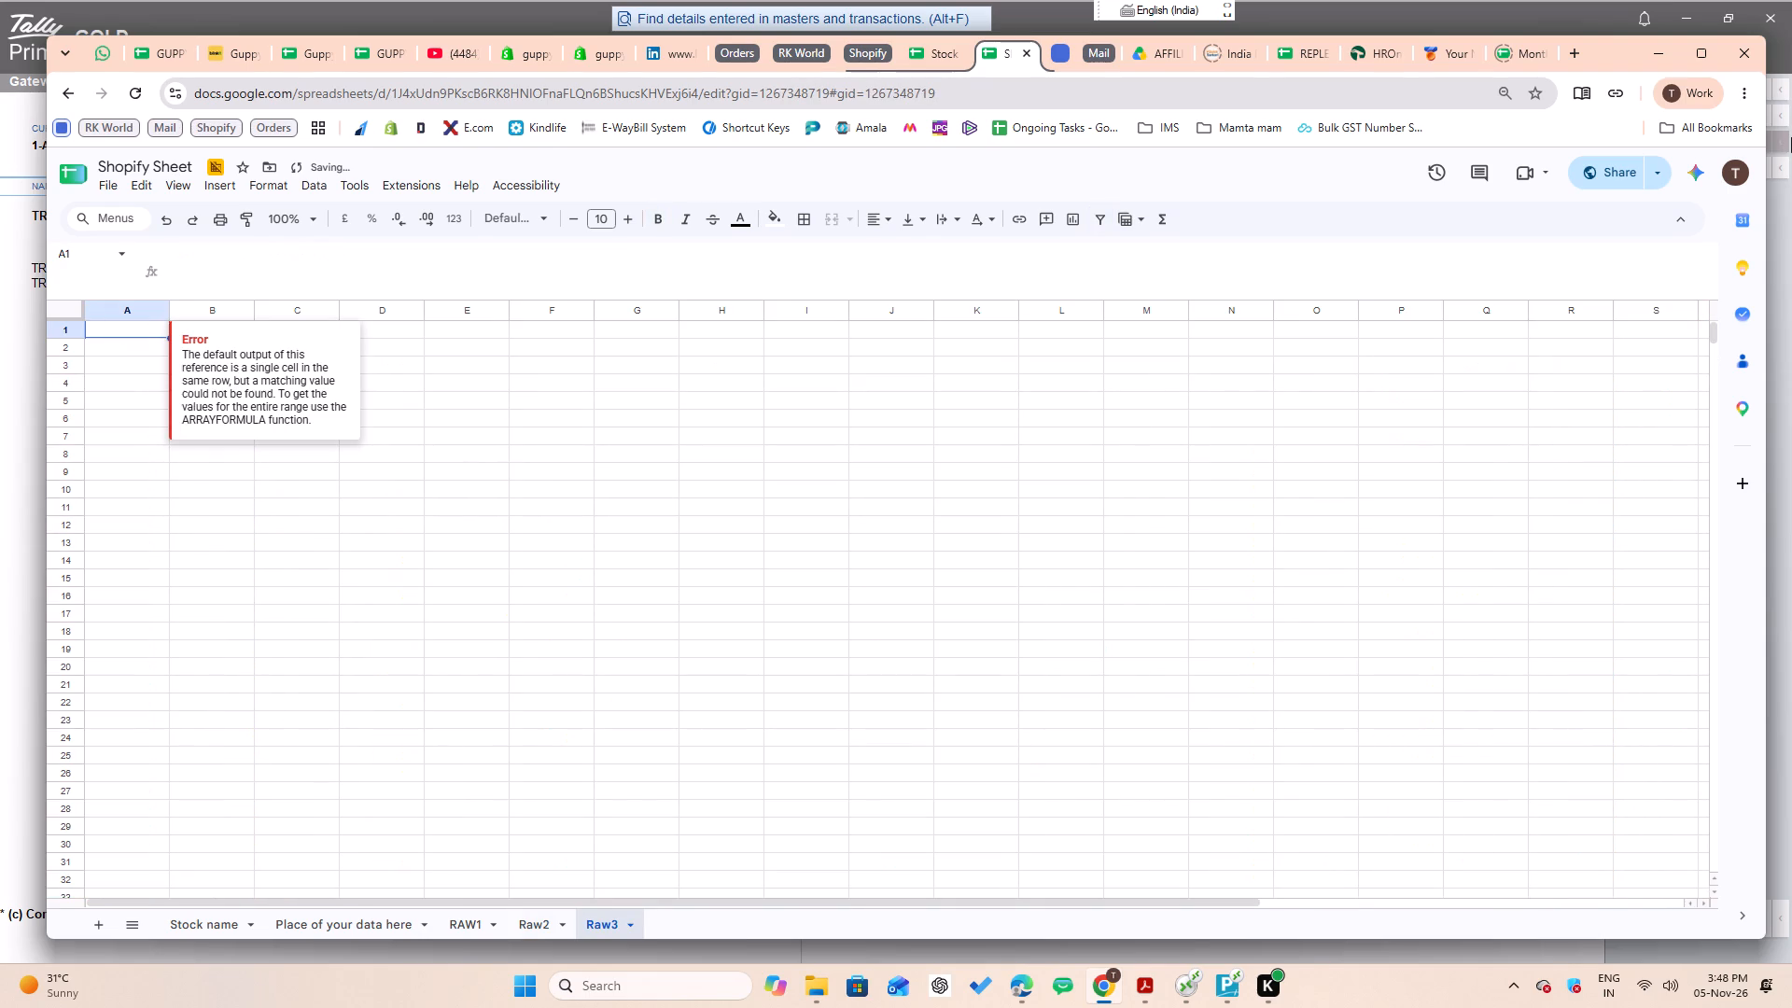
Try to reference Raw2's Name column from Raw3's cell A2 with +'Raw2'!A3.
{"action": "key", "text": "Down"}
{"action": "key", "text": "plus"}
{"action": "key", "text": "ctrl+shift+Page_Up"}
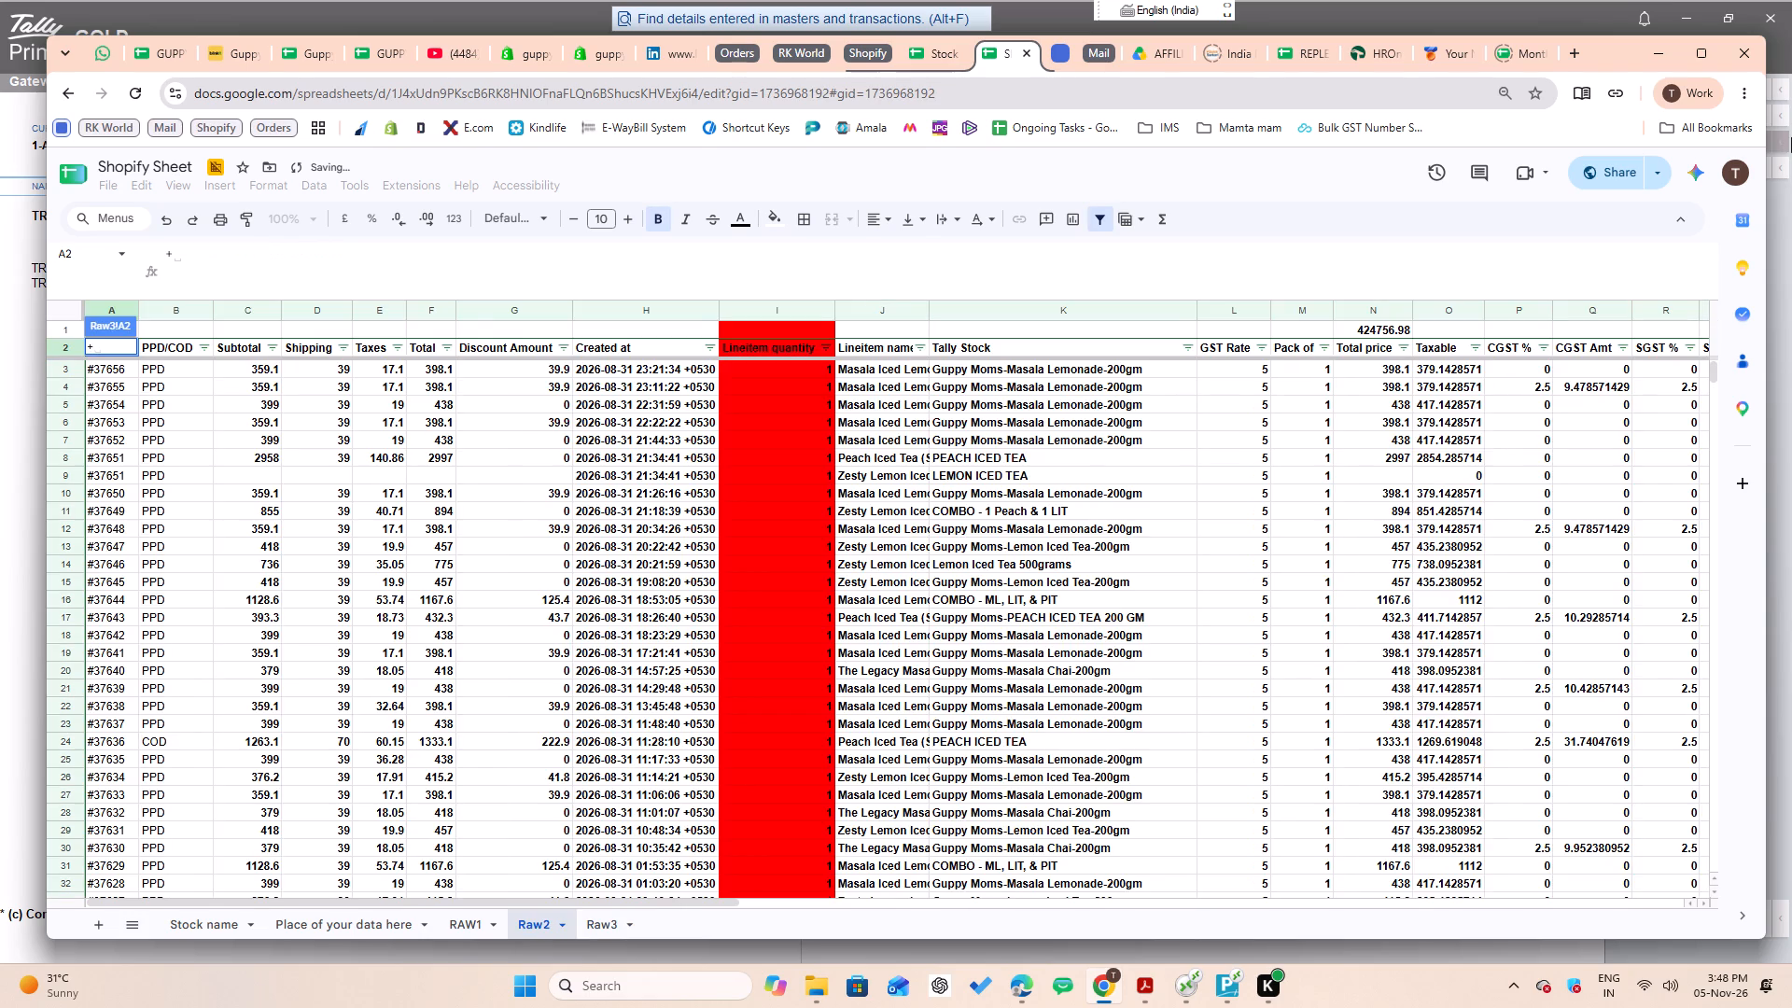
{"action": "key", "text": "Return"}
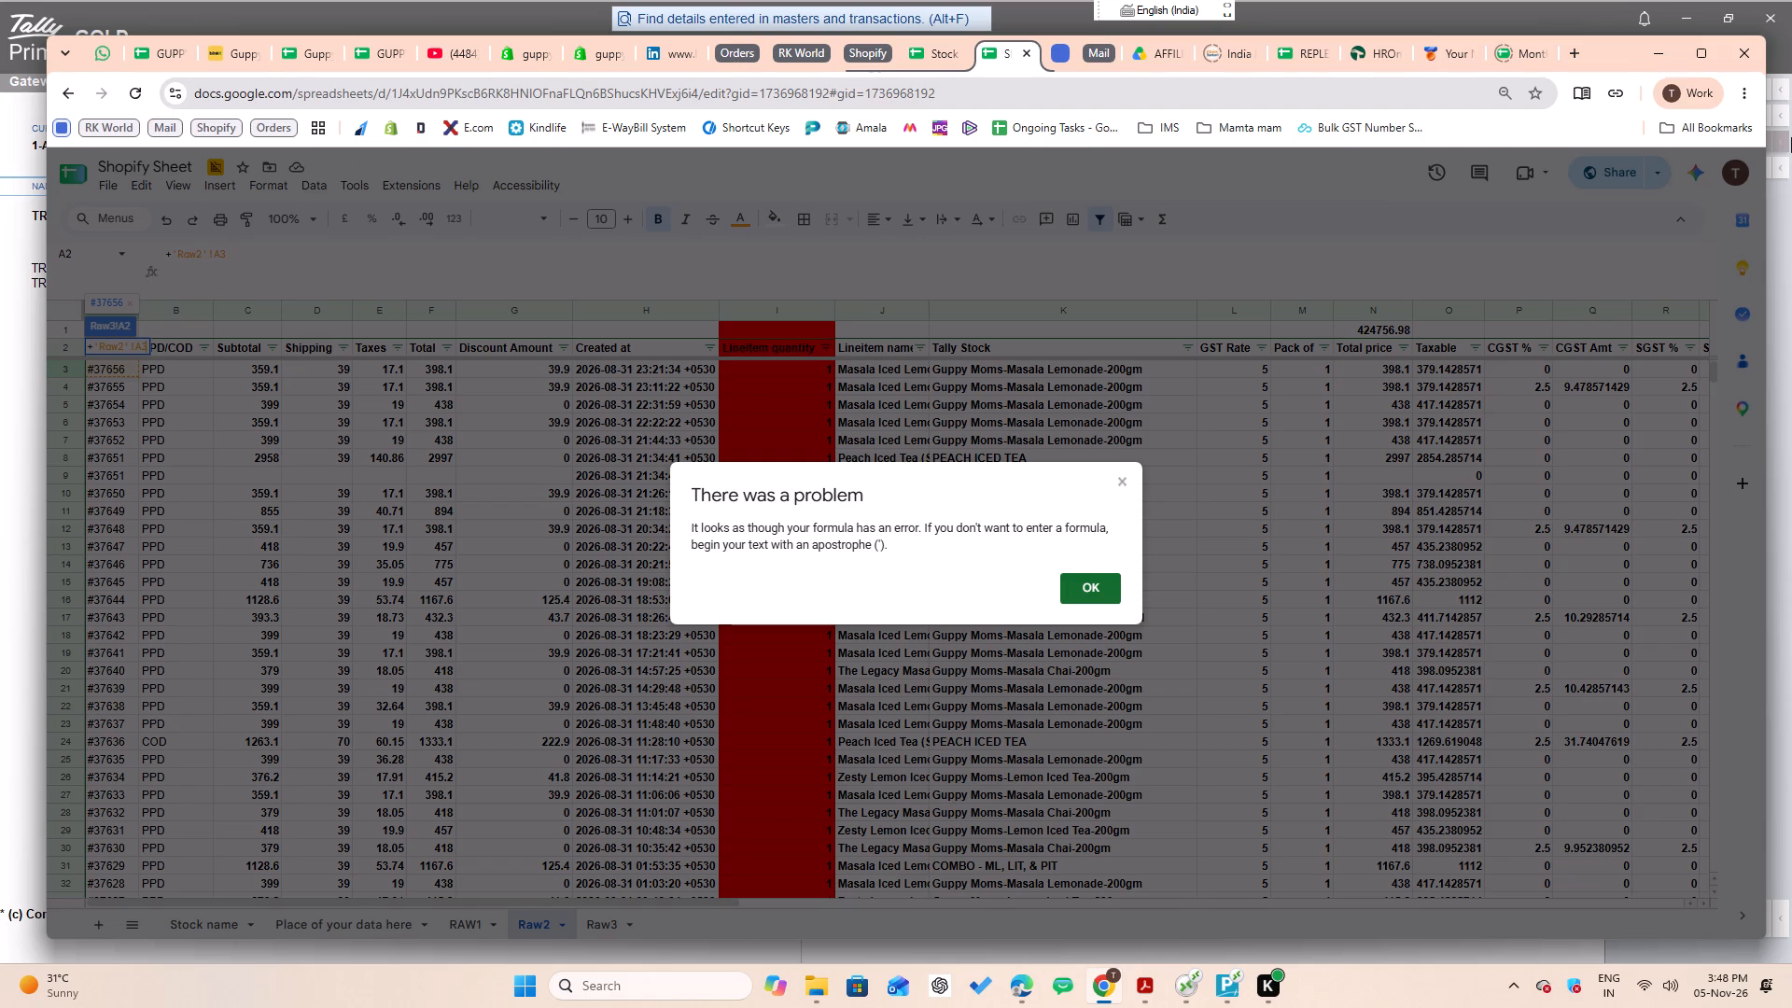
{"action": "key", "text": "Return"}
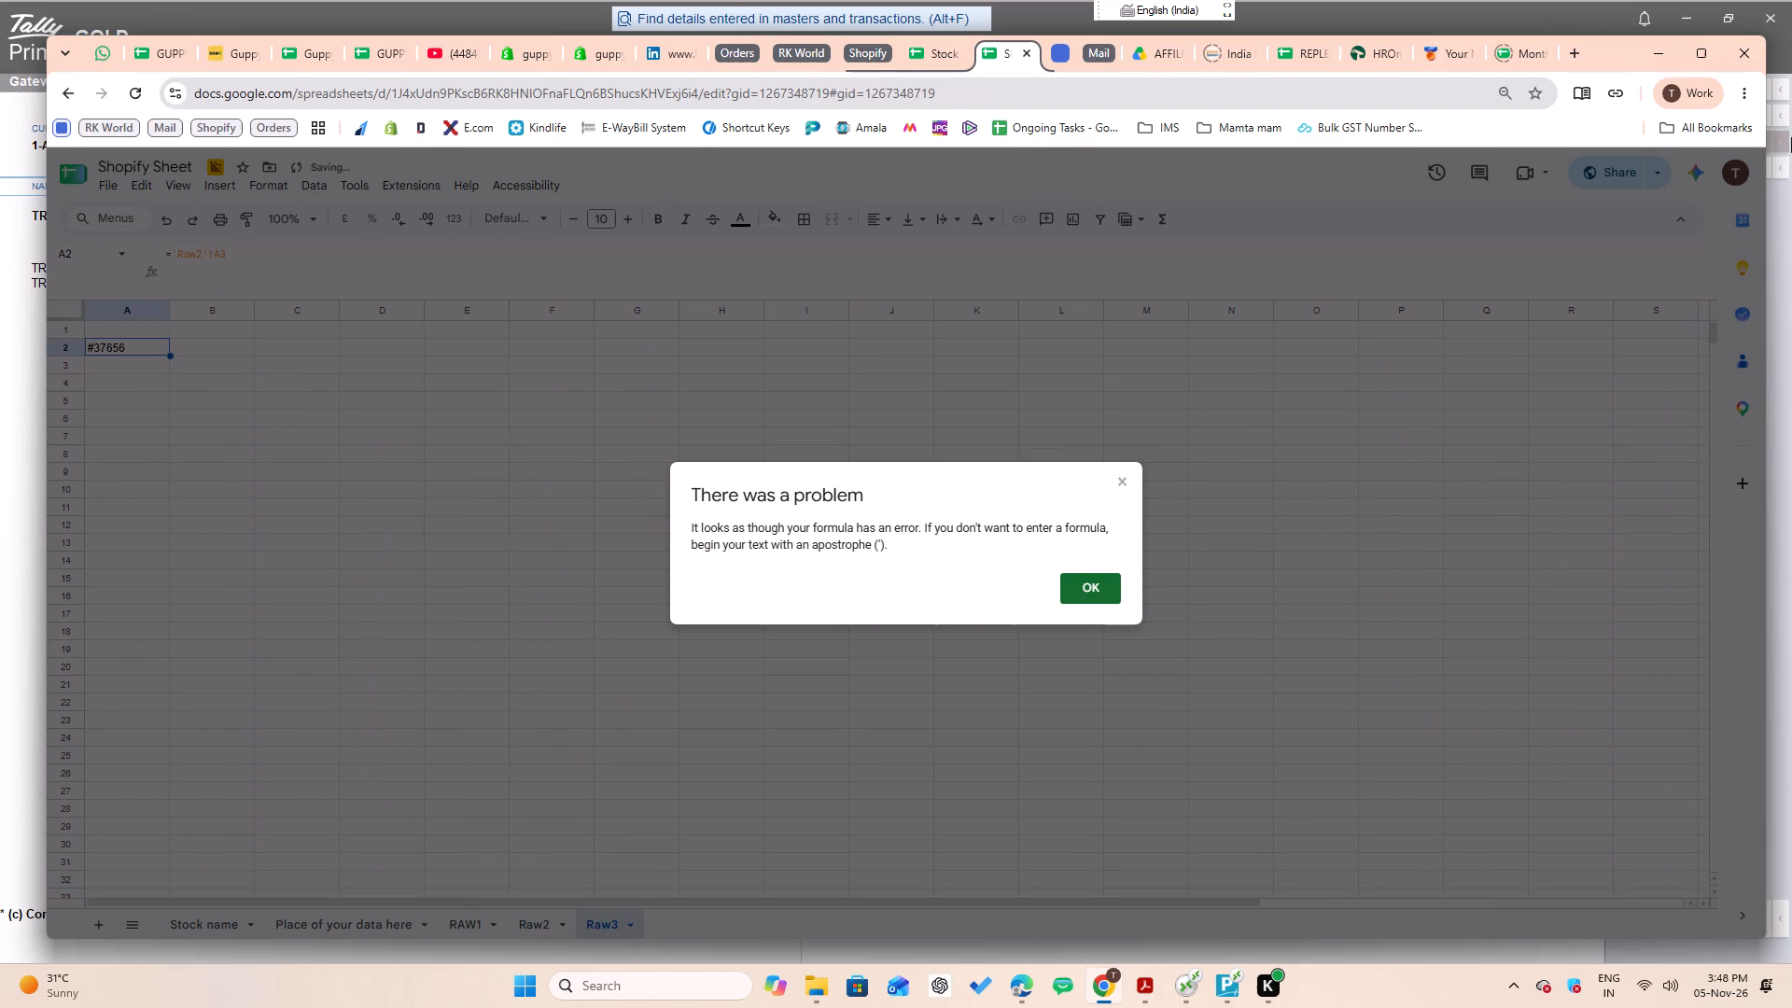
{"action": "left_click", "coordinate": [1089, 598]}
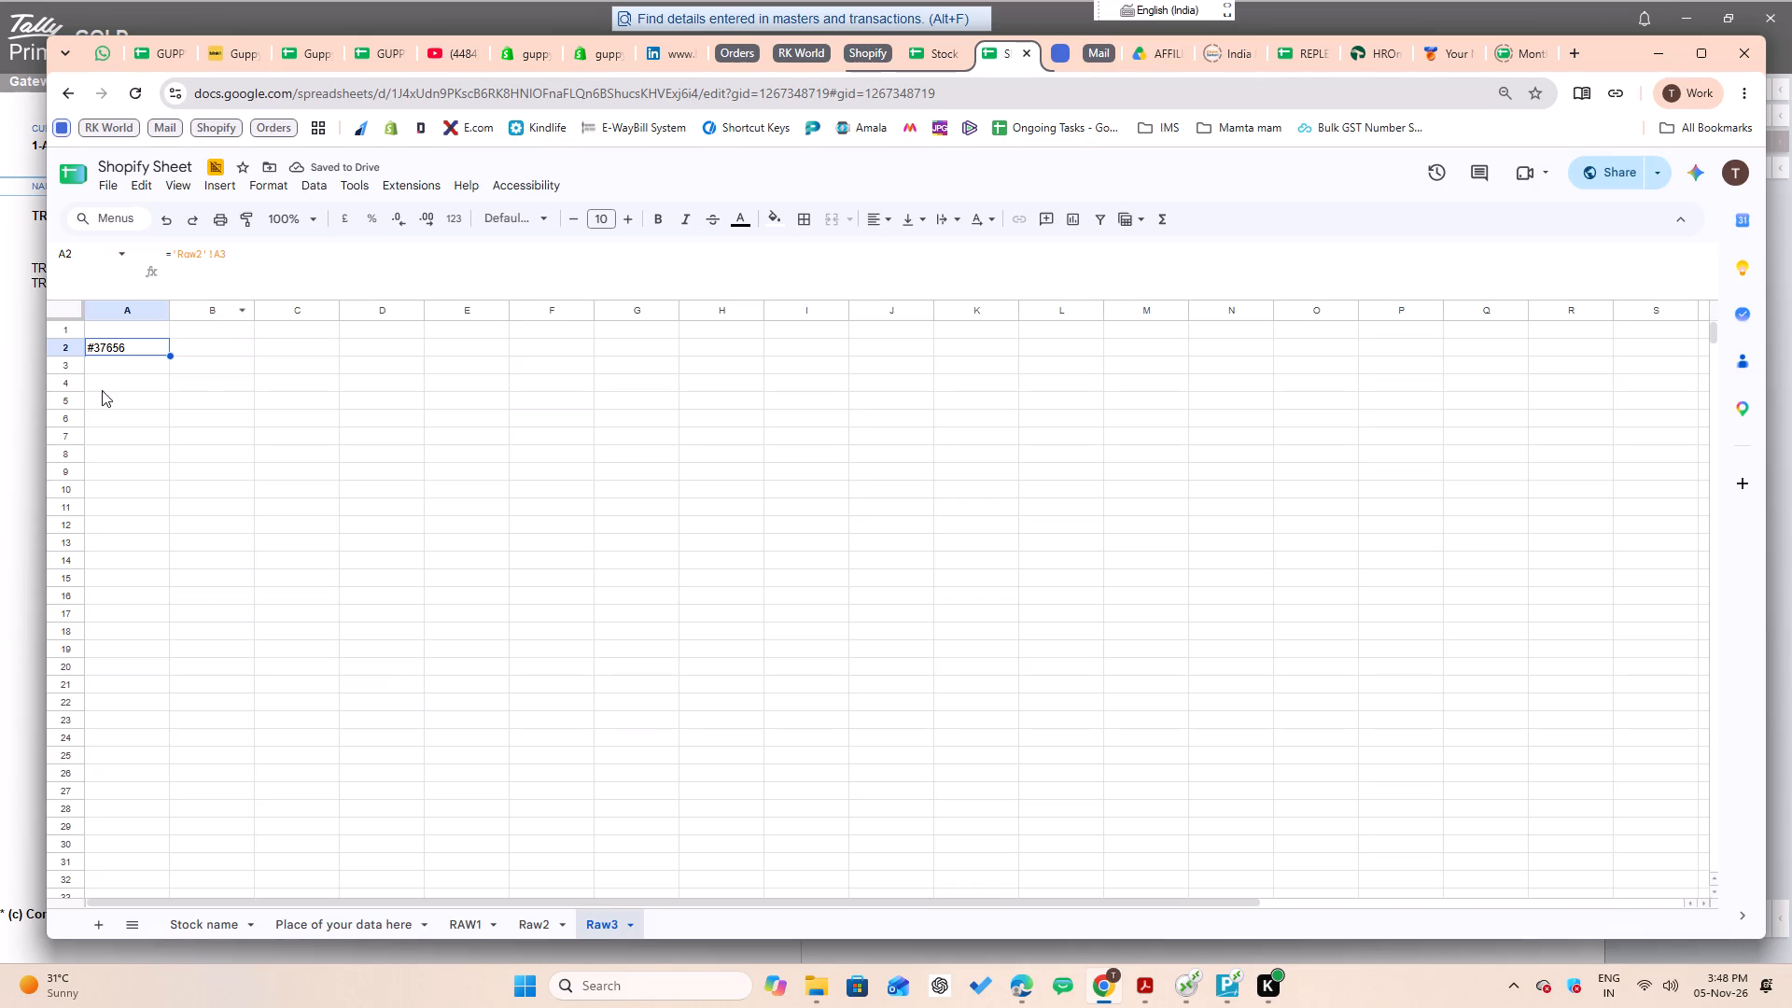
Set Raw3's cell A2 to reference Raw2's Name header with +'Raw2'!A2.
{"action": "left_click", "coordinate": [540, 929]}
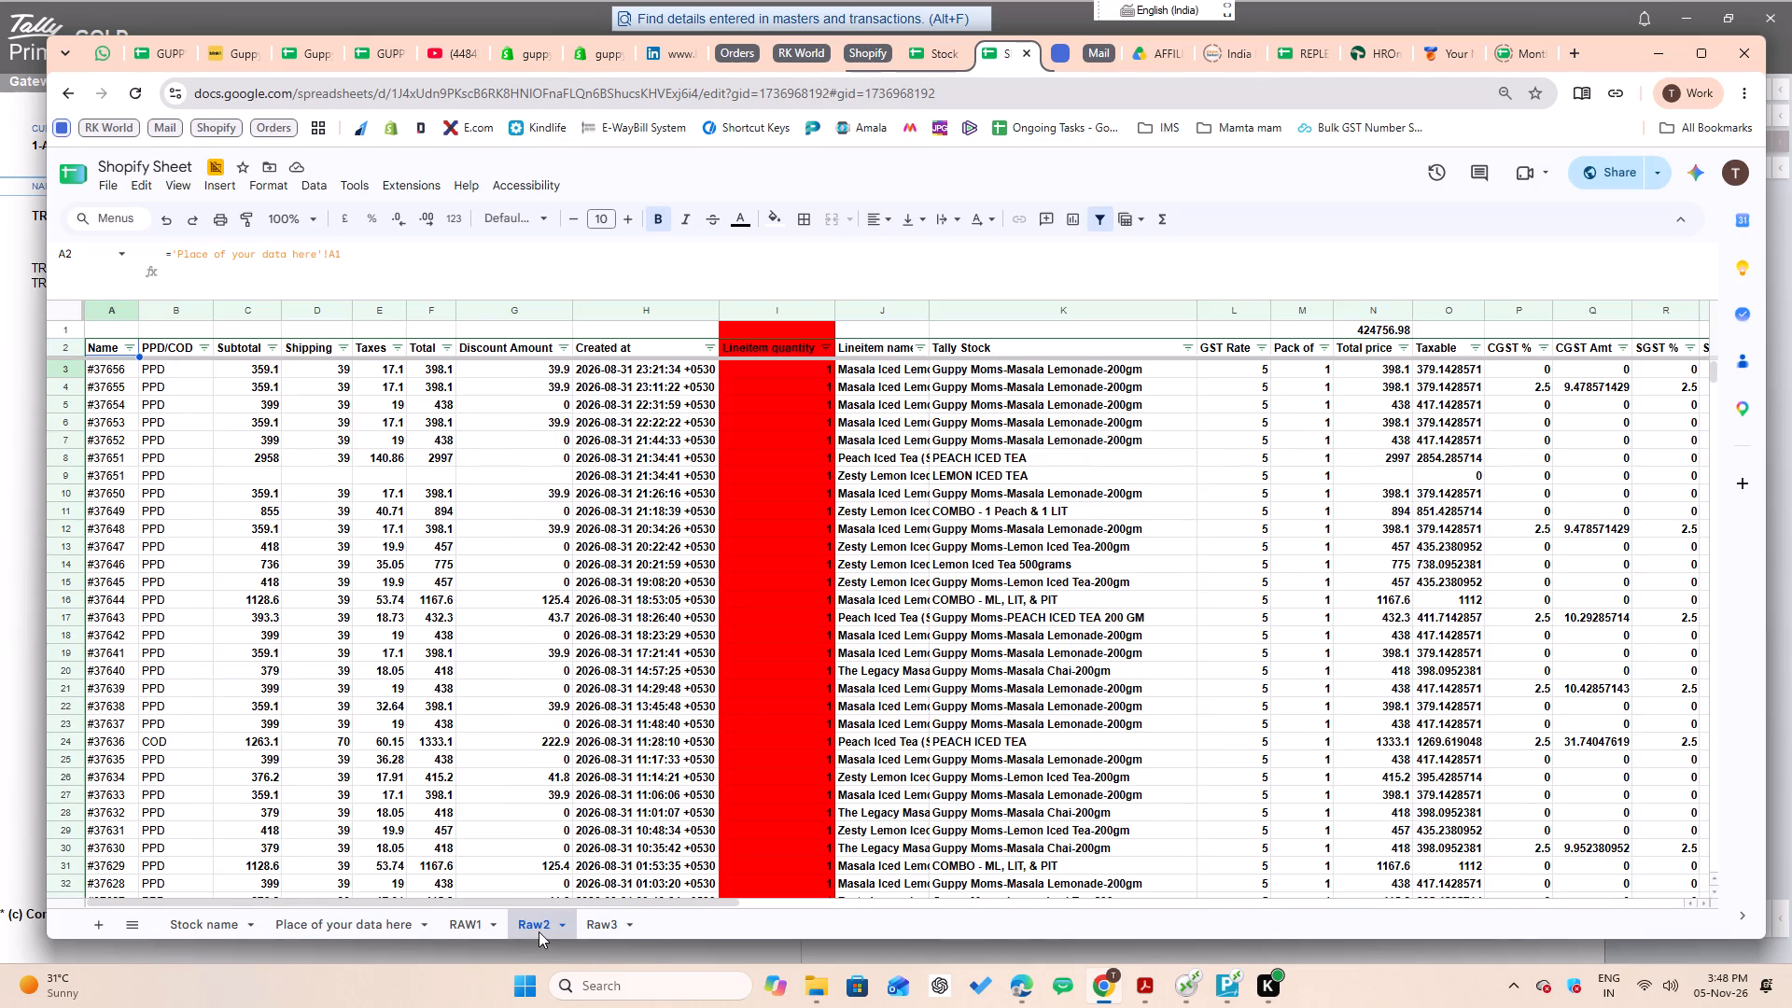
{"action": "scroll", "coordinate": [260, 620], "scroll_direction": "up", "scroll_amount": 9}
{"action": "left_click", "coordinate": [608, 923]}
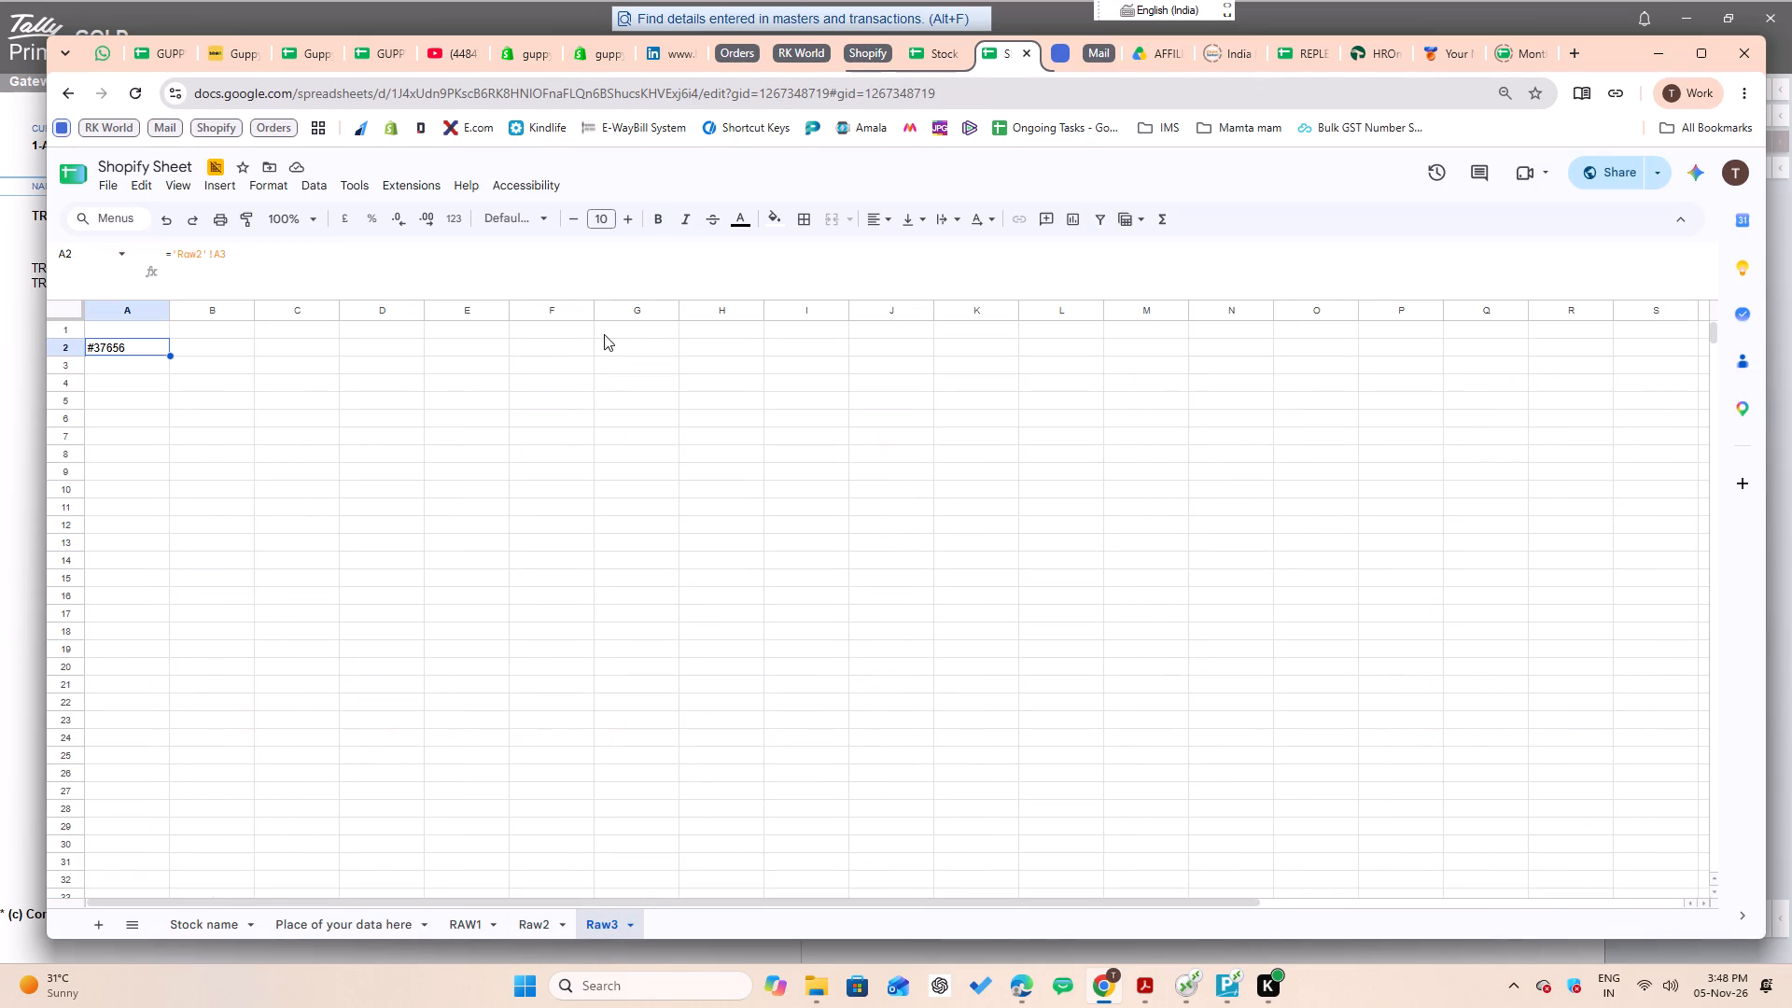
{"action": "key", "text": "plus"}
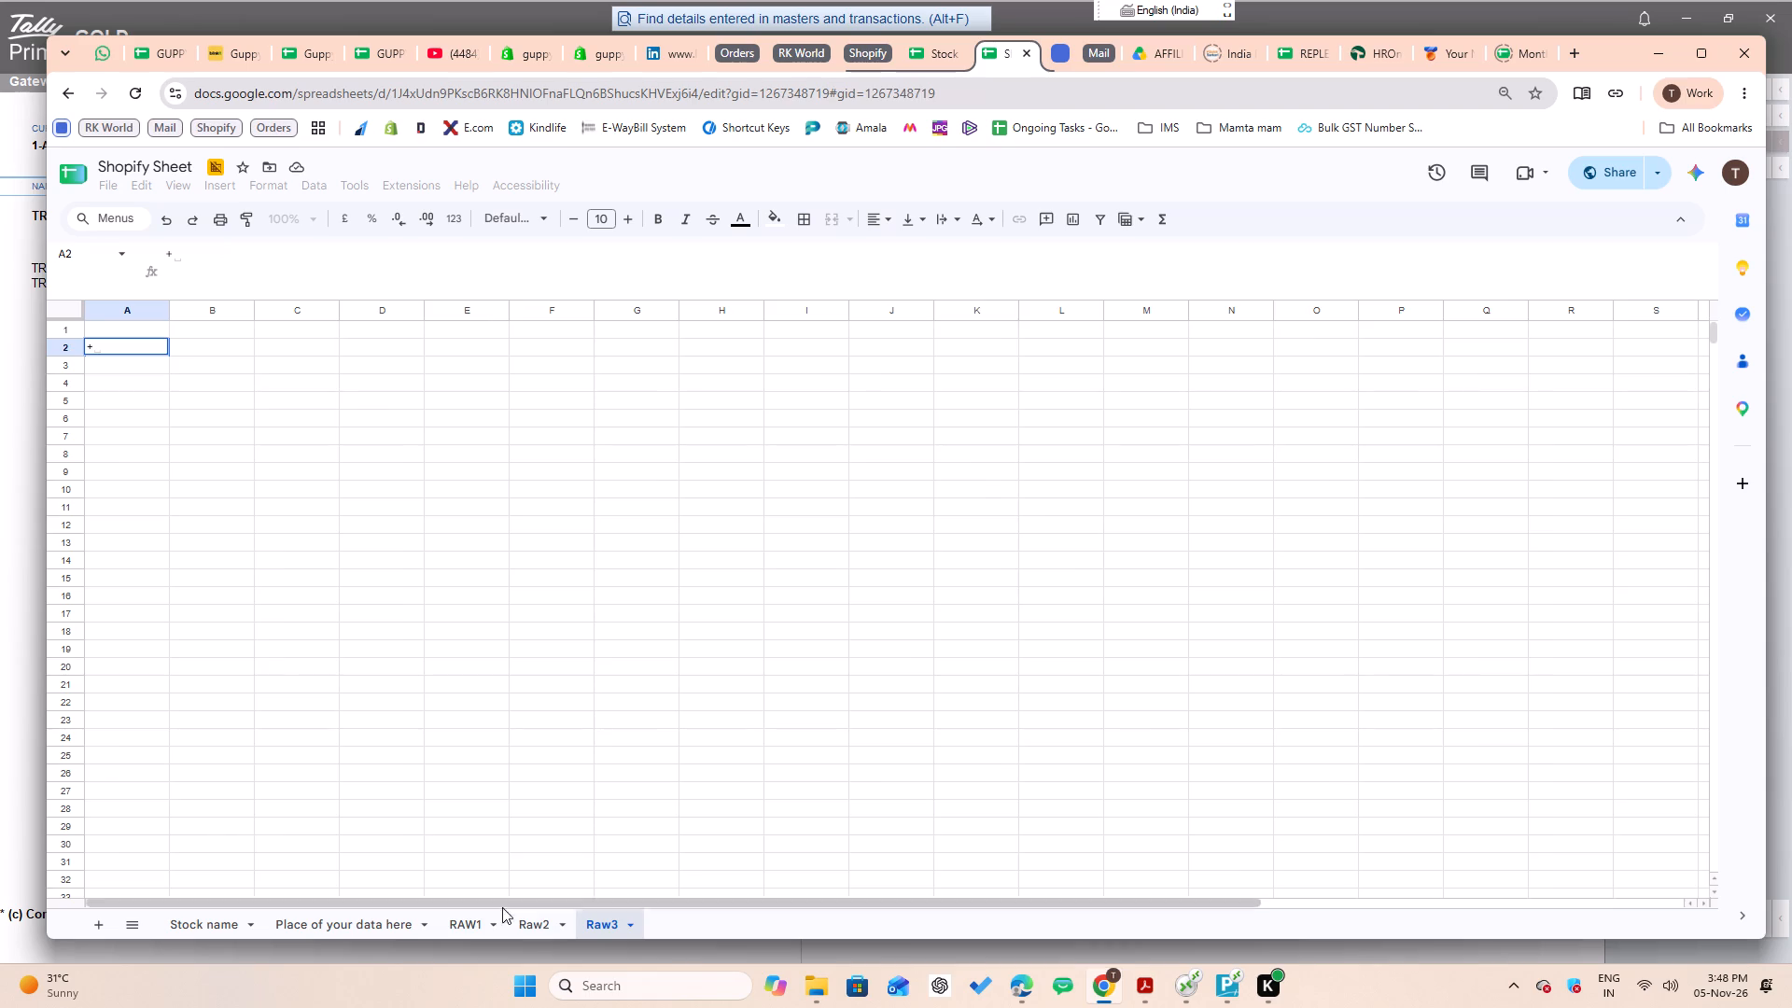
{"action": "left_click", "coordinate": [529, 919]}
{"action": "left_click", "coordinate": [159, 343]}
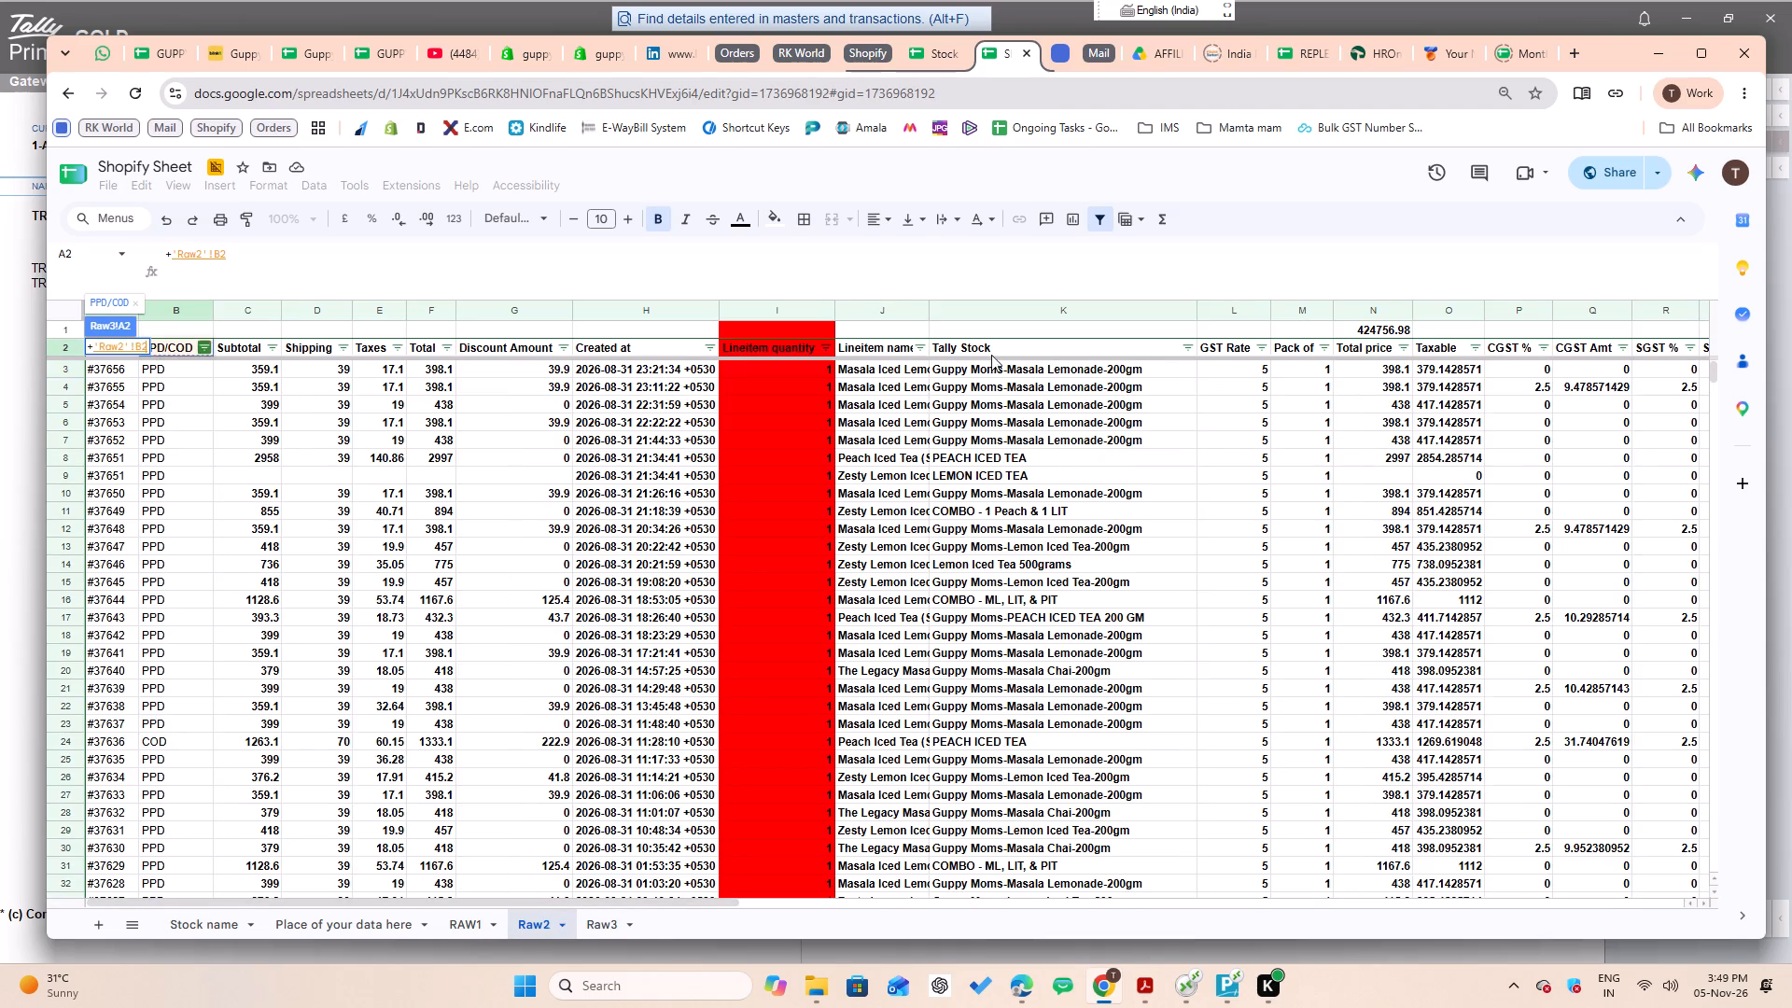
{"action": "key", "text": "Left"}
{"action": "key", "text": "Return"}
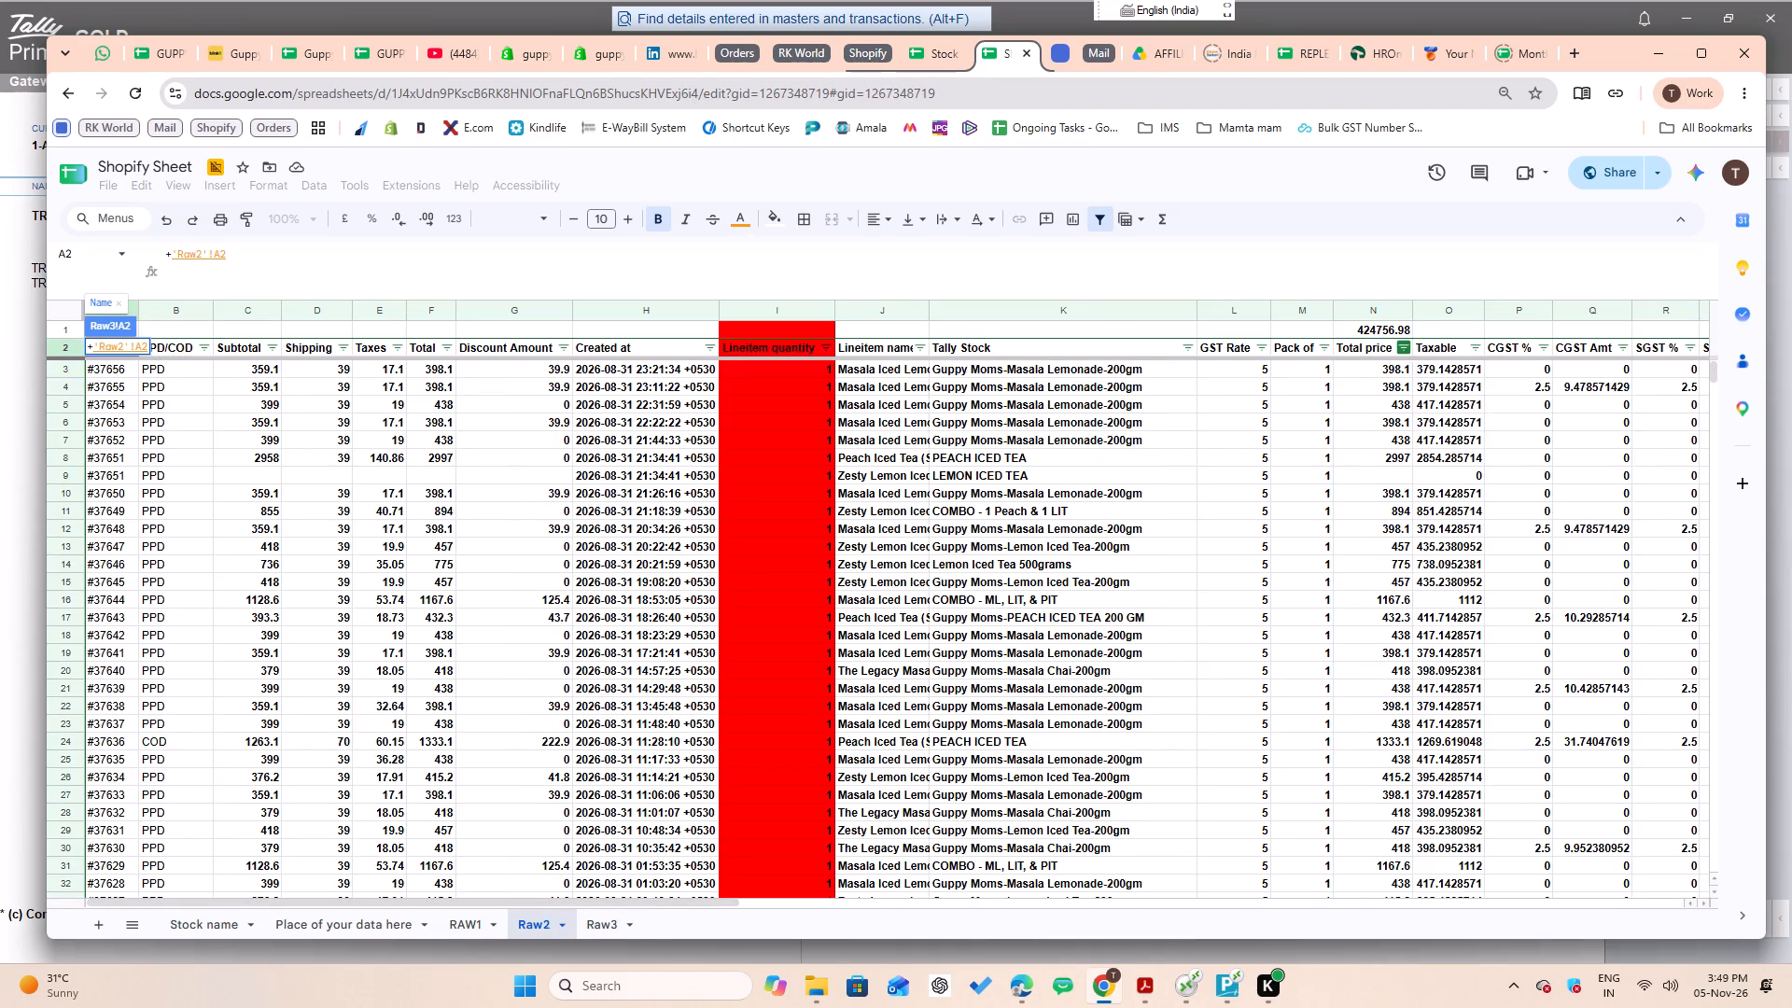
Fill the Name reference in Raw3's A2 down column A through row 1000 and check where the data ends.
{"action": "key", "text": "ctrl+shift+Down"}
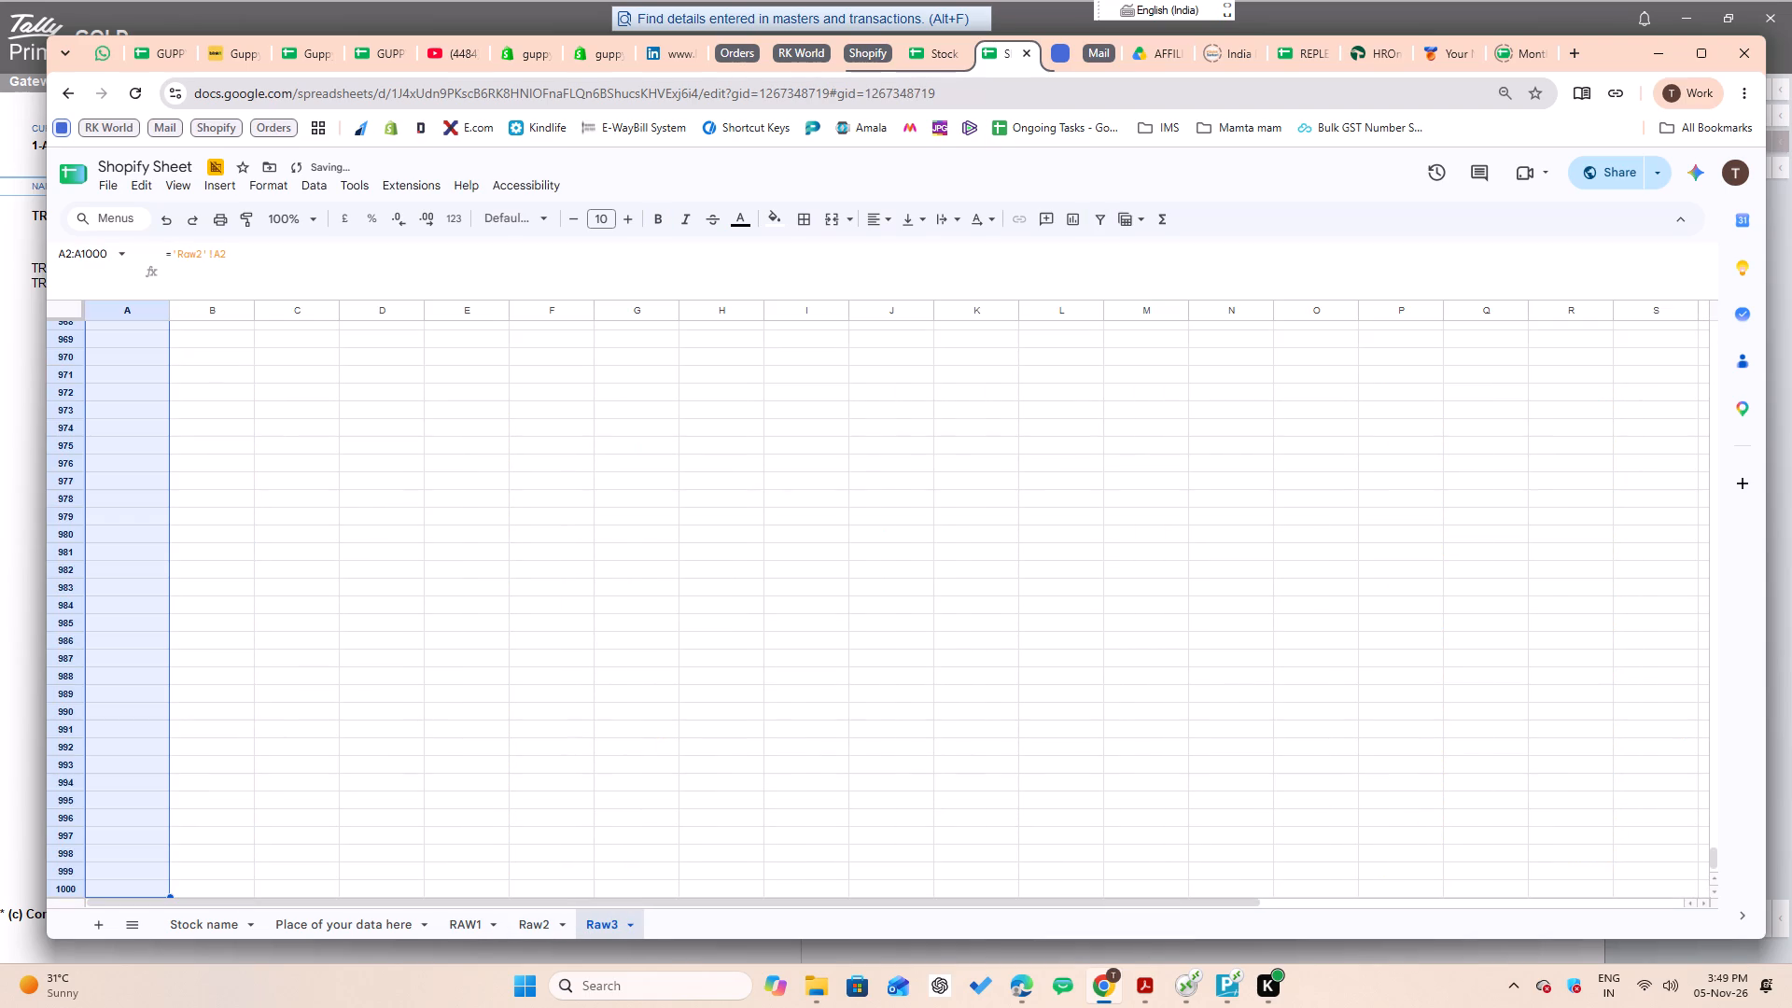
{"action": "key", "text": "ctrl+shift+Down"}
{"action": "key", "text": "ctrl+d"}
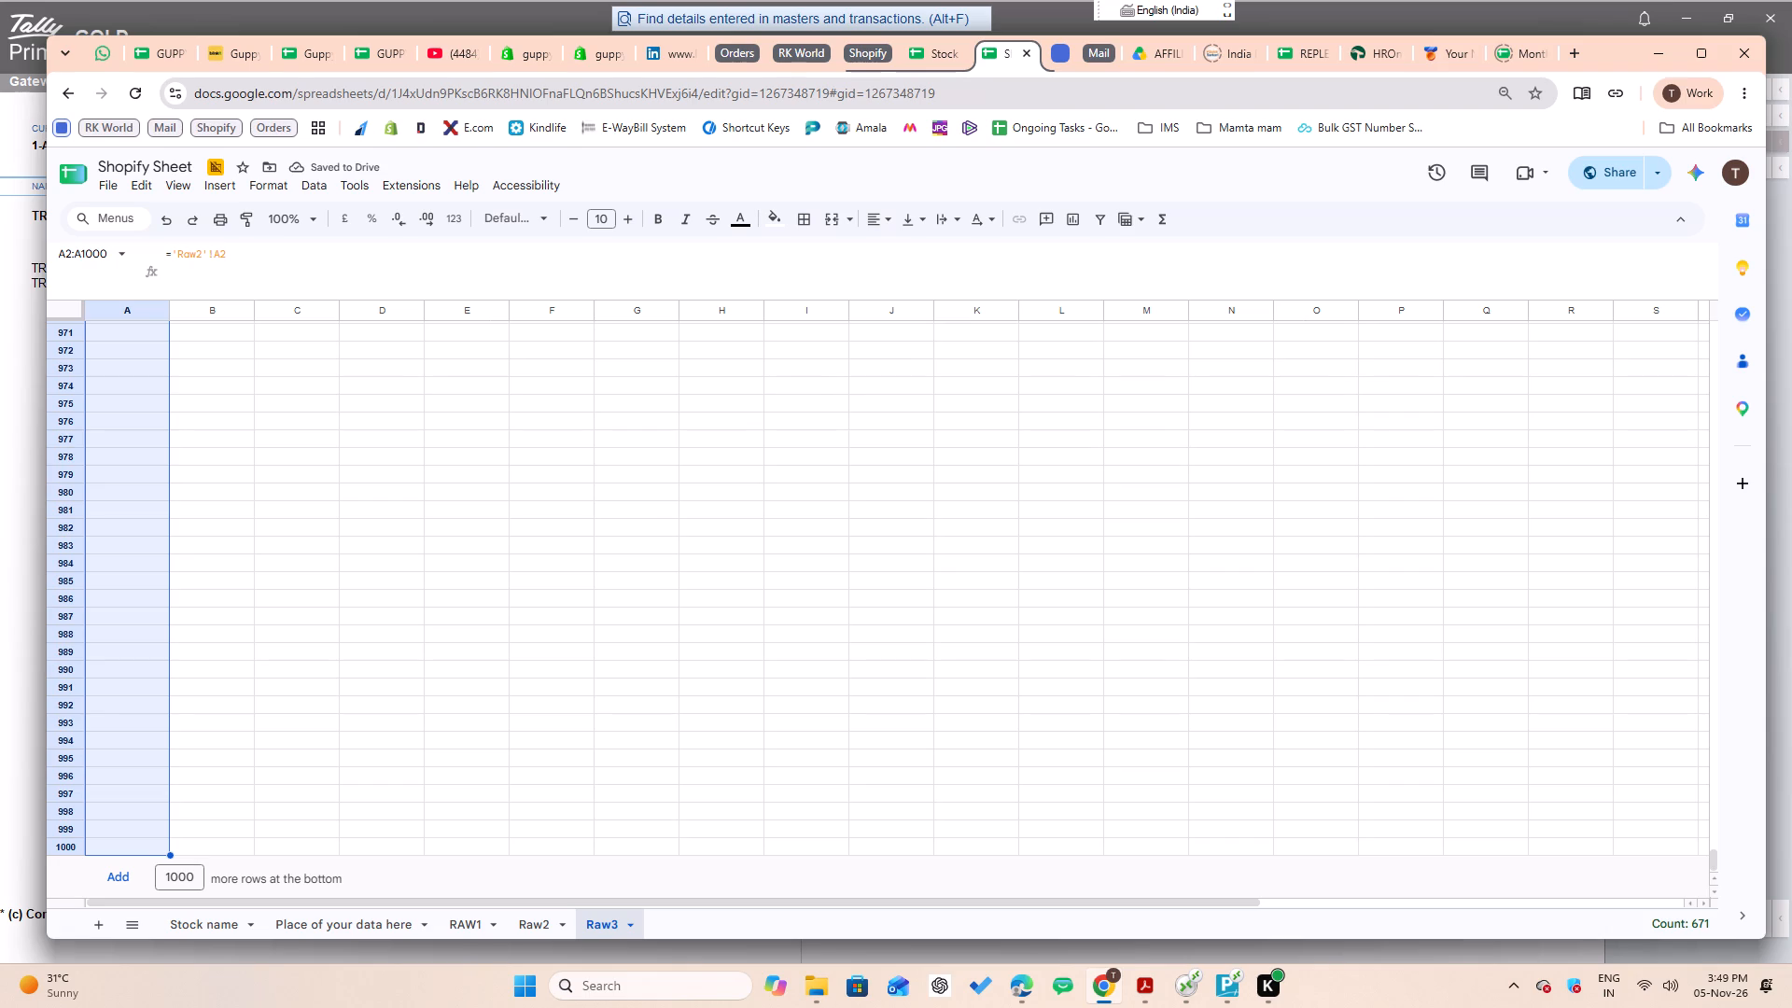
{"action": "key", "text": "Up"}
{"action": "key", "text": "Down"}
{"action": "key", "text": "ctrl+Down"}
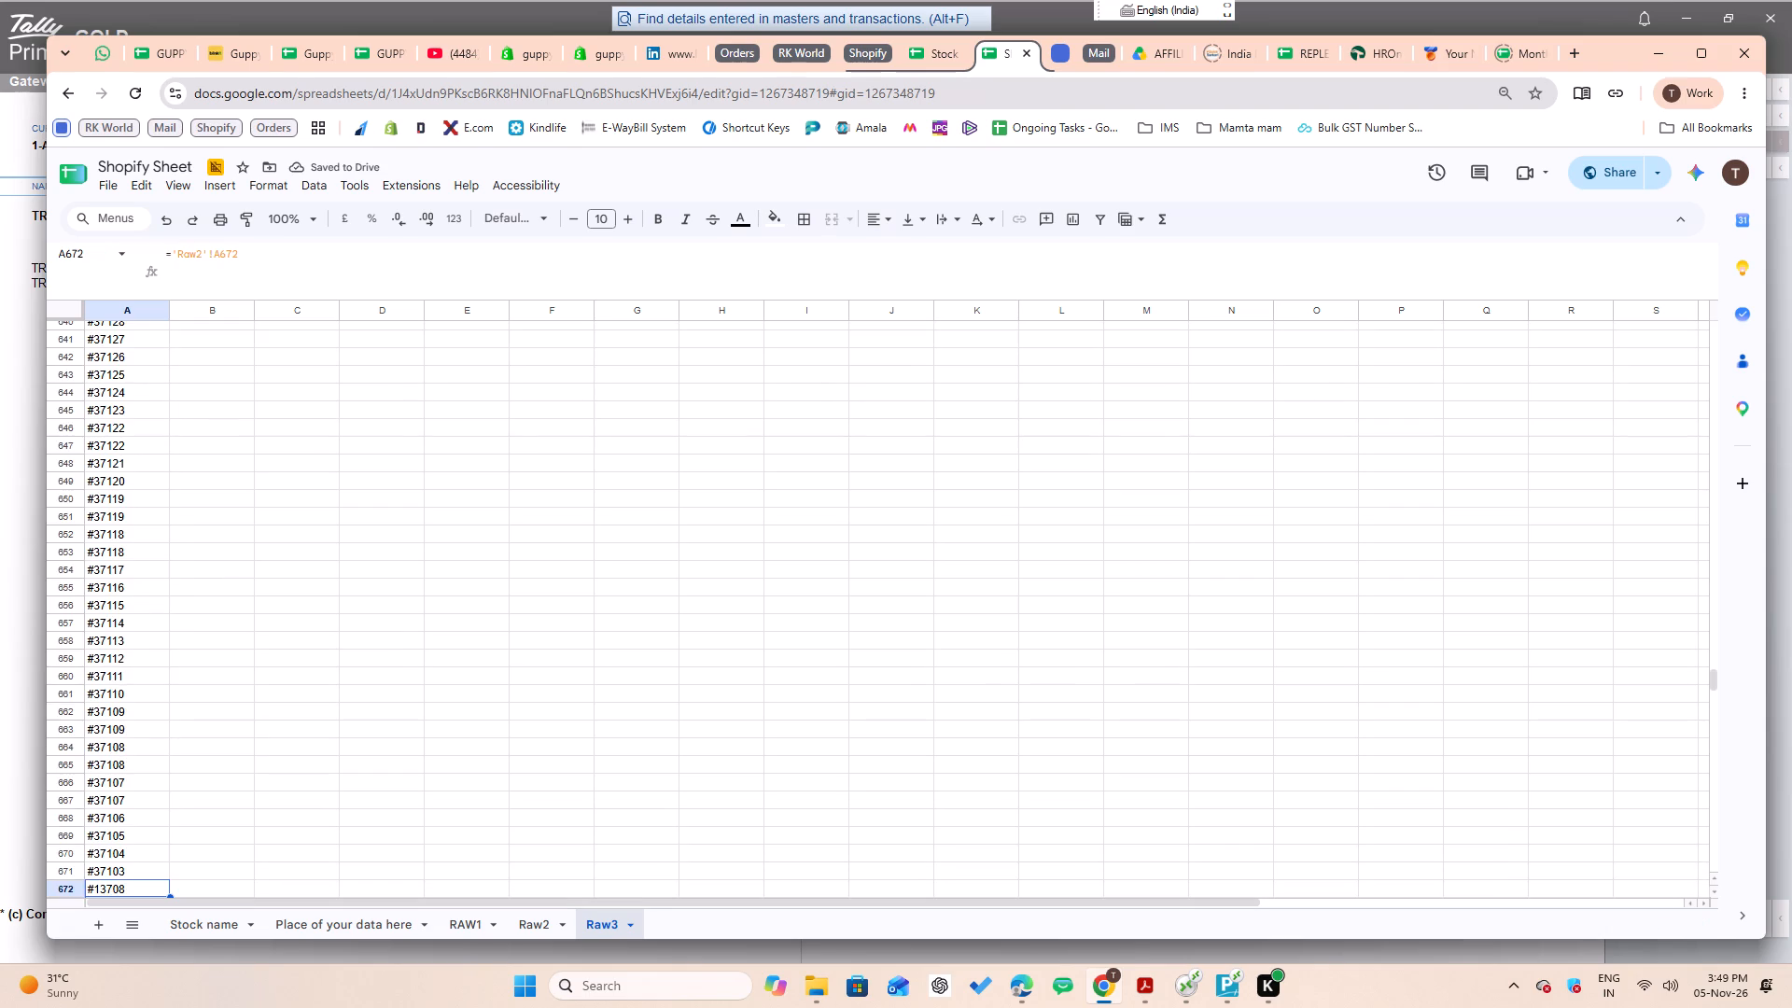
{"action": "key", "text": "Down"}
{"action": "key", "text": "Down"}
{"action": "key", "text": "Down"}
{"action": "key", "text": "ctrl+Up"}
{"action": "key", "text": "ctrl+Up"}
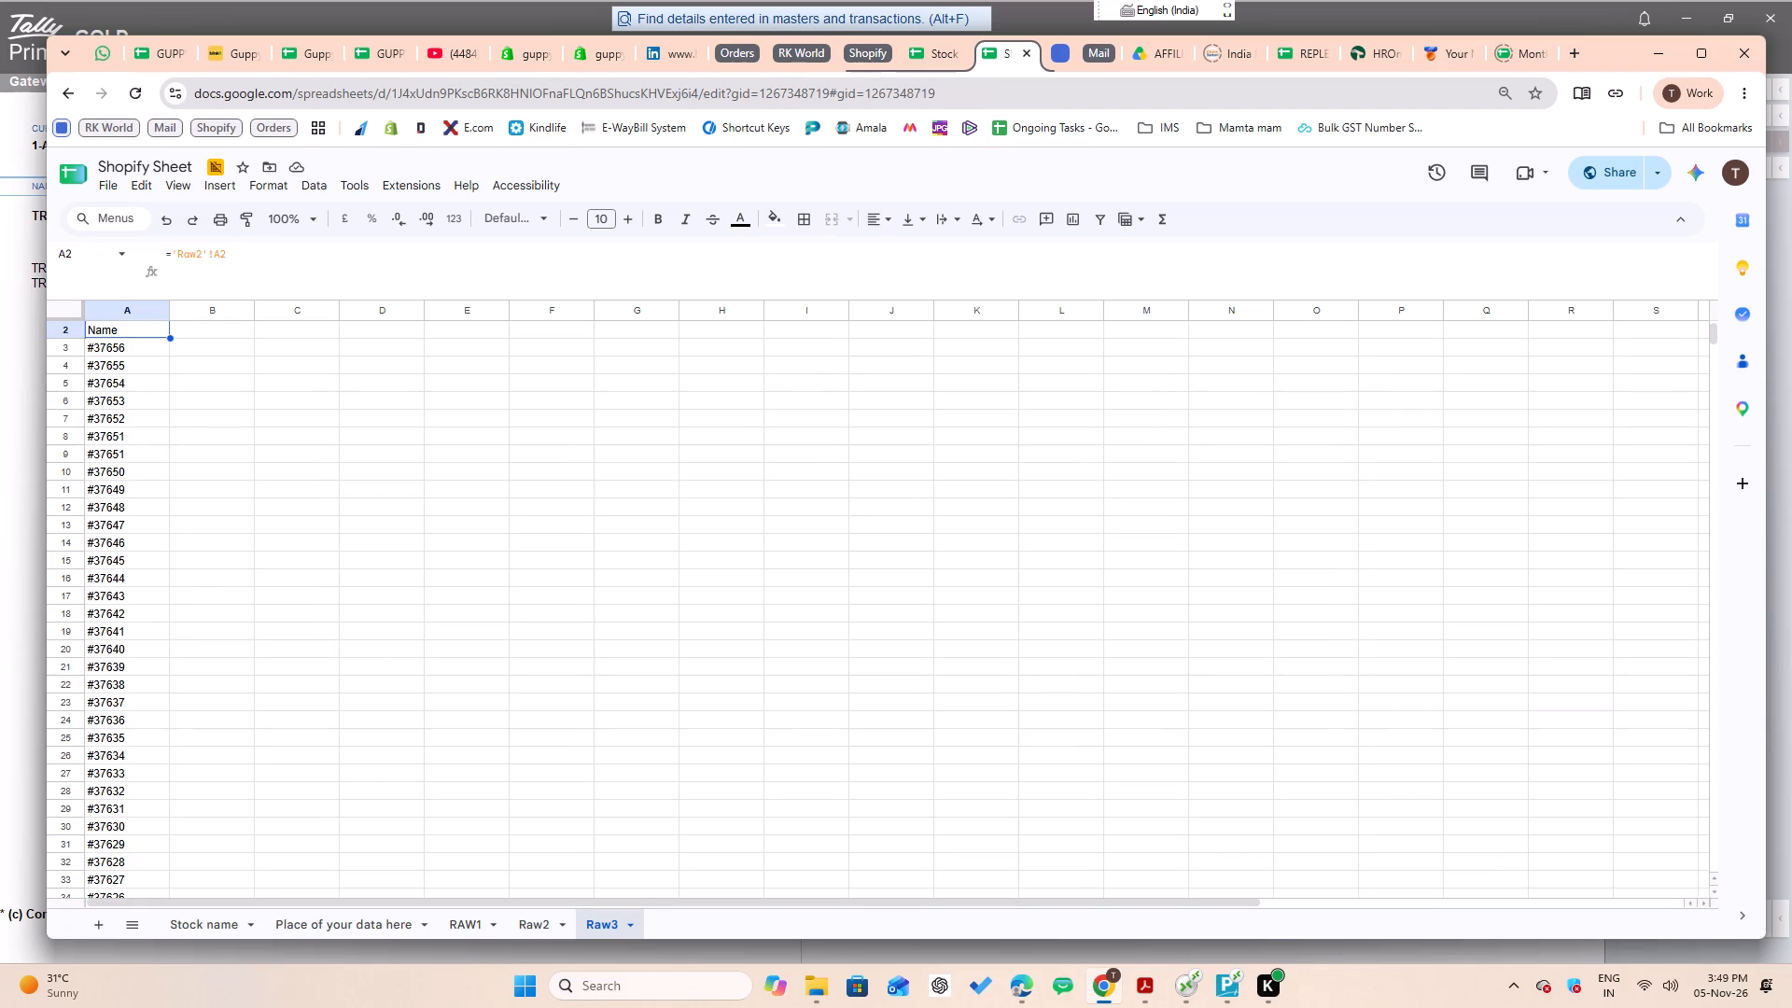
Copy Raw3's A2 reference across row 2 through column Z to bring in Raw2's headers.
{"action": "key", "text": "Up"}
{"action": "key", "text": "Down"}
{"action": "key", "text": "ctrl+c"}
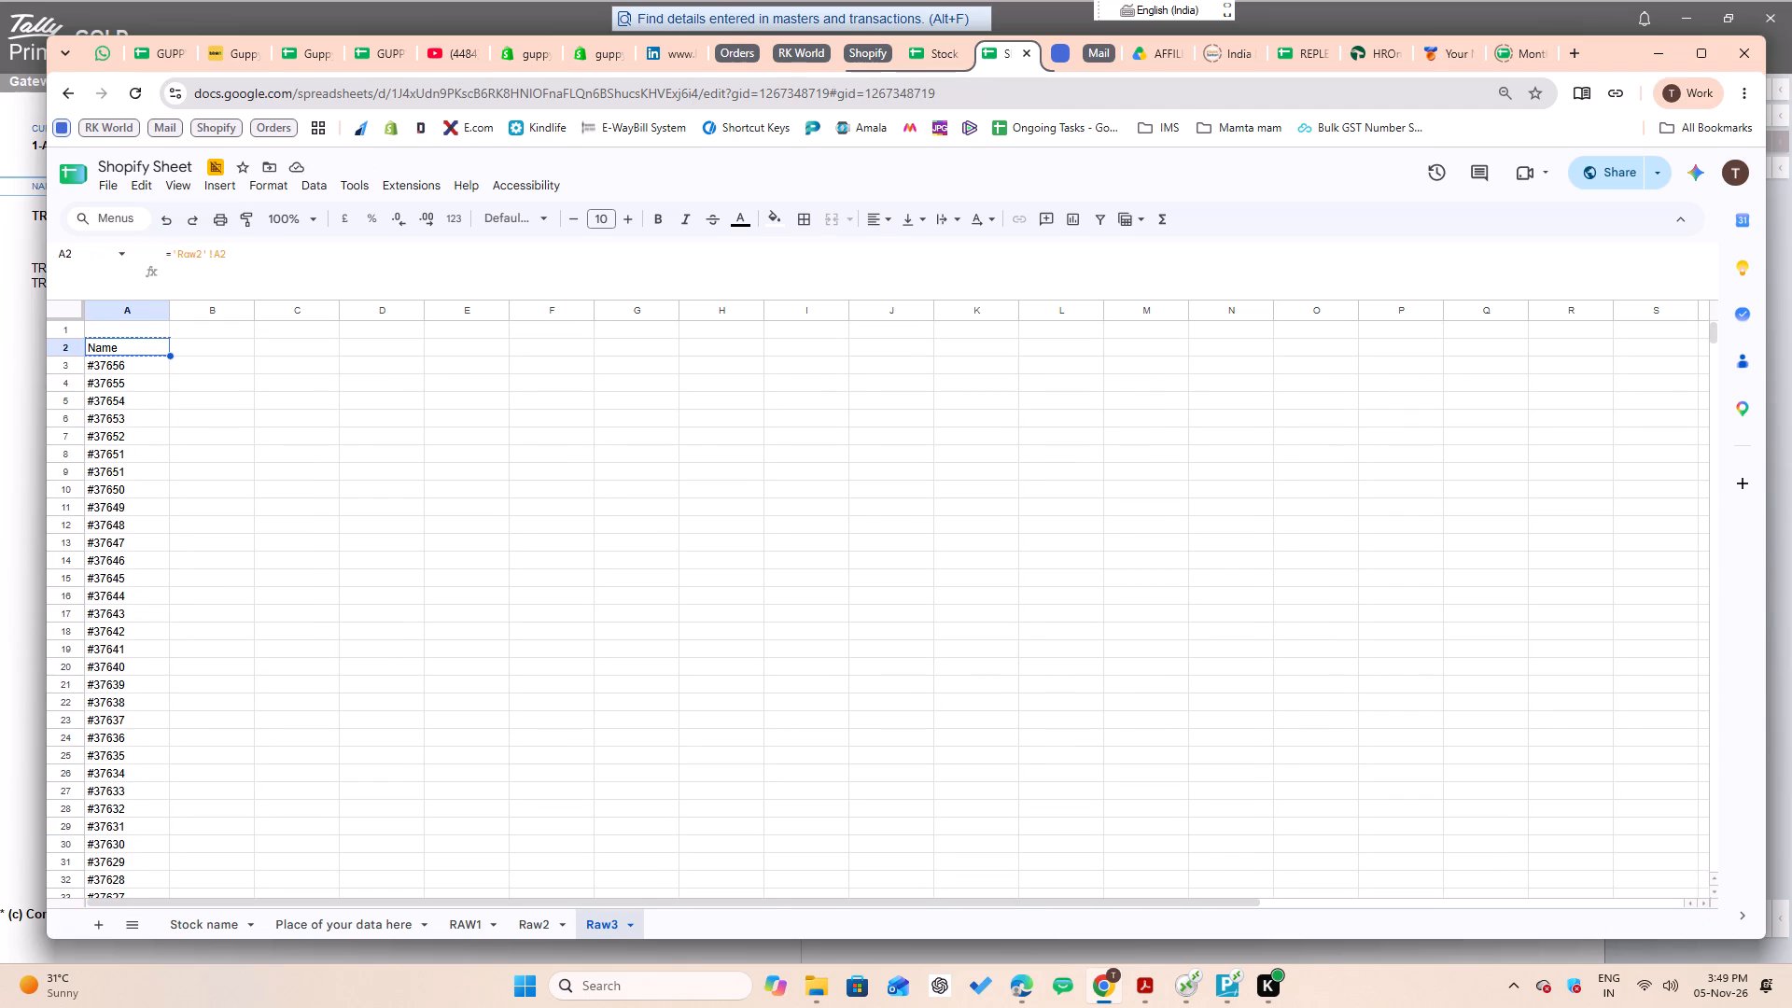
{"action": "key", "text": "ctrl+shift+Right"}
{"action": "key", "text": "ctrl+v"}
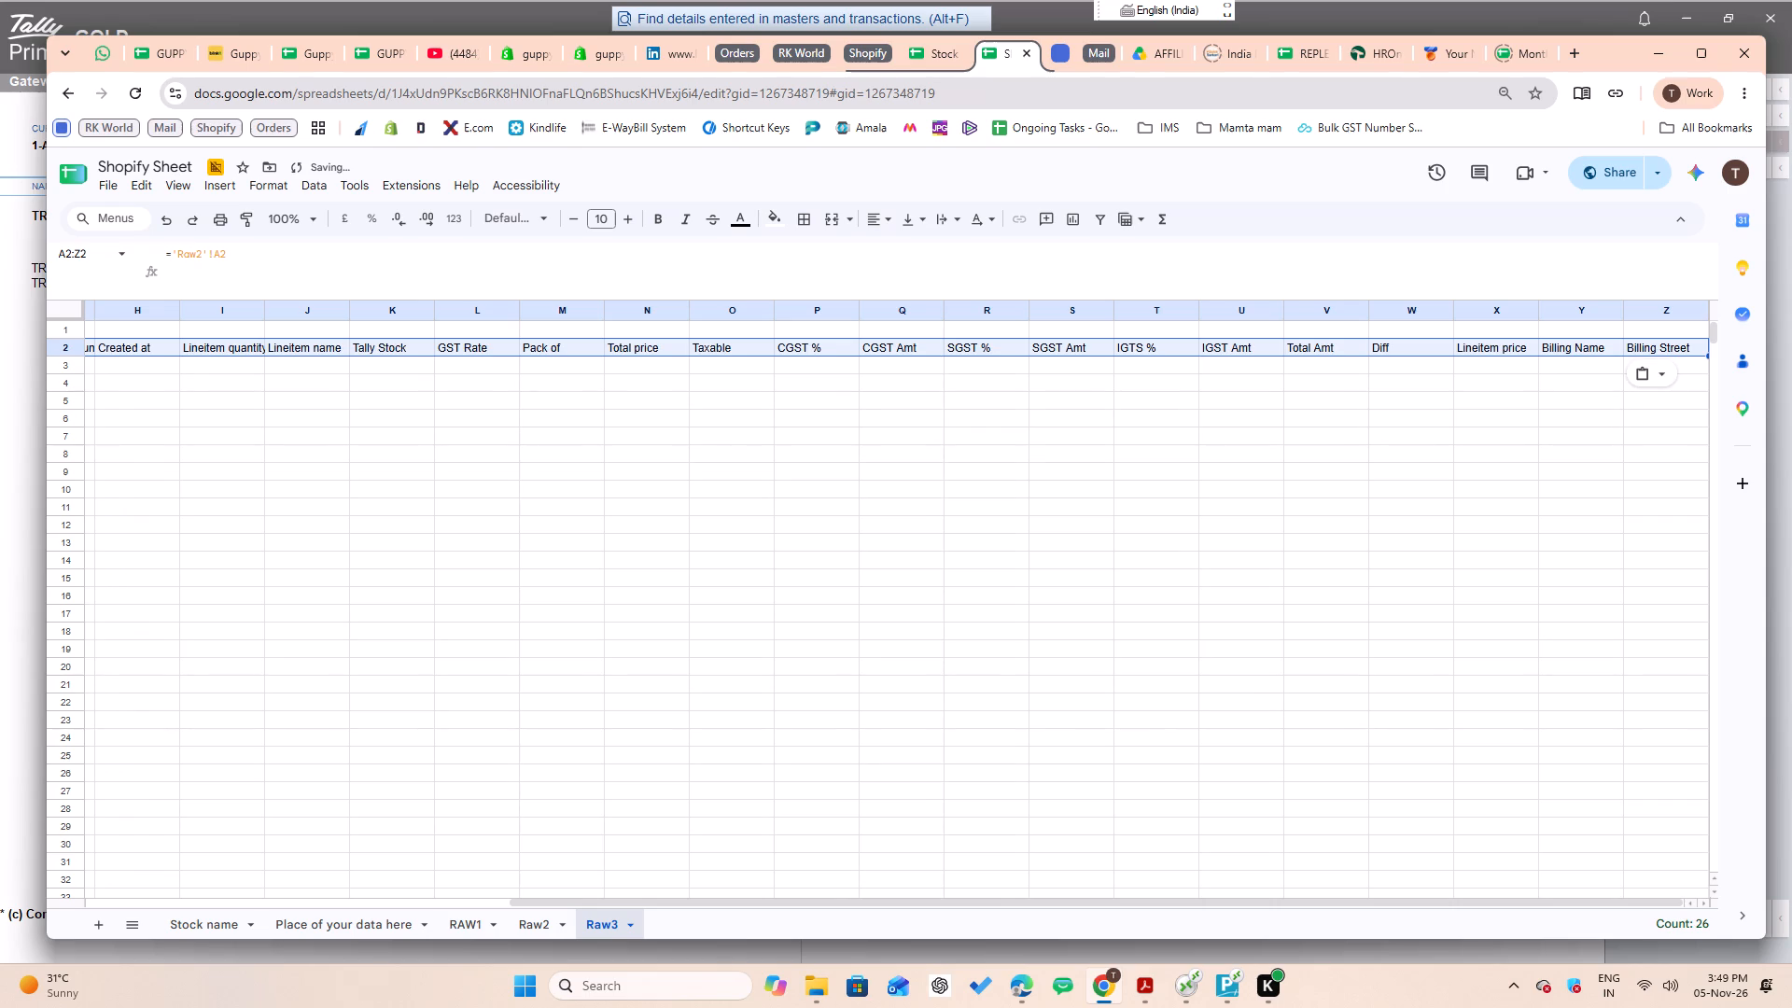
Compare the last header column in Raw3 with Raw2's header row to see how far the columns must extend.
{"action": "key", "text": "Right"}
{"action": "key", "text": "Right"}
{"action": "key", "text": "Right"}
{"action": "key", "text": "Right"}
{"action": "key", "text": "Right"}
{"action": "key", "text": "ctrl+Right"}
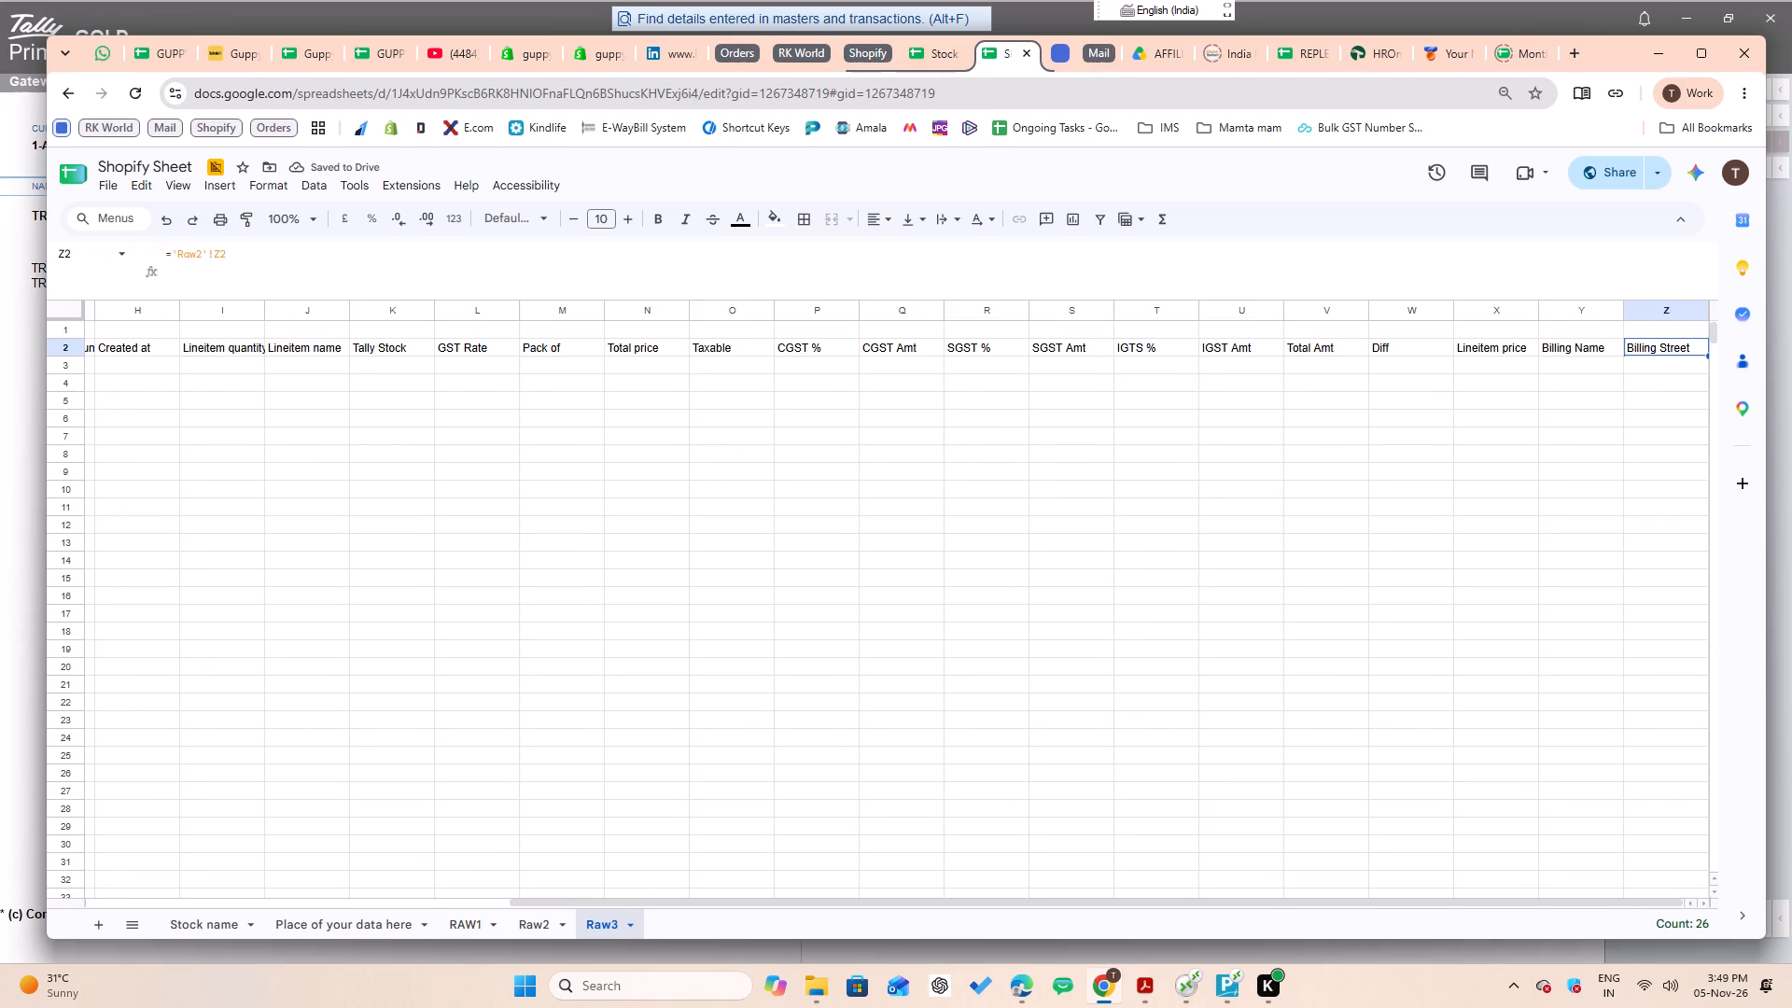
{"action": "key", "text": "ctrl+Right"}
{"action": "key", "text": "ctrl+Right"}
{"action": "key", "text": "ctrl+Right"}
{"action": "key", "text": "ctrl+Right"}
{"action": "key", "text": "ctrl+Right"}
{"action": "key", "text": "Right"}
{"action": "key", "text": "ctrl+shift+Page_Up"}
{"action": "key", "text": "ctrl+Right"}
{"action": "key", "text": "Right"}
{"action": "key", "text": "Right"}
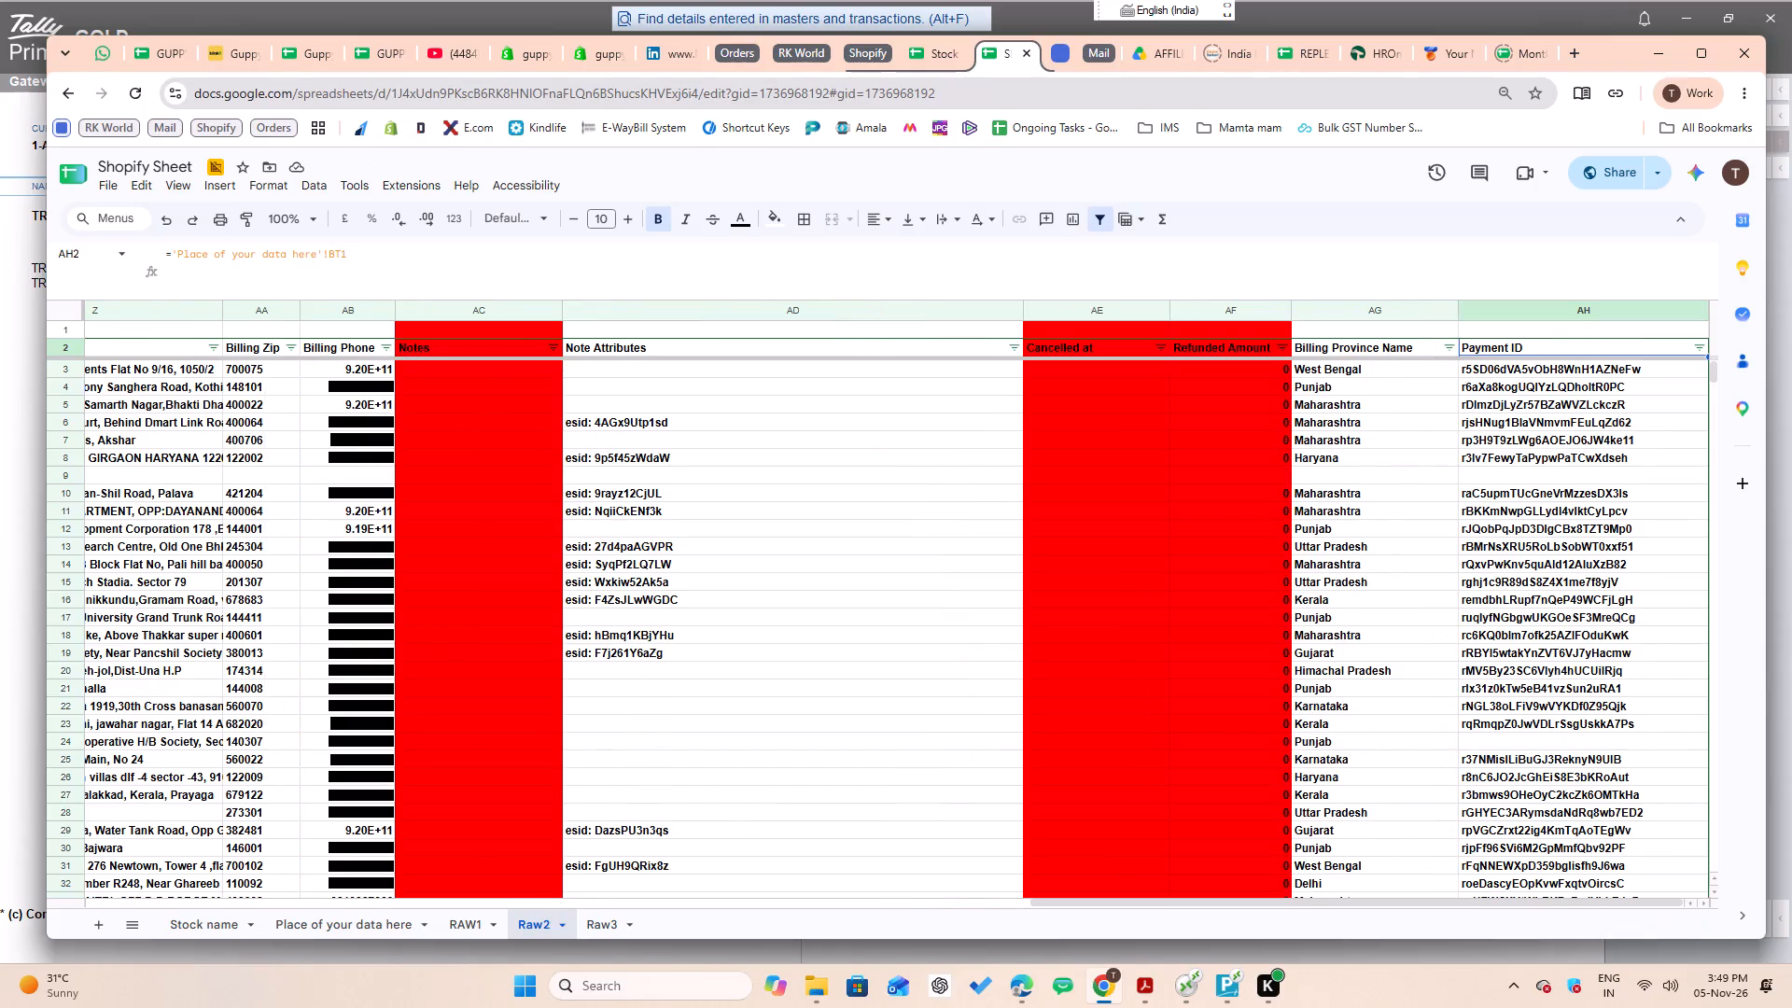
{"action": "key", "text": "Right"}
{"action": "key", "text": "Right"}
{"action": "key", "text": "Right"}
{"action": "key", "text": "ctrl+shift+Page_Down"}
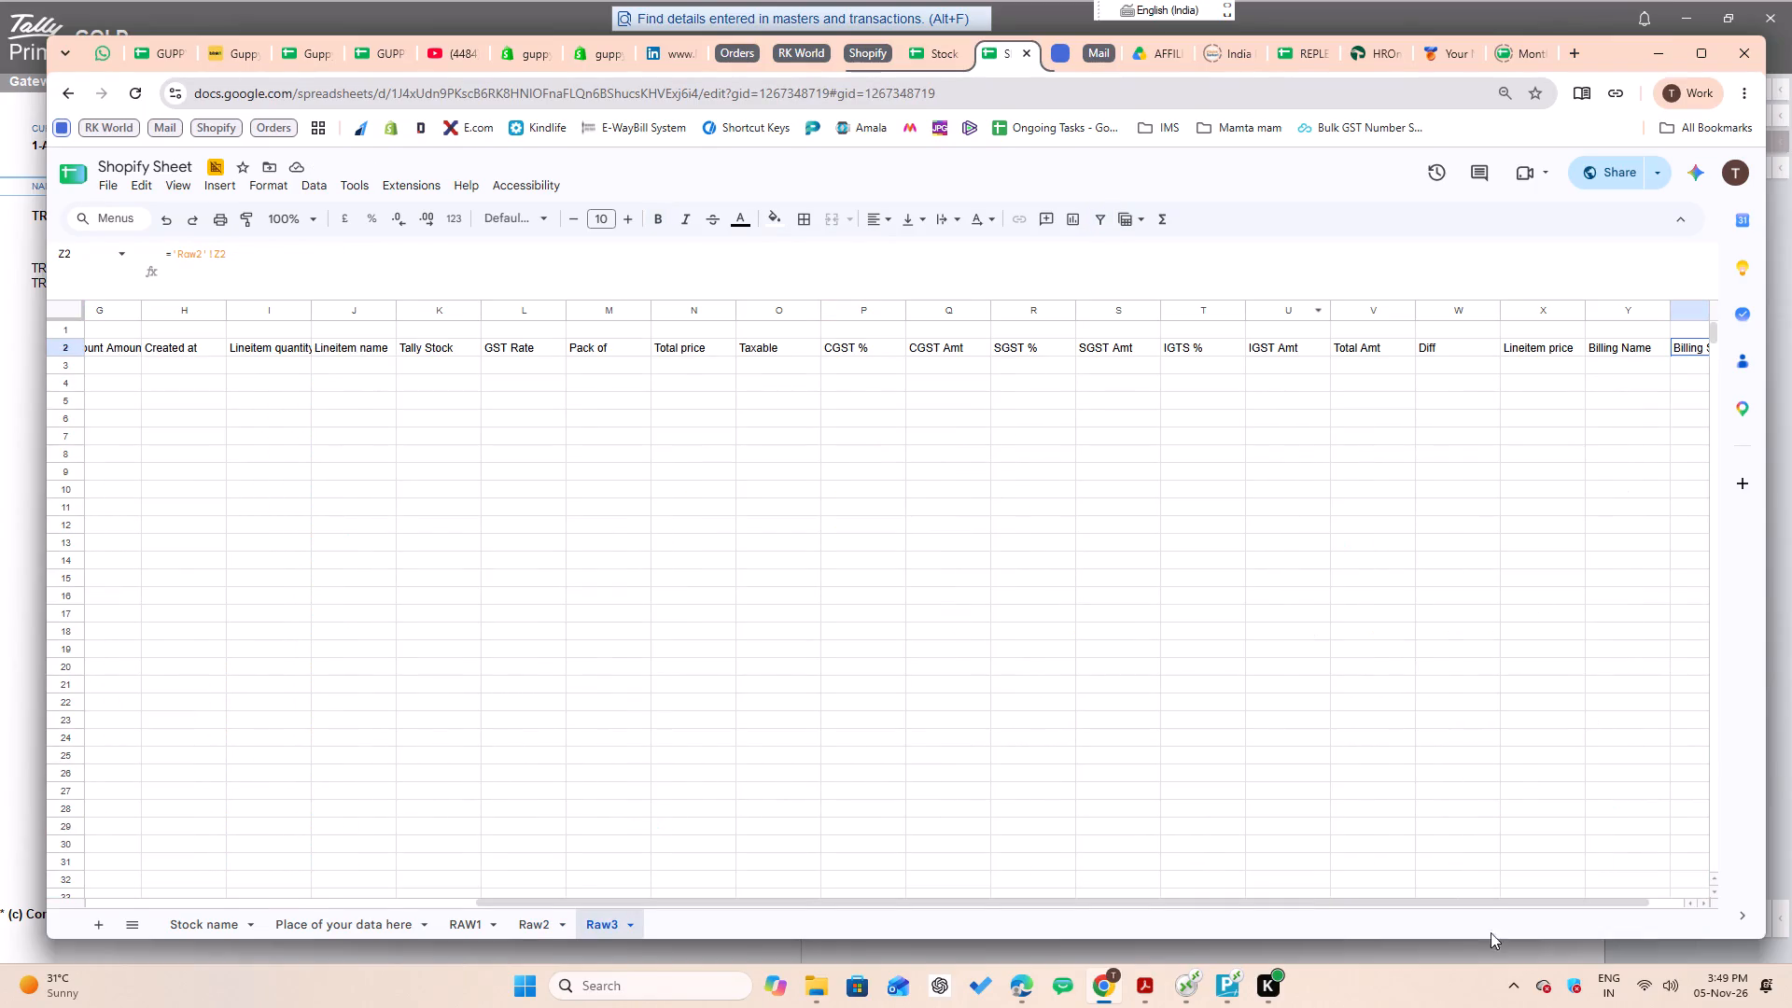
Fit the width of Raw3's Billing Street column, Z, to its contents.
{"action": "left_click_drag", "start_coordinate": [1518, 899], "coordinate": [1751, 899]}
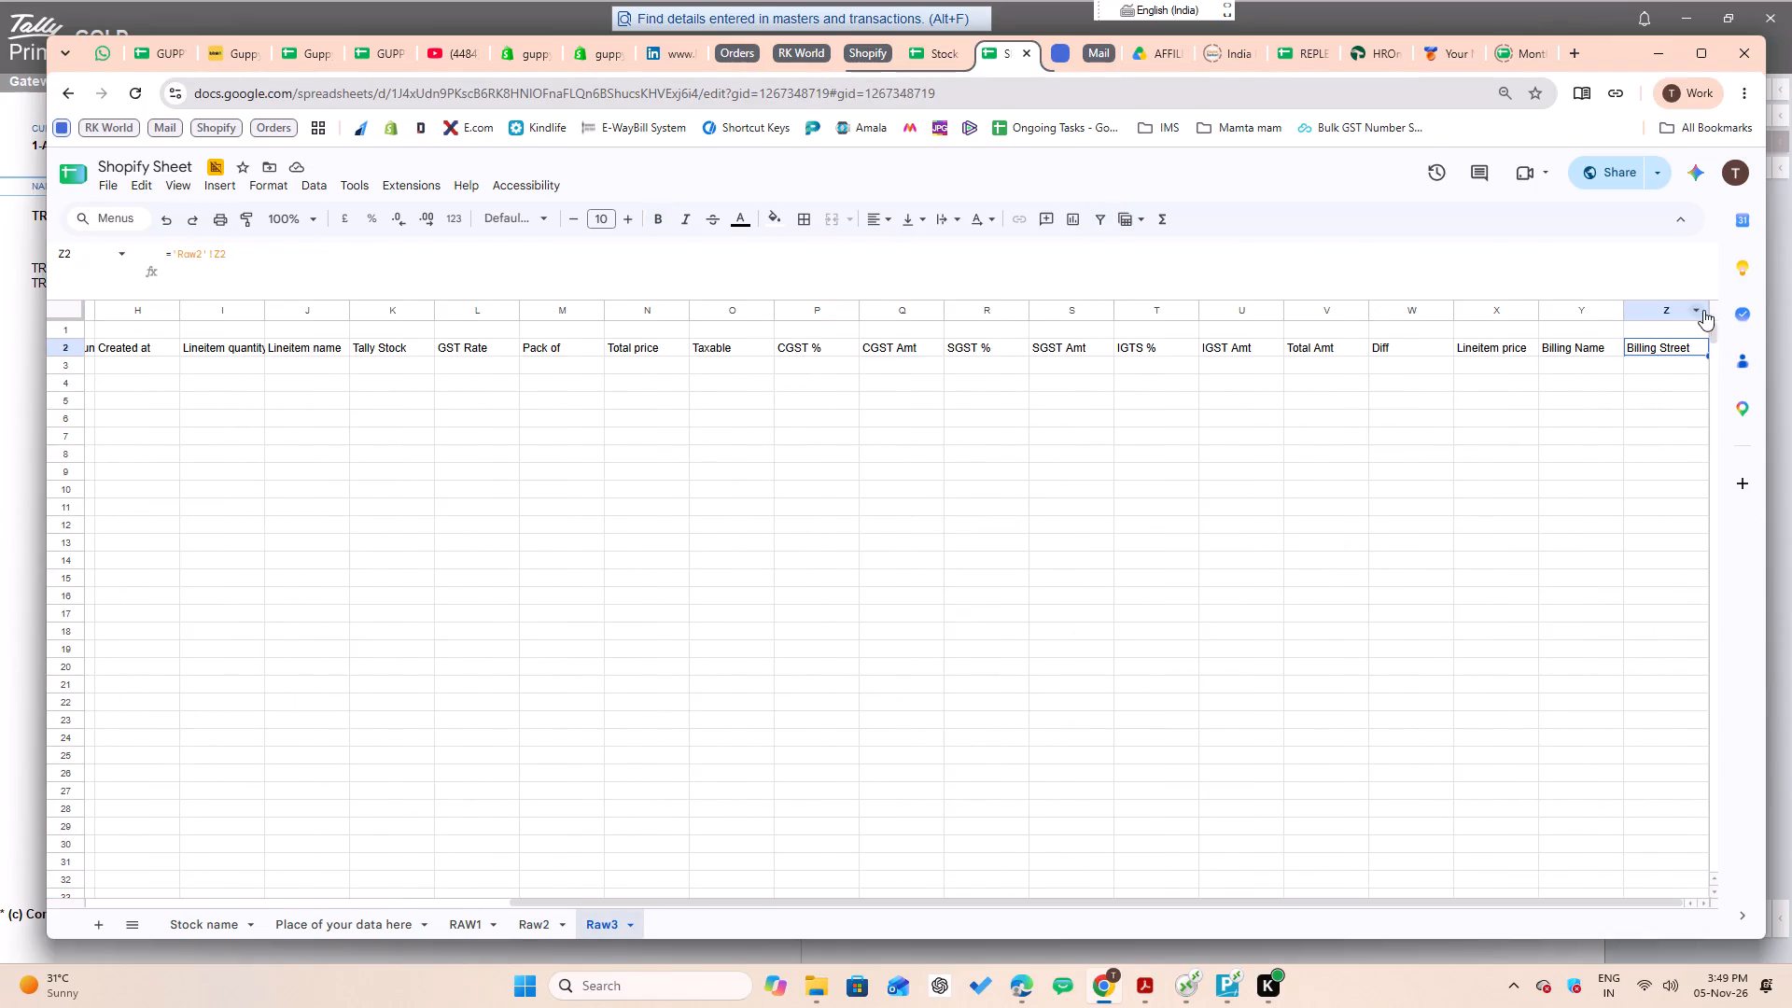
{"action": "double_click", "coordinate": [1708, 313]}
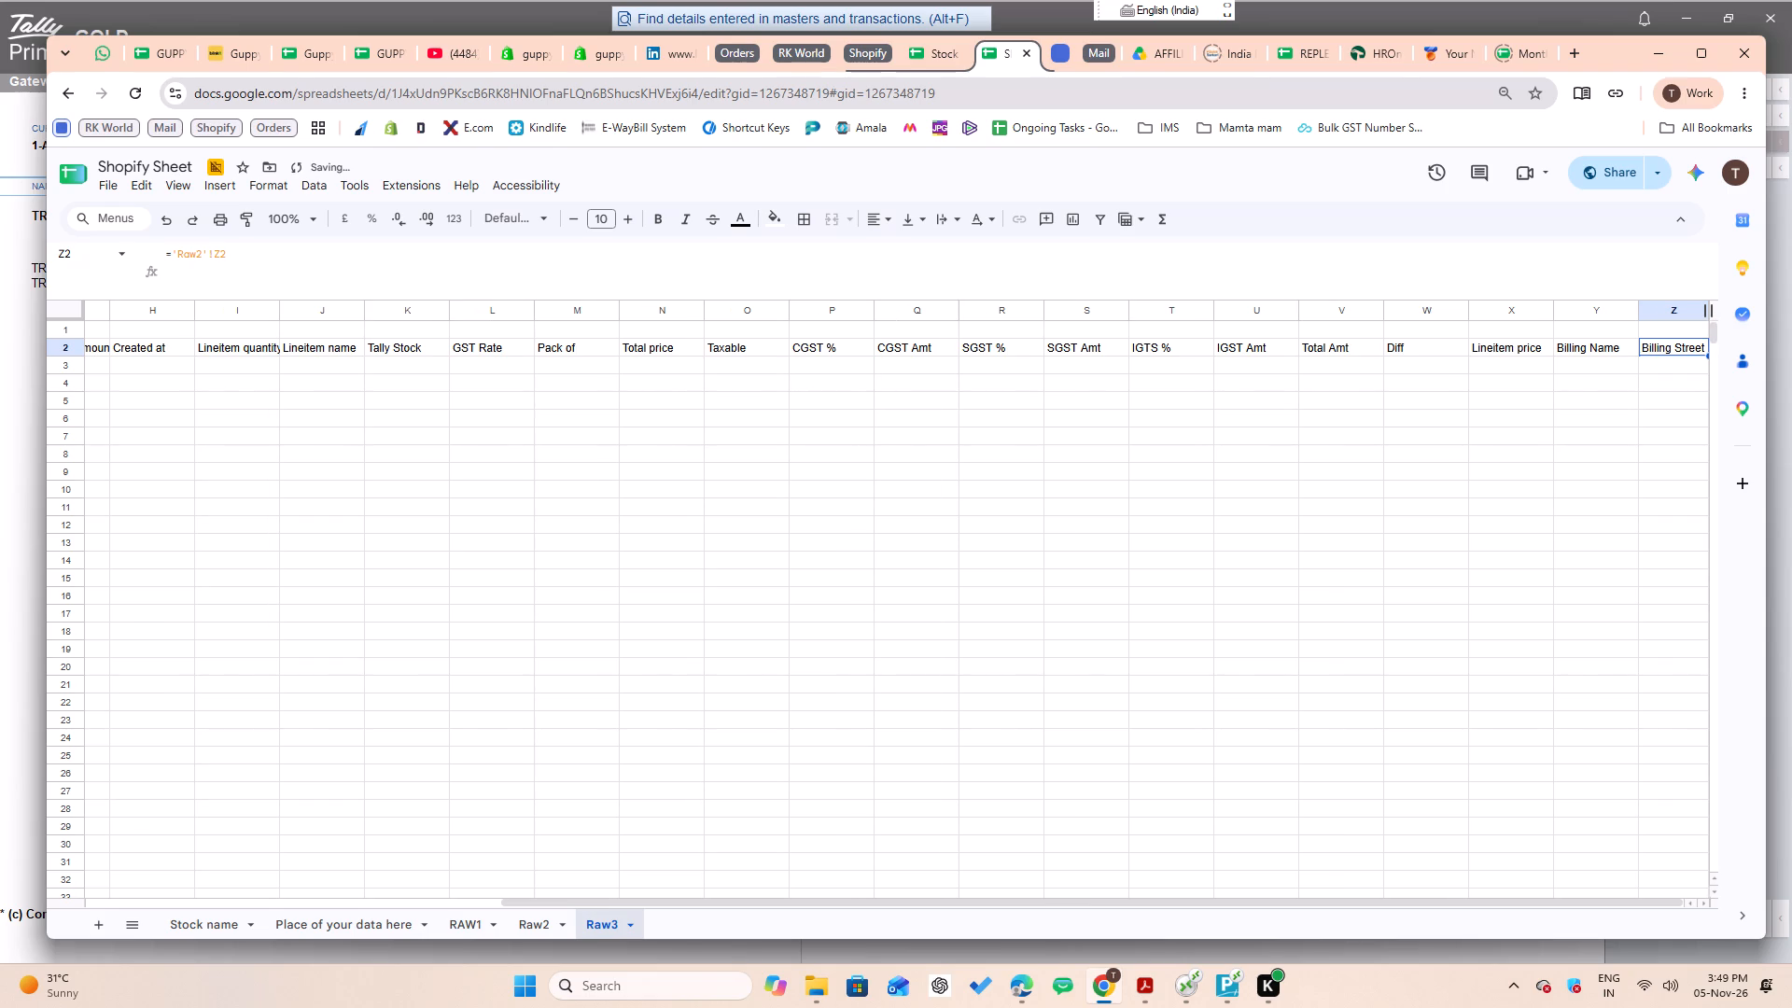
Insert a blank column before Raw3's Billing Street column, Z, and repeat the insertion about 20 times.
{"action": "left_click", "coordinate": [1680, 303]}
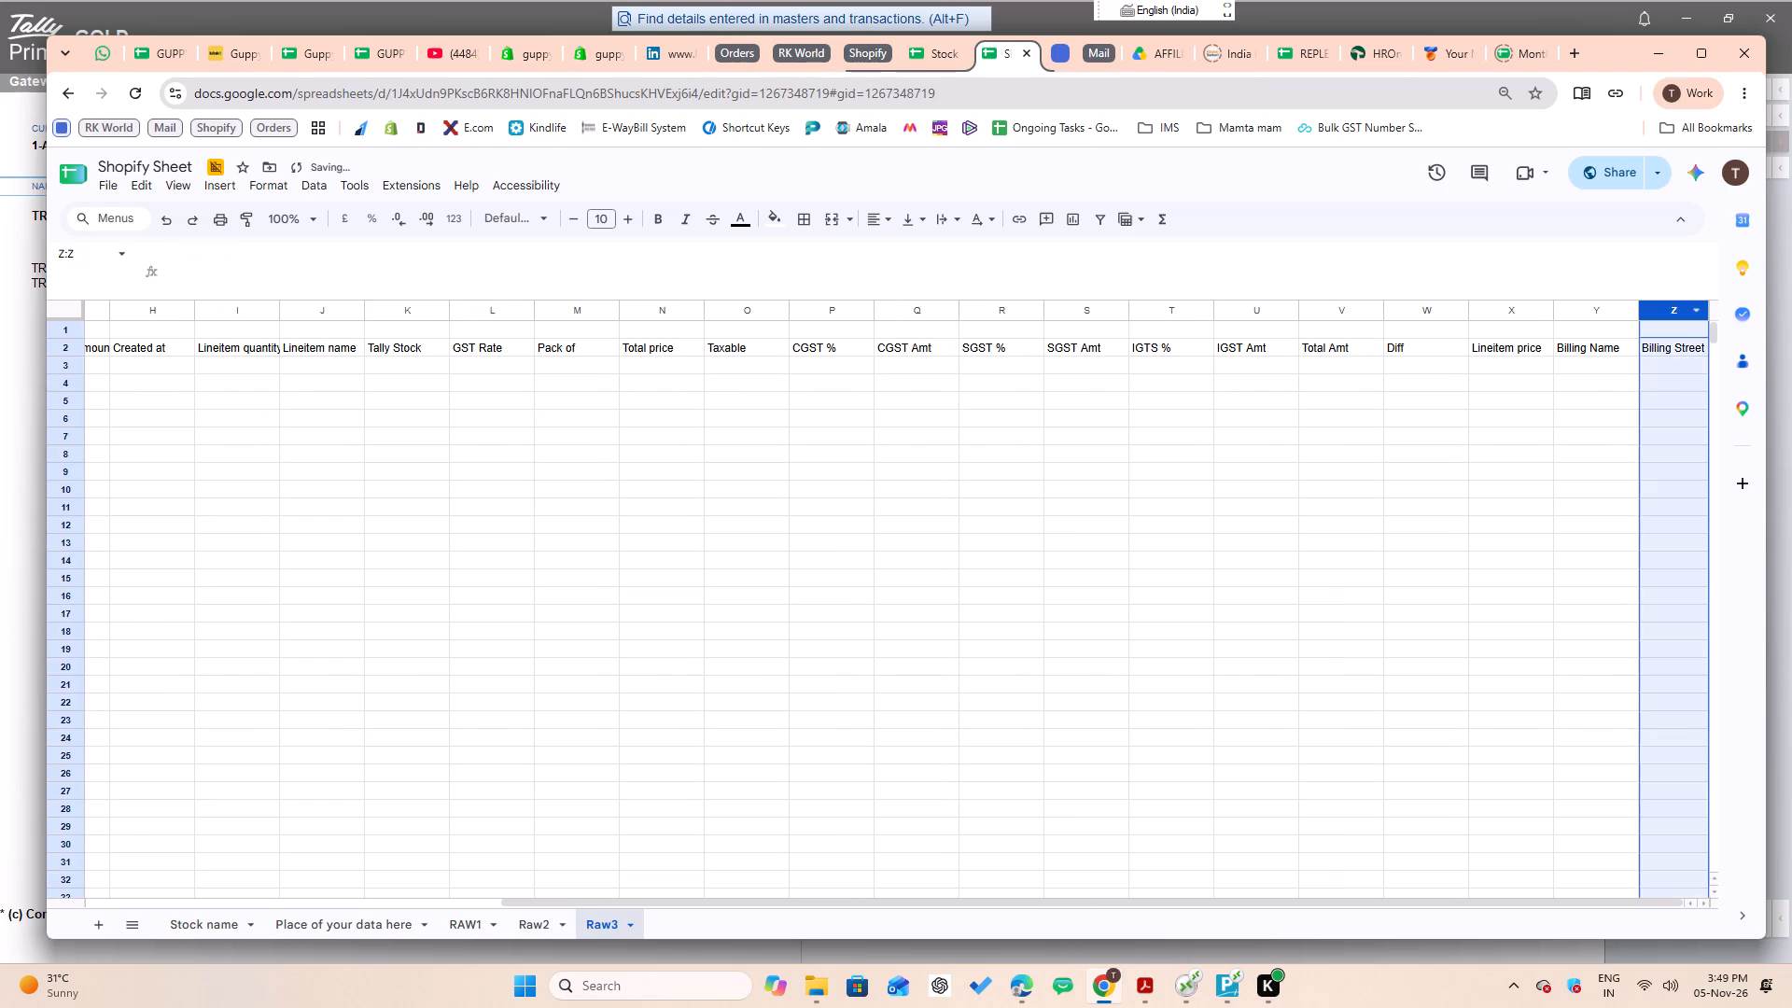
{"action": "right_click", "coordinate": [1680, 303]}
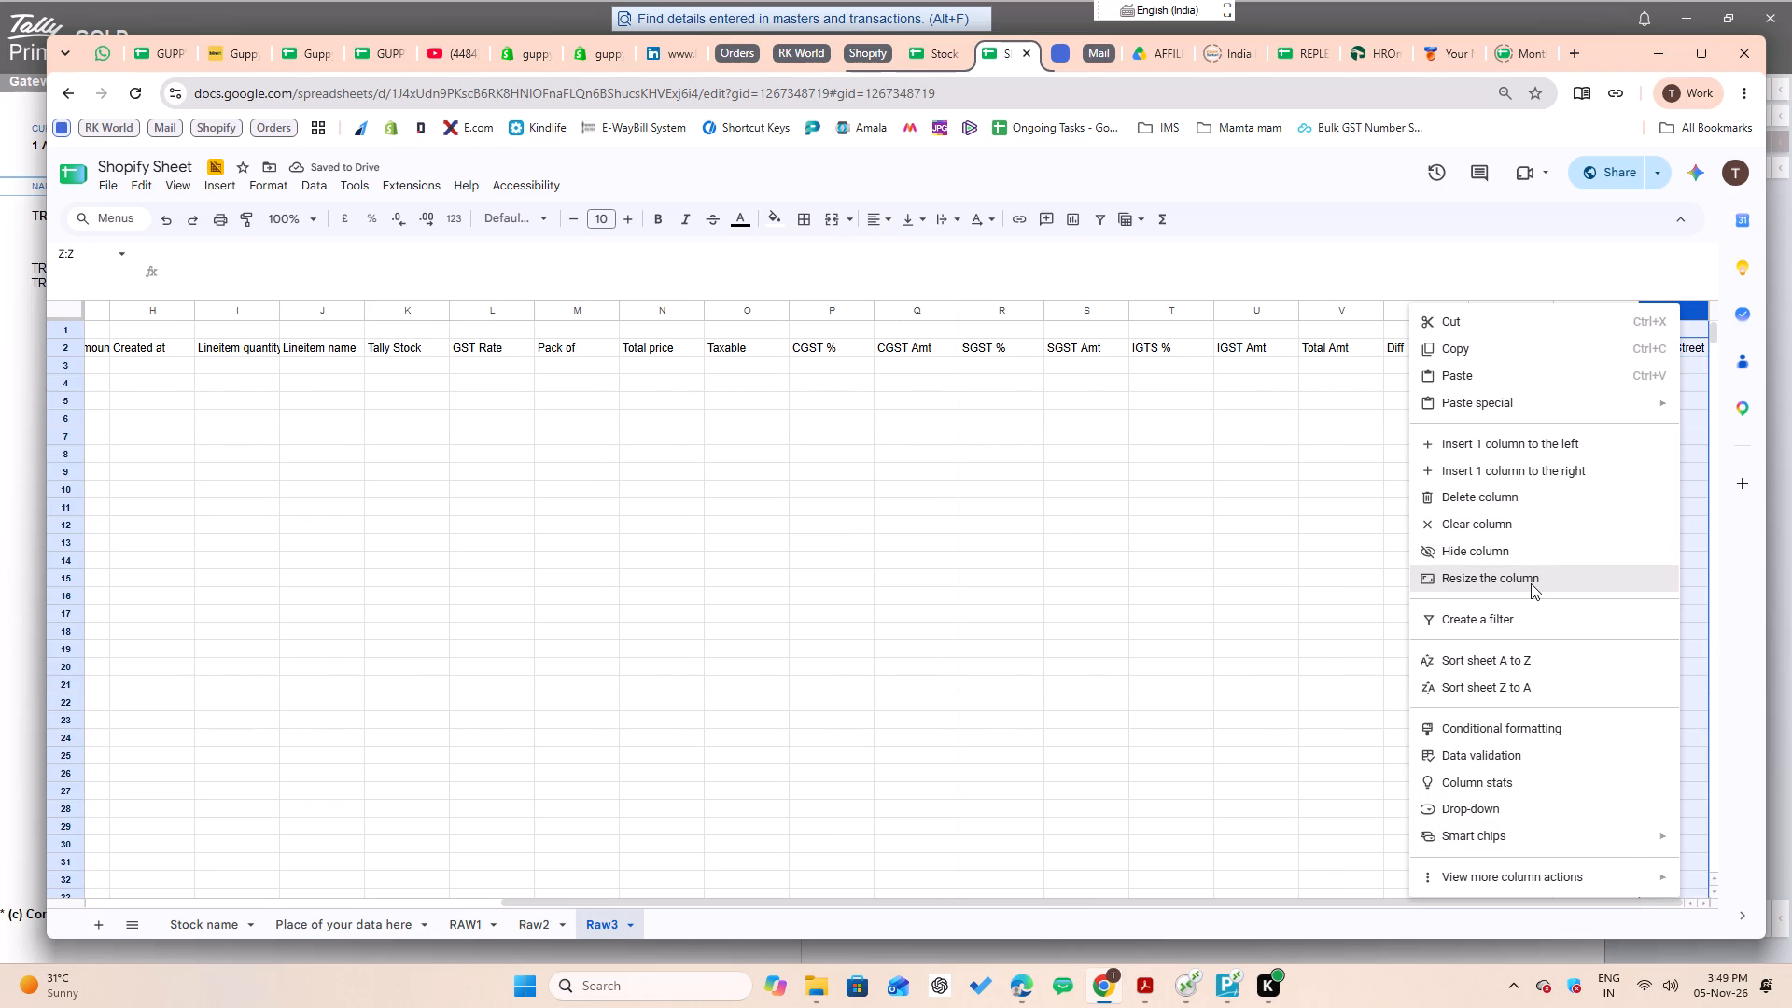
{"action": "left_click", "coordinate": [1499, 449]}
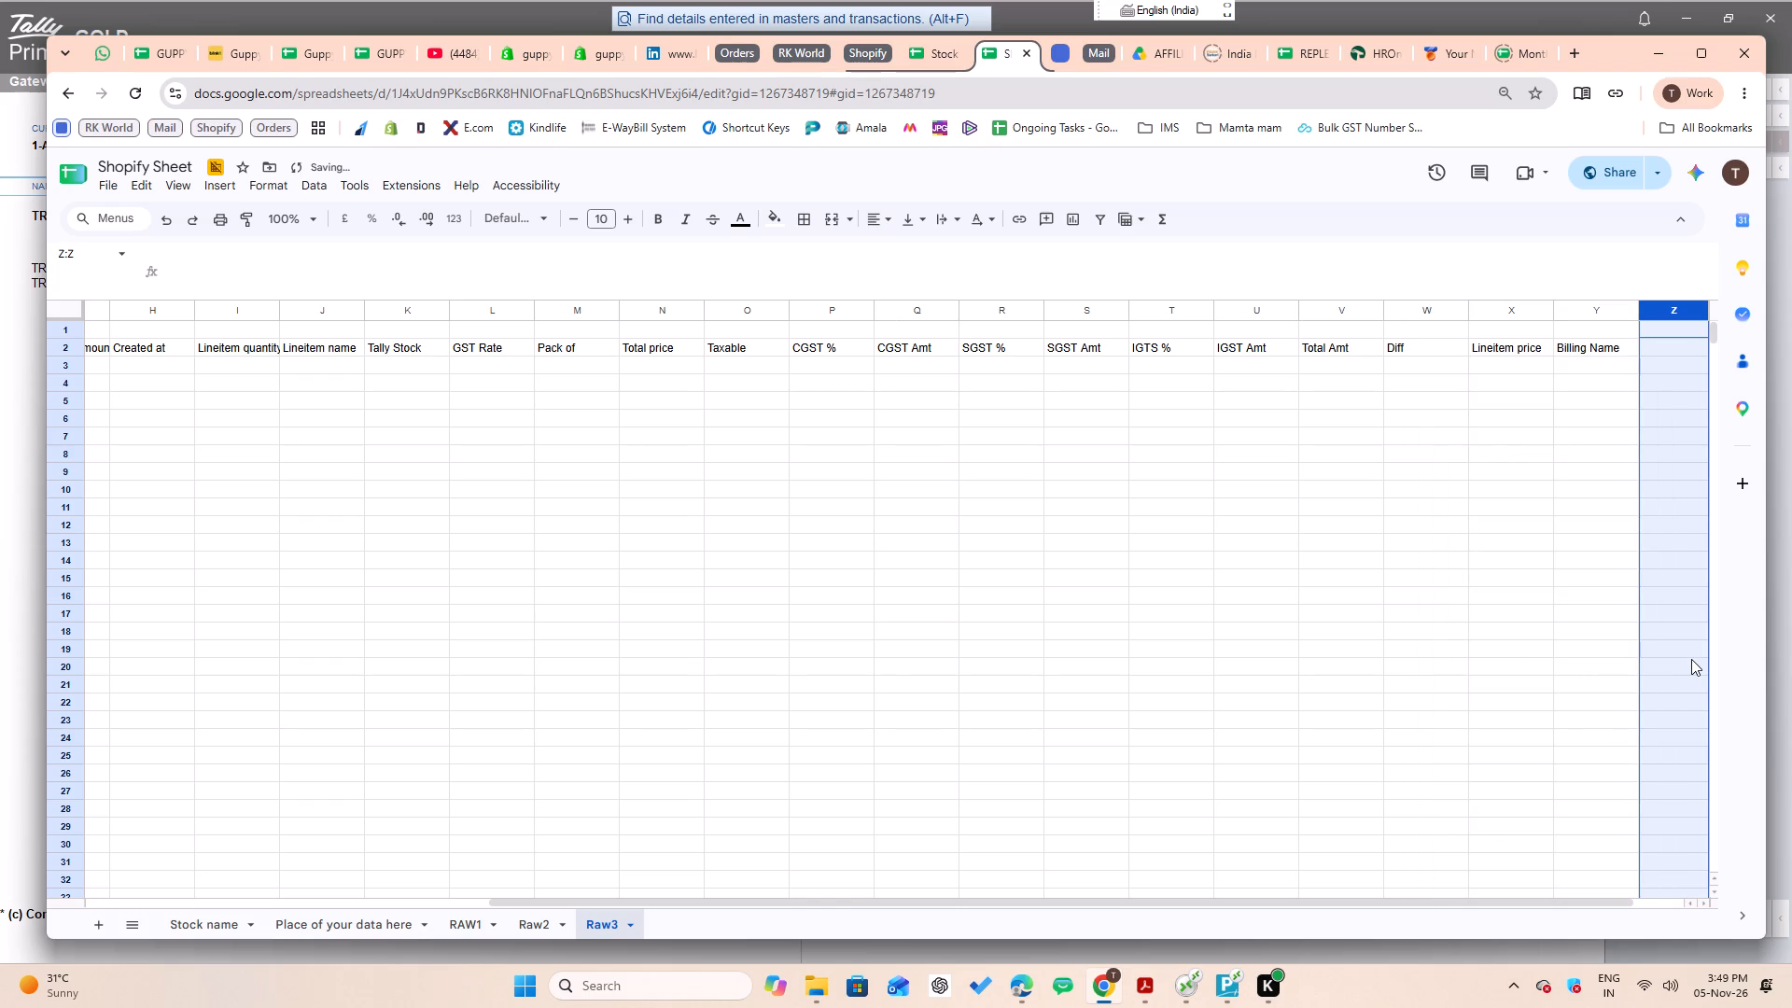
{"action": "key", "text": "F4"}
{"action": "key", "text": "F4"}
{"action": "key", "text": "F4"}
{"action": "key", "text": "F4"}
{"action": "key", "text": "F4"}
{"action": "key", "text": "F4"}
{"action": "key", "text": "F4"}
{"action": "key", "text": "F4"}
{"action": "key", "text": "F4"}
{"action": "key", "text": "F4"}
{"action": "key", "text": "F4"}
{"action": "key", "text": "F4"}
{"action": "key", "text": "F4"}
{"action": "key", "text": "F4"}
{"action": "key", "text": "F4"}
{"action": "key", "text": "F4"}
{"action": "key", "text": "F4"}
{"action": "key", "text": "F4"}
{"action": "key", "text": "F4"}
{"action": "key", "text": "F4"}
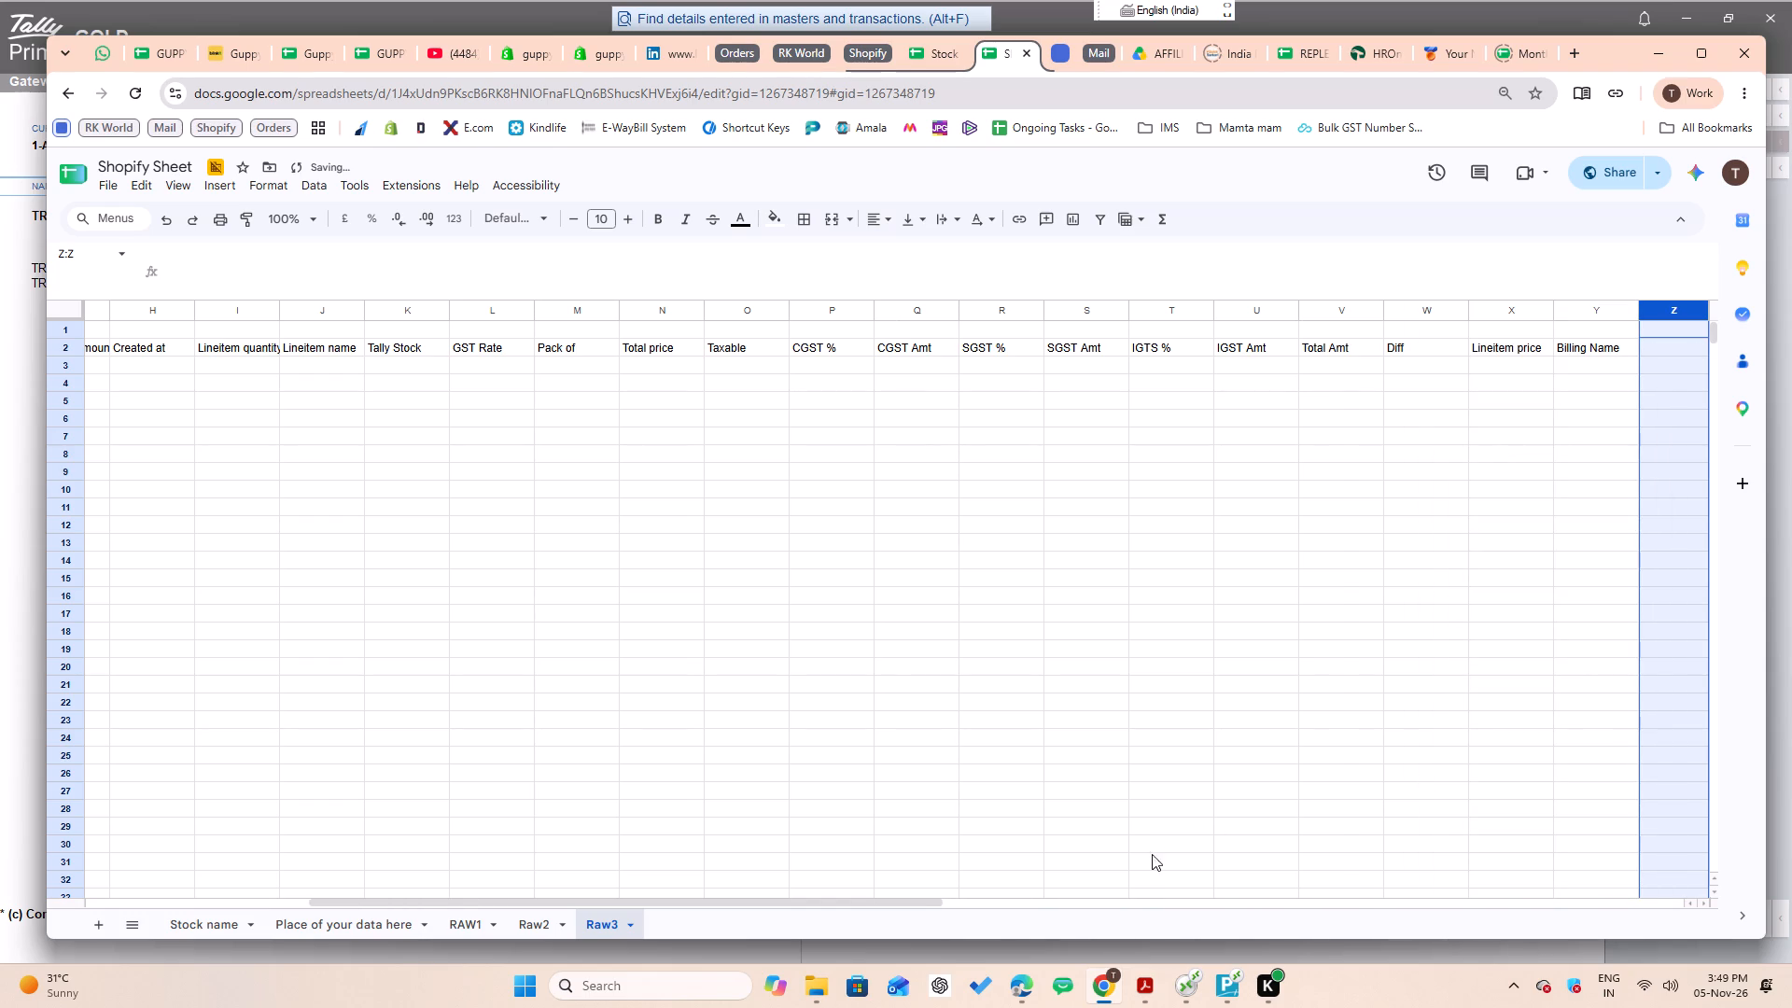
Copy Raw3's Billing Name reference in Y2 across row 2 through column AU to bring in the remaining Raw2 headers.
{"action": "left_click", "coordinate": [1402, 350]}
{"action": "key", "text": "Right"}
{"action": "key", "text": "Right"}
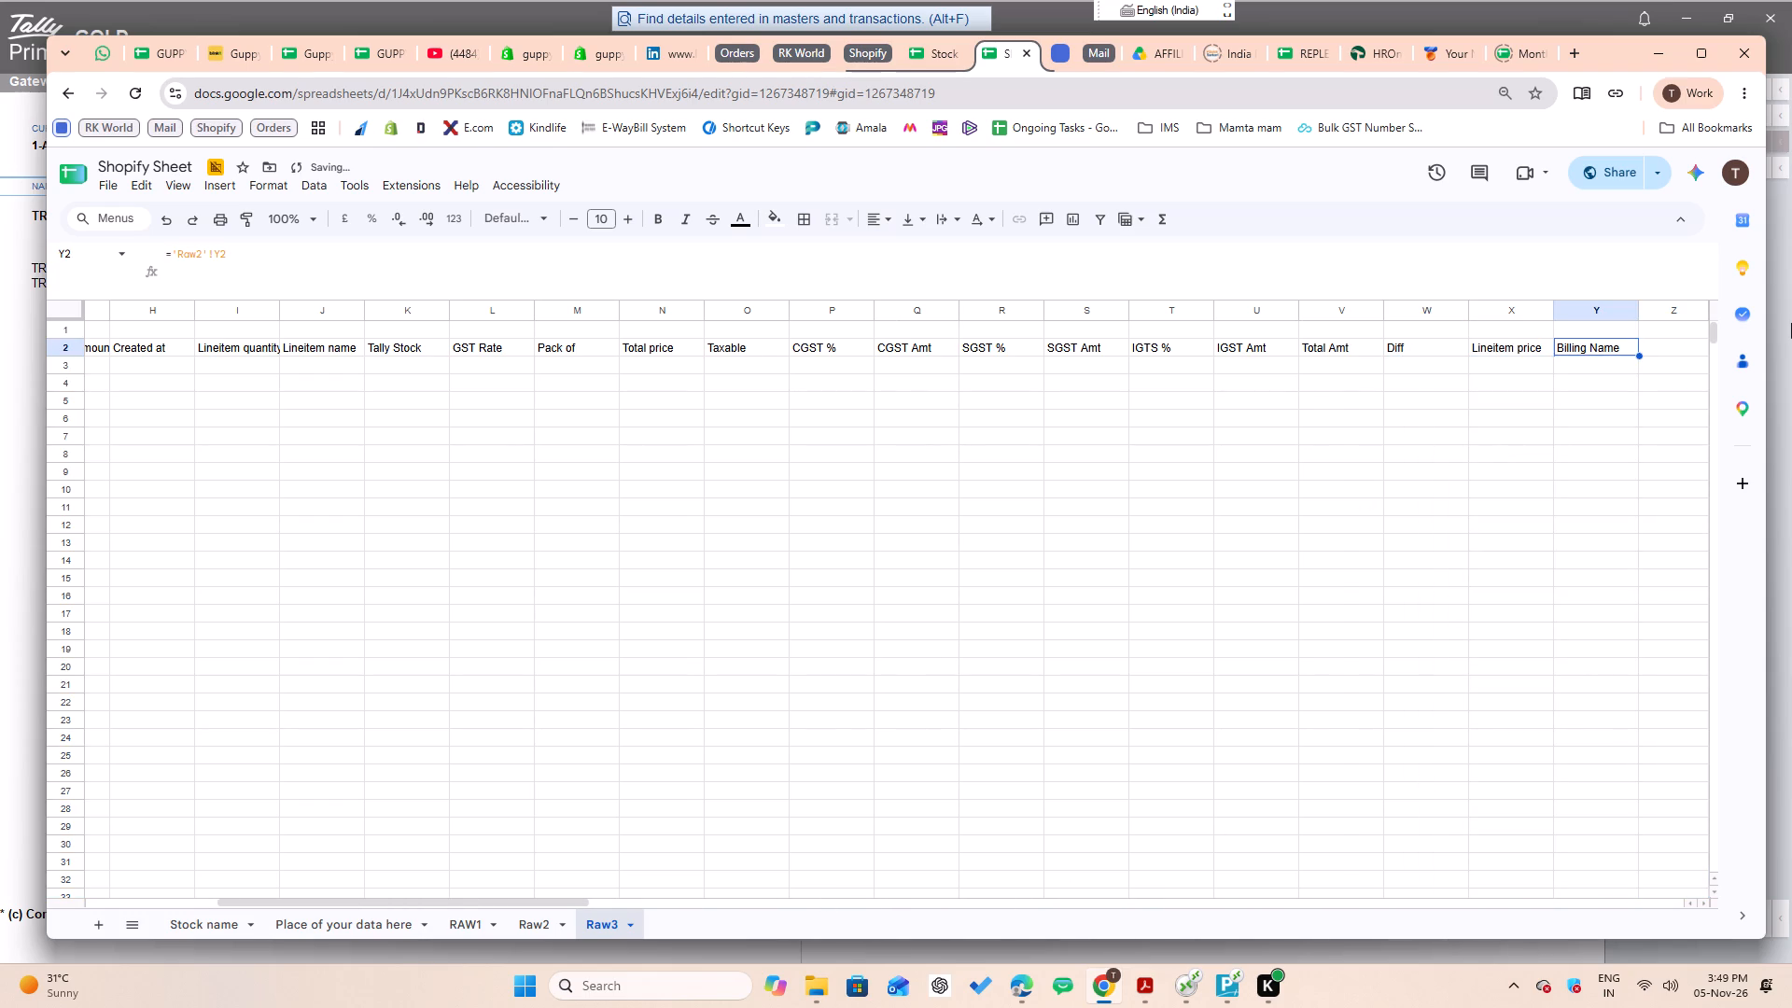
{"action": "key", "text": "ctrl+c"}
{"action": "key", "text": "shift+Right"}
{"action": "key", "text": "shift+Right"}
{"action": "key", "text": "shift+Right"}
{"action": "key", "text": "shift+Right"}
{"action": "key", "text": "shift+Right"}
{"action": "key", "text": "shift+Right"}
{"action": "key", "text": "shift+Right"}
{"action": "key", "text": "shift+Right"}
{"action": "key", "text": "shift+Right"}
{"action": "key", "text": "shift+Right"}
{"action": "key", "text": "shift+Right"}
{"action": "key", "text": "shift+Right"}
{"action": "key", "text": "shift+Right"}
{"action": "key", "text": "shift+Right"}
{"action": "key", "text": "shift+Right"}
{"action": "key", "text": "shift+Right"}
{"action": "key", "text": "shift+Right"}
{"action": "key", "text": "shift+Right"}
{"action": "key", "text": "shift+Right"}
{"action": "key", "text": "shift+Right"}
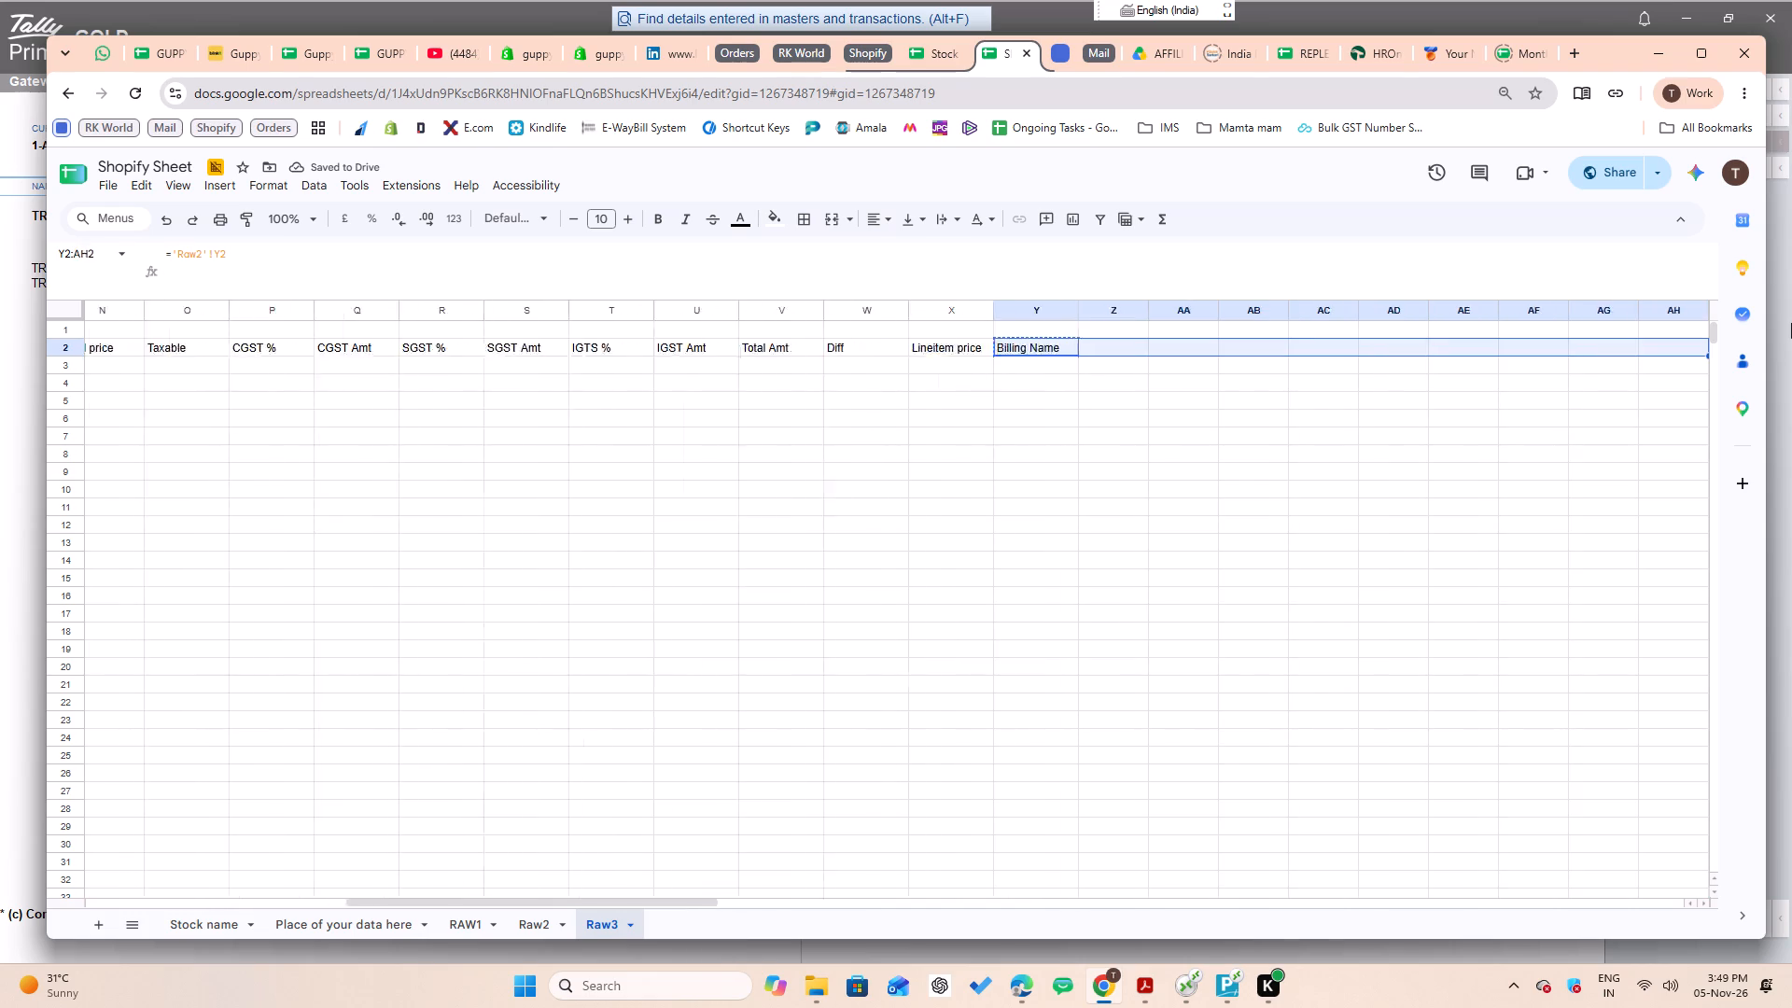
{"action": "key", "text": "ctrl+v"}
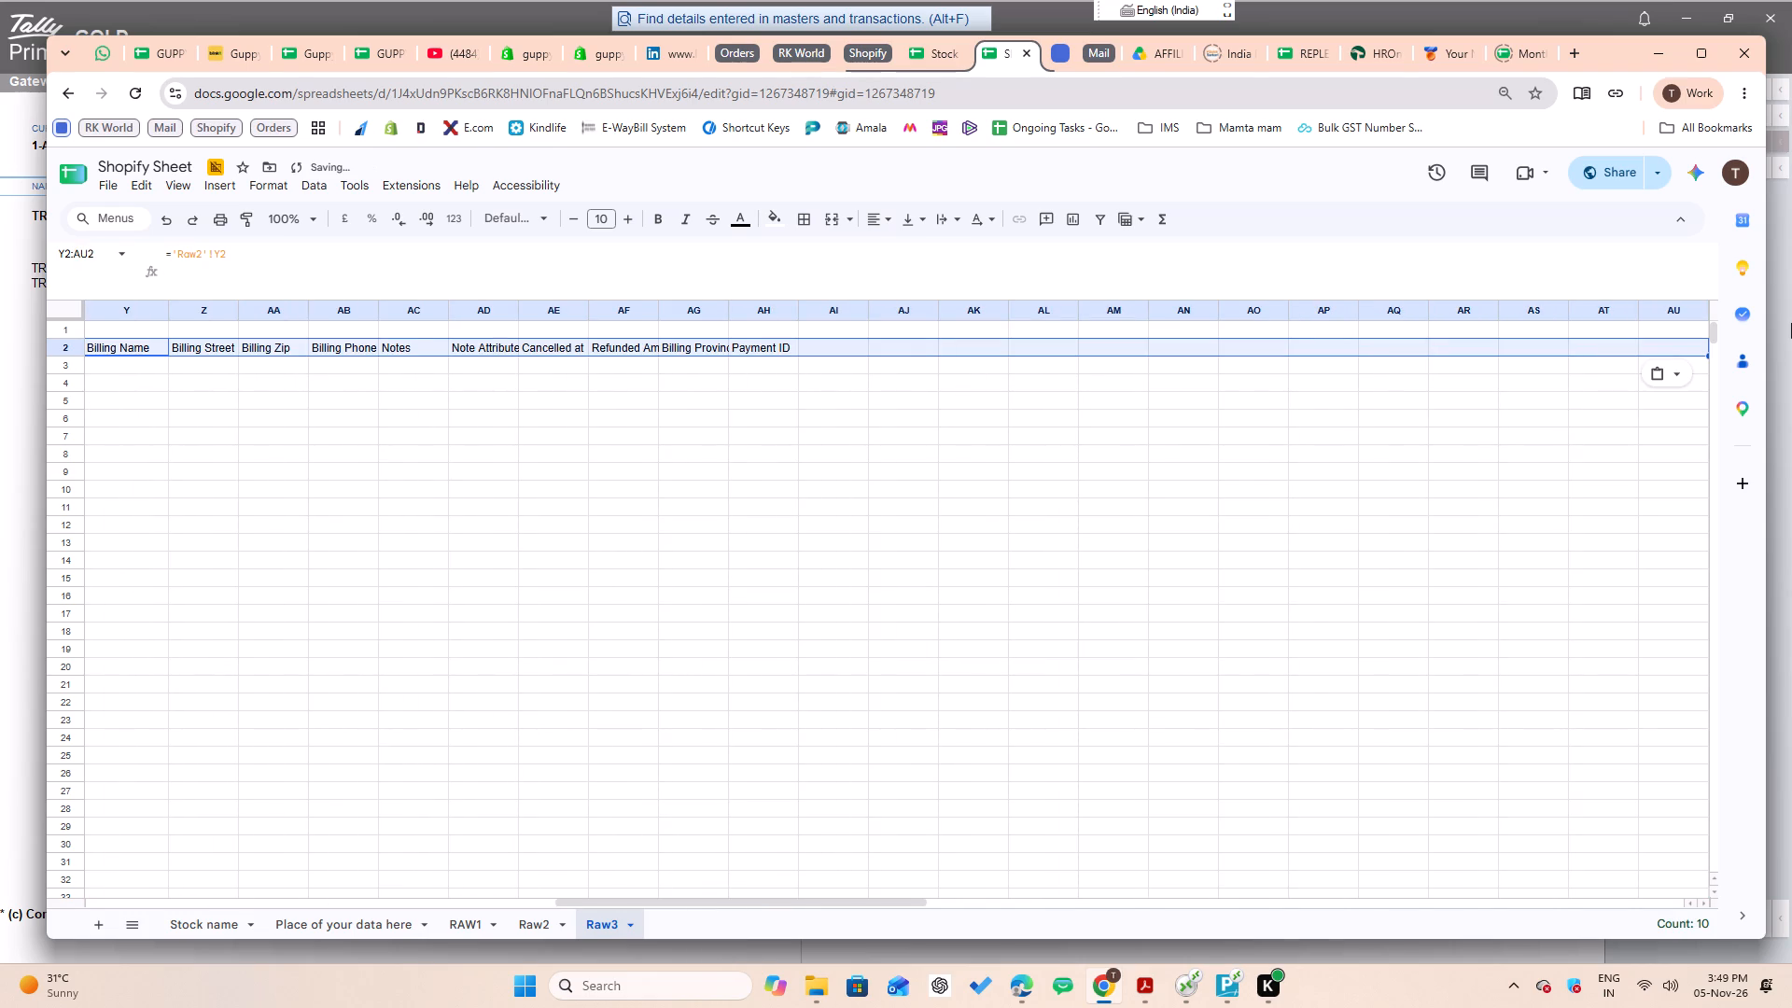
Check the newly filled headers around Billing Street and Billing Zip in Raw3's row 2.
{"action": "key", "text": "Right"}
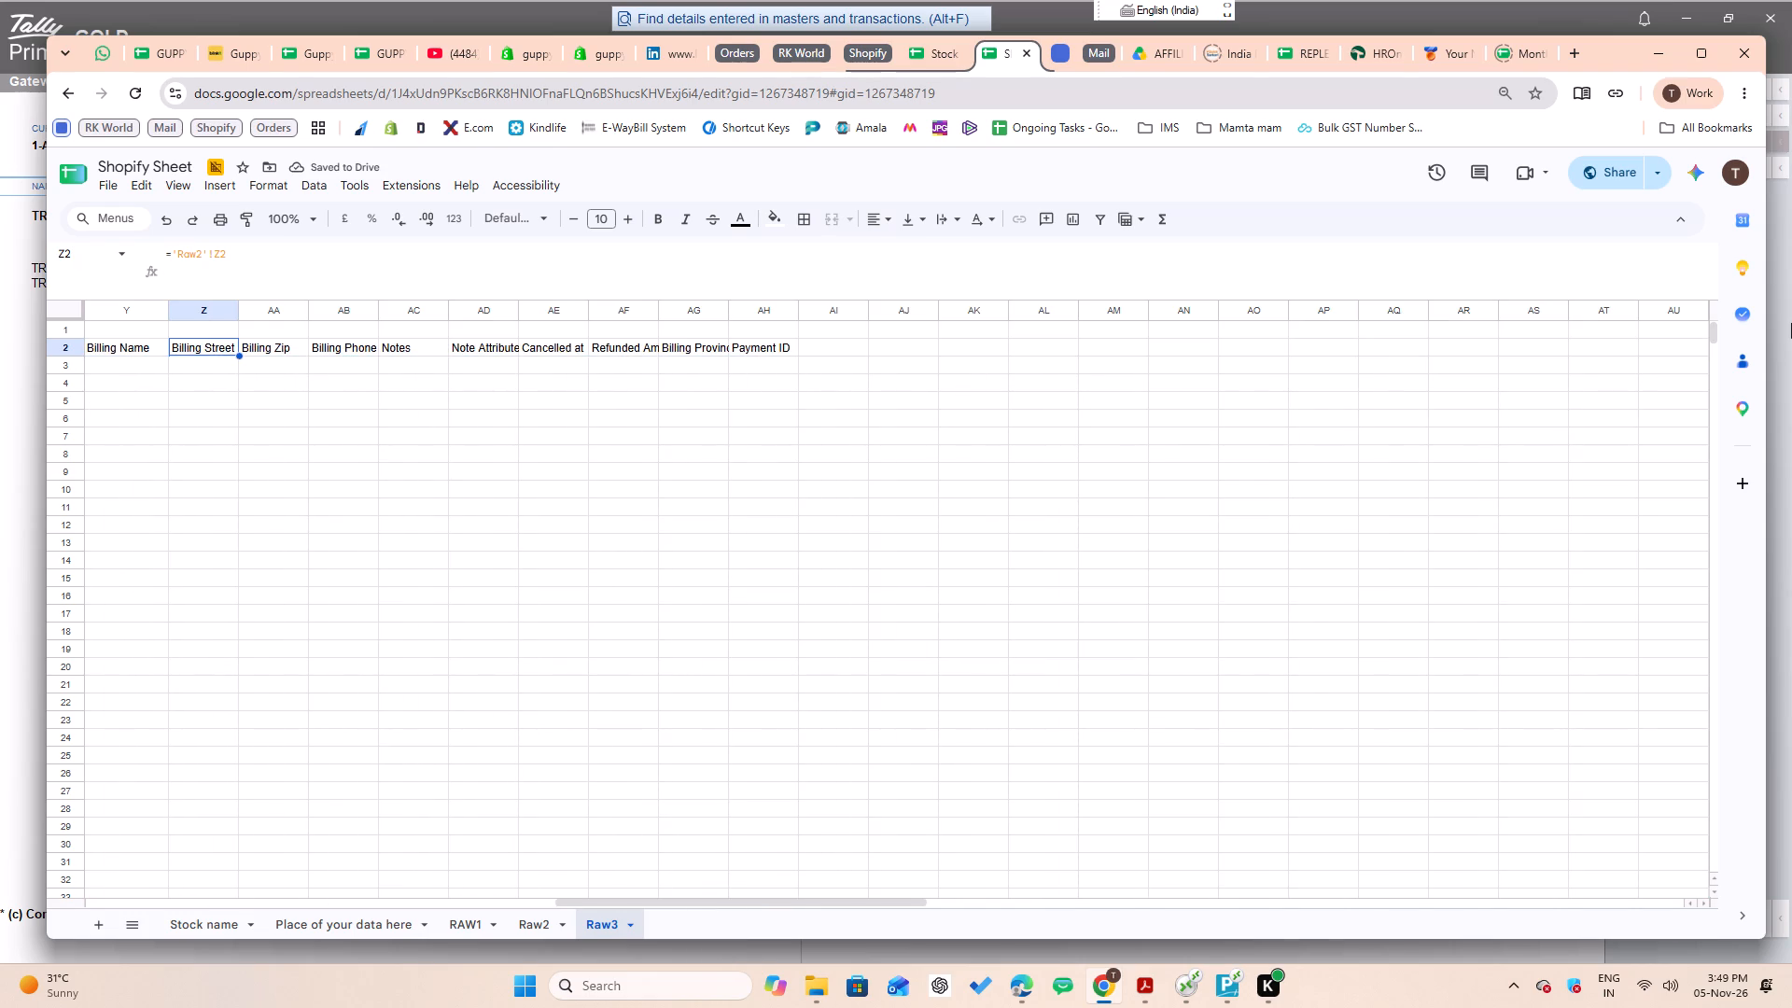
{"action": "key", "text": "Right"}
{"action": "key", "text": "Left"}
{"action": "key", "text": "Left"}
{"action": "key", "text": "Left"}
{"action": "key", "text": "Right"}
{"action": "key", "text": "Right"}
{"action": "key", "text": "Right"}
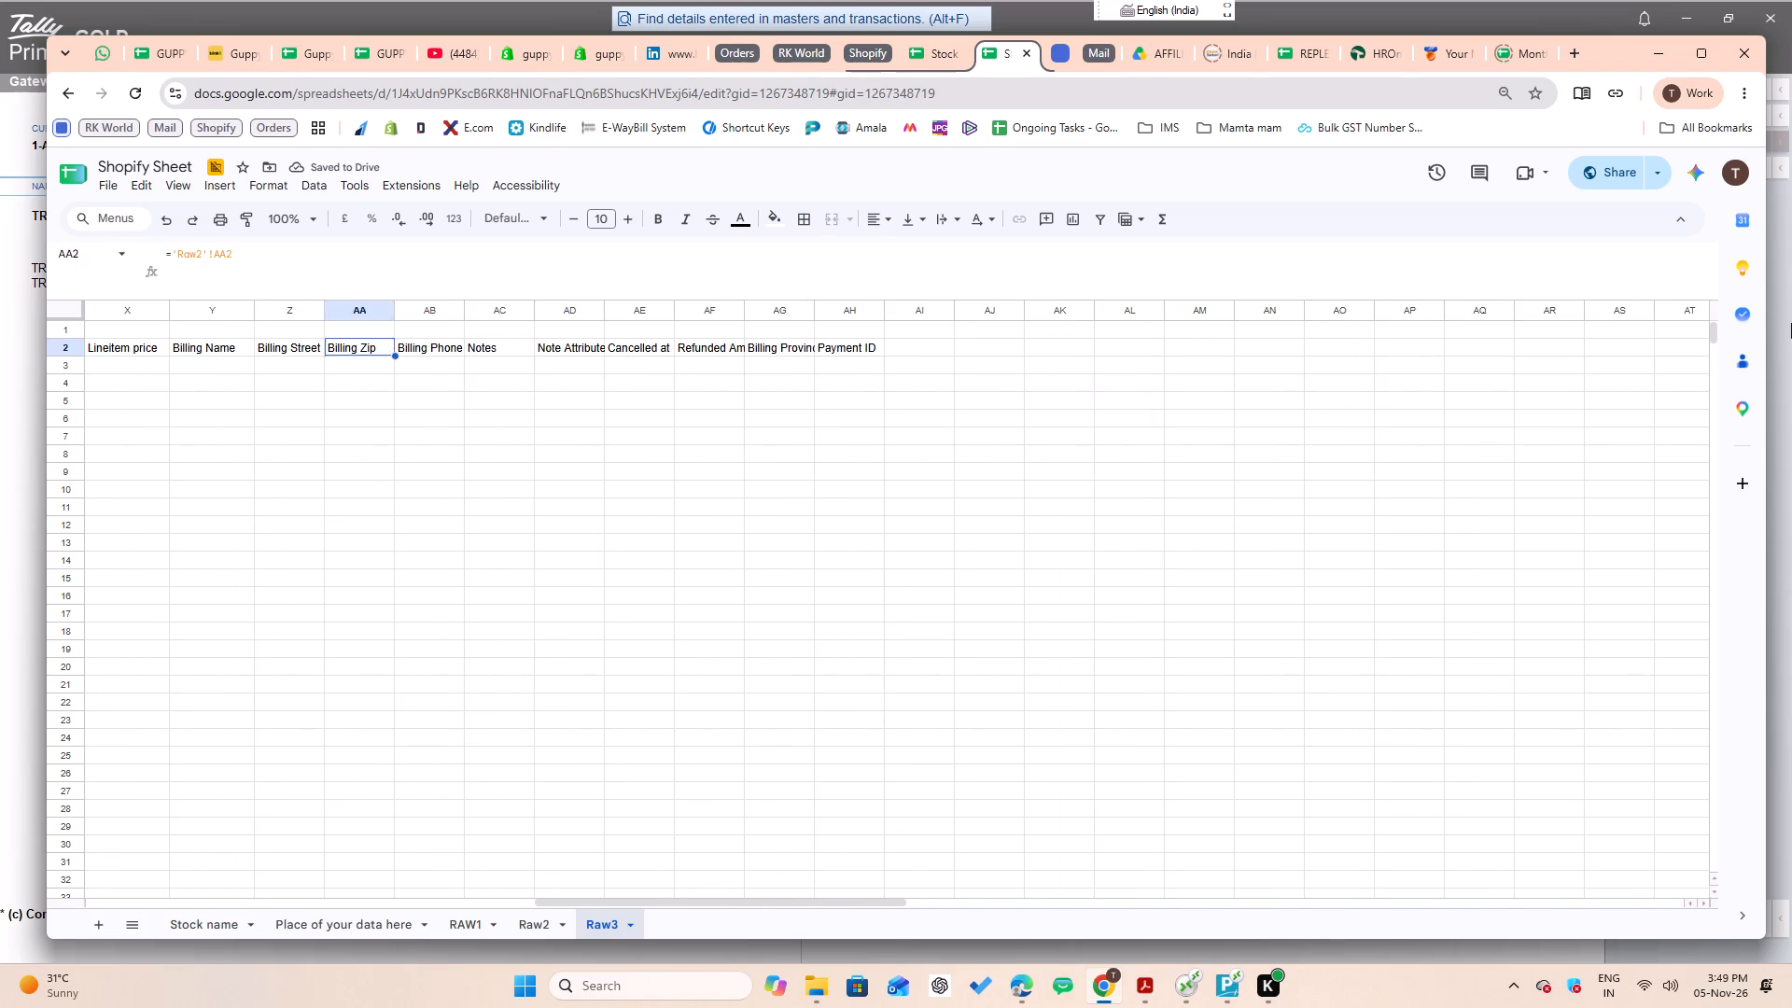
Fill the header-row references in Raw3's A2:AH2 down every column to row 1000.
{"action": "key", "text": "Right"}
{"action": "key", "text": "Right"}
{"action": "key", "text": "Right"}
{"action": "key", "text": "Right"}
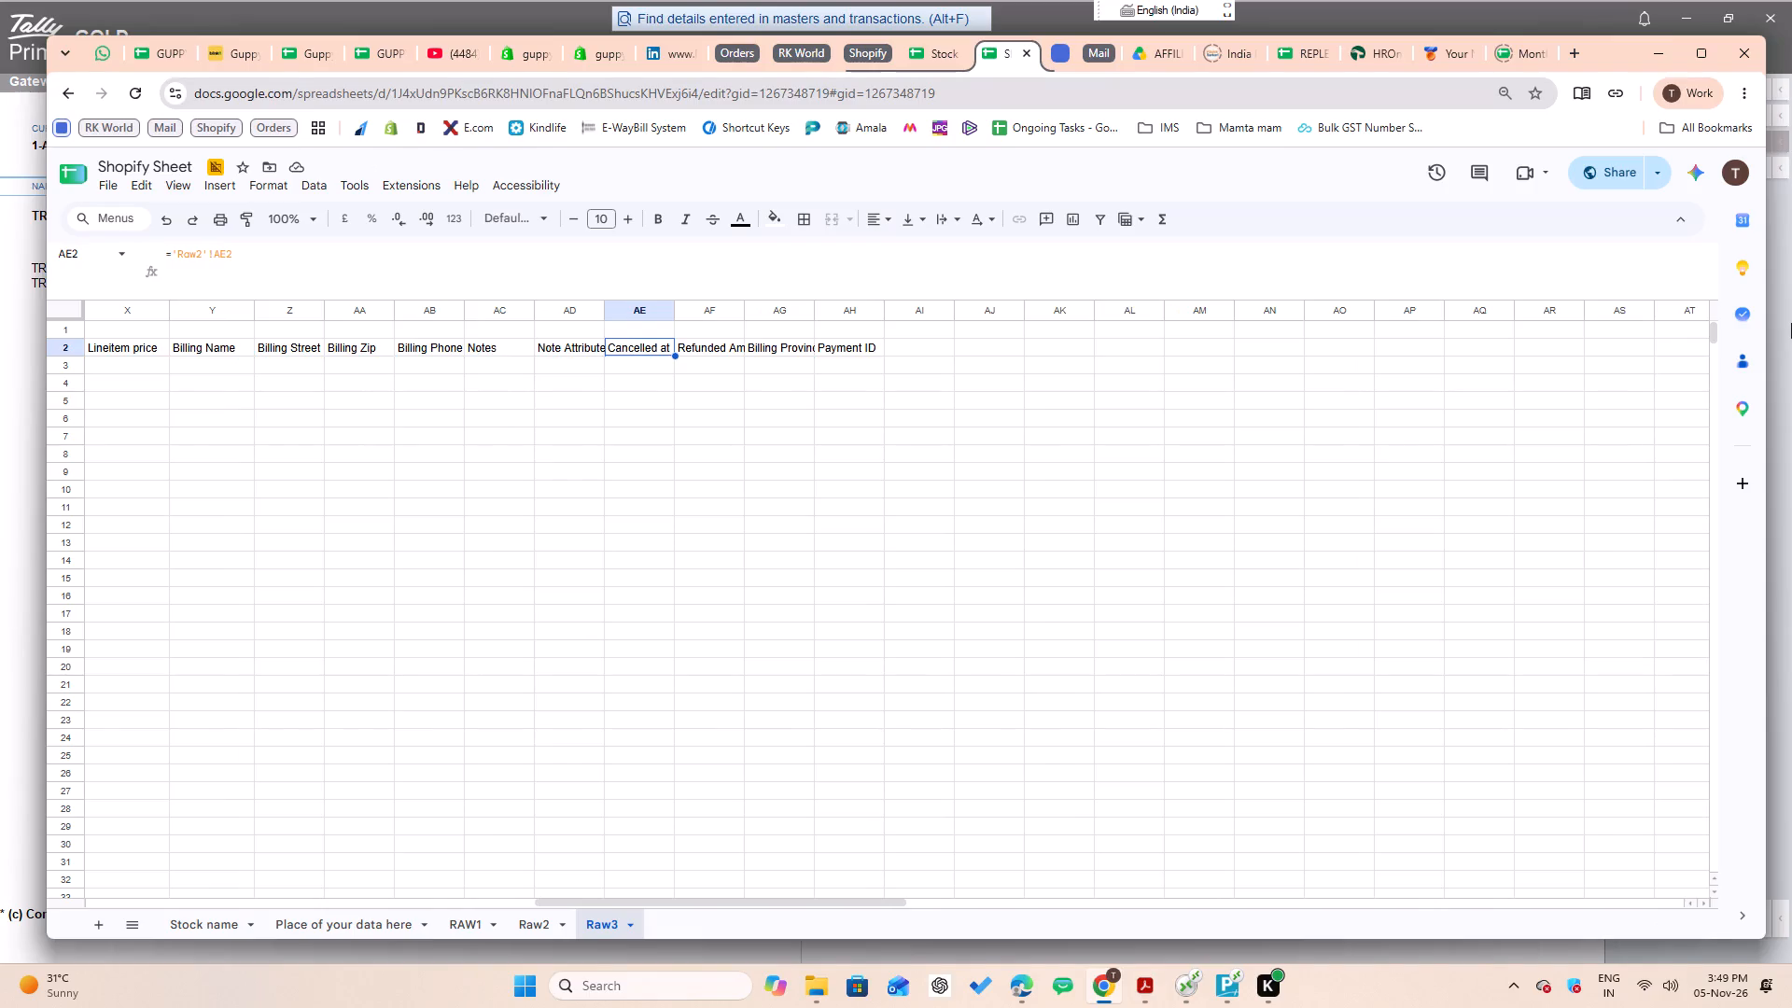
{"action": "key", "text": "Right"}
{"action": "key", "text": "Right"}
{"action": "key", "text": "Right"}
{"action": "key", "text": "ctrl+shift+Left"}
{"action": "key", "text": "ctrl+shift+Left"}
{"action": "key", "text": "ctrl+shift+Left"}
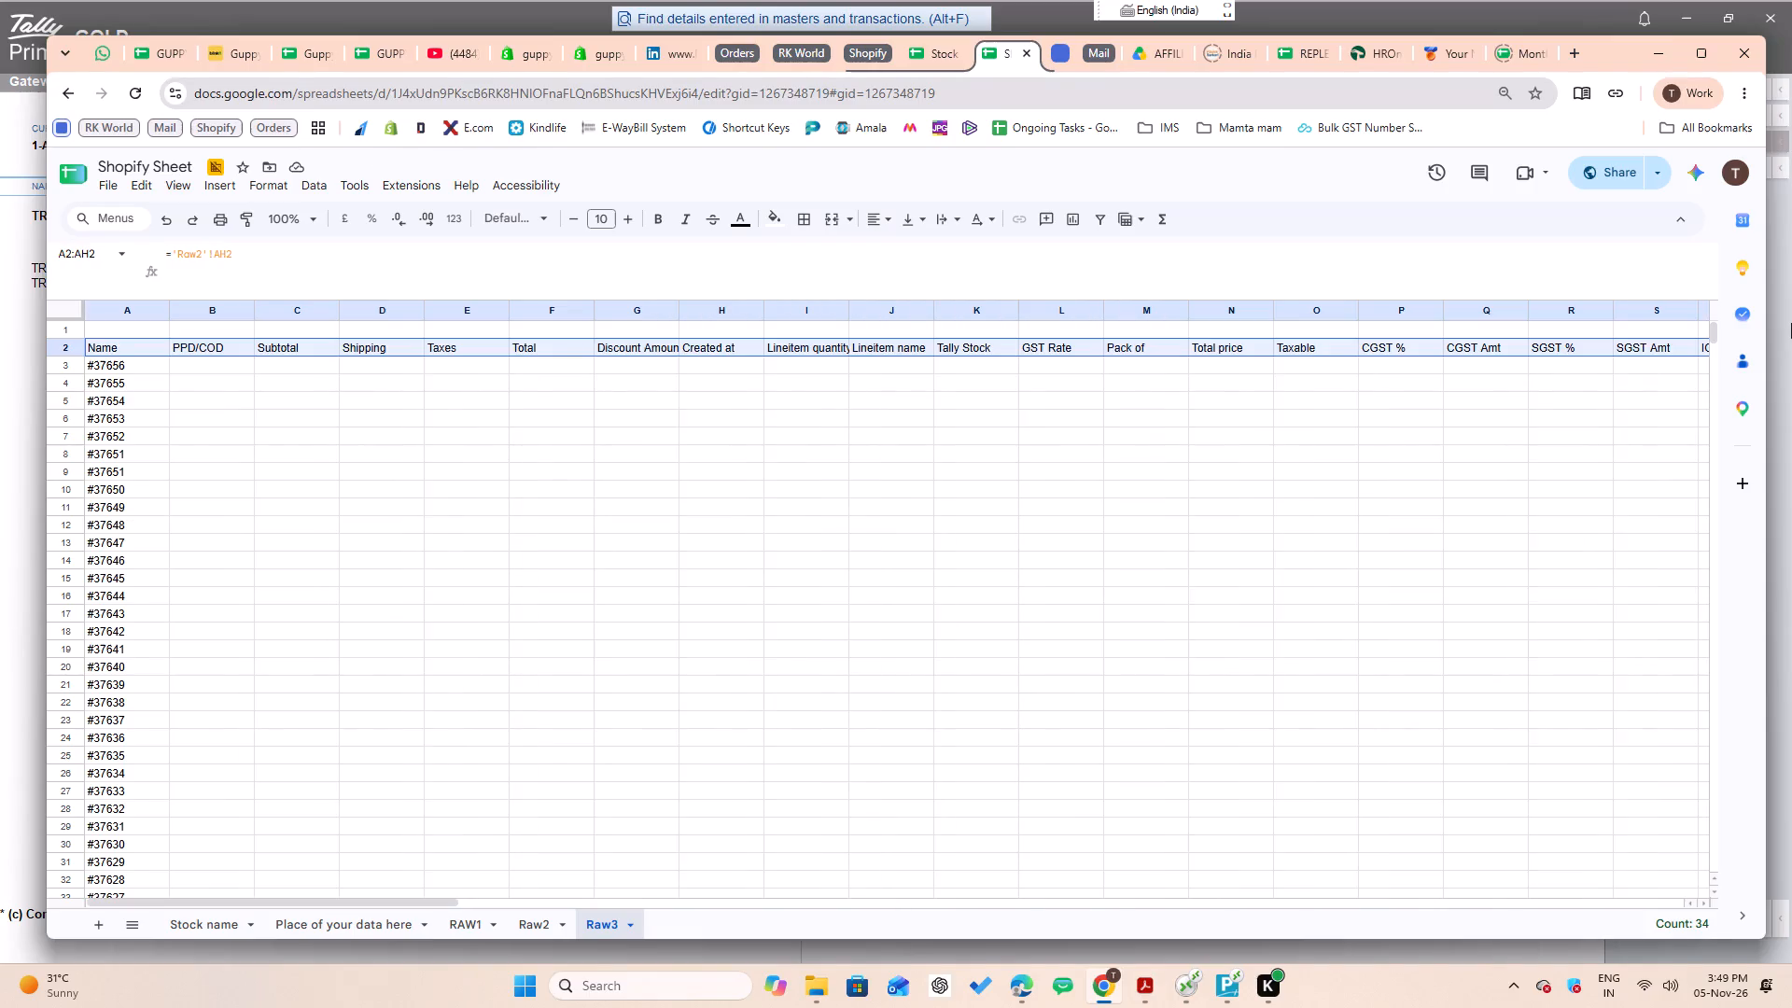
{"action": "key", "text": "ctrl+shift+Down"}
{"action": "key", "text": "ctrl+d"}
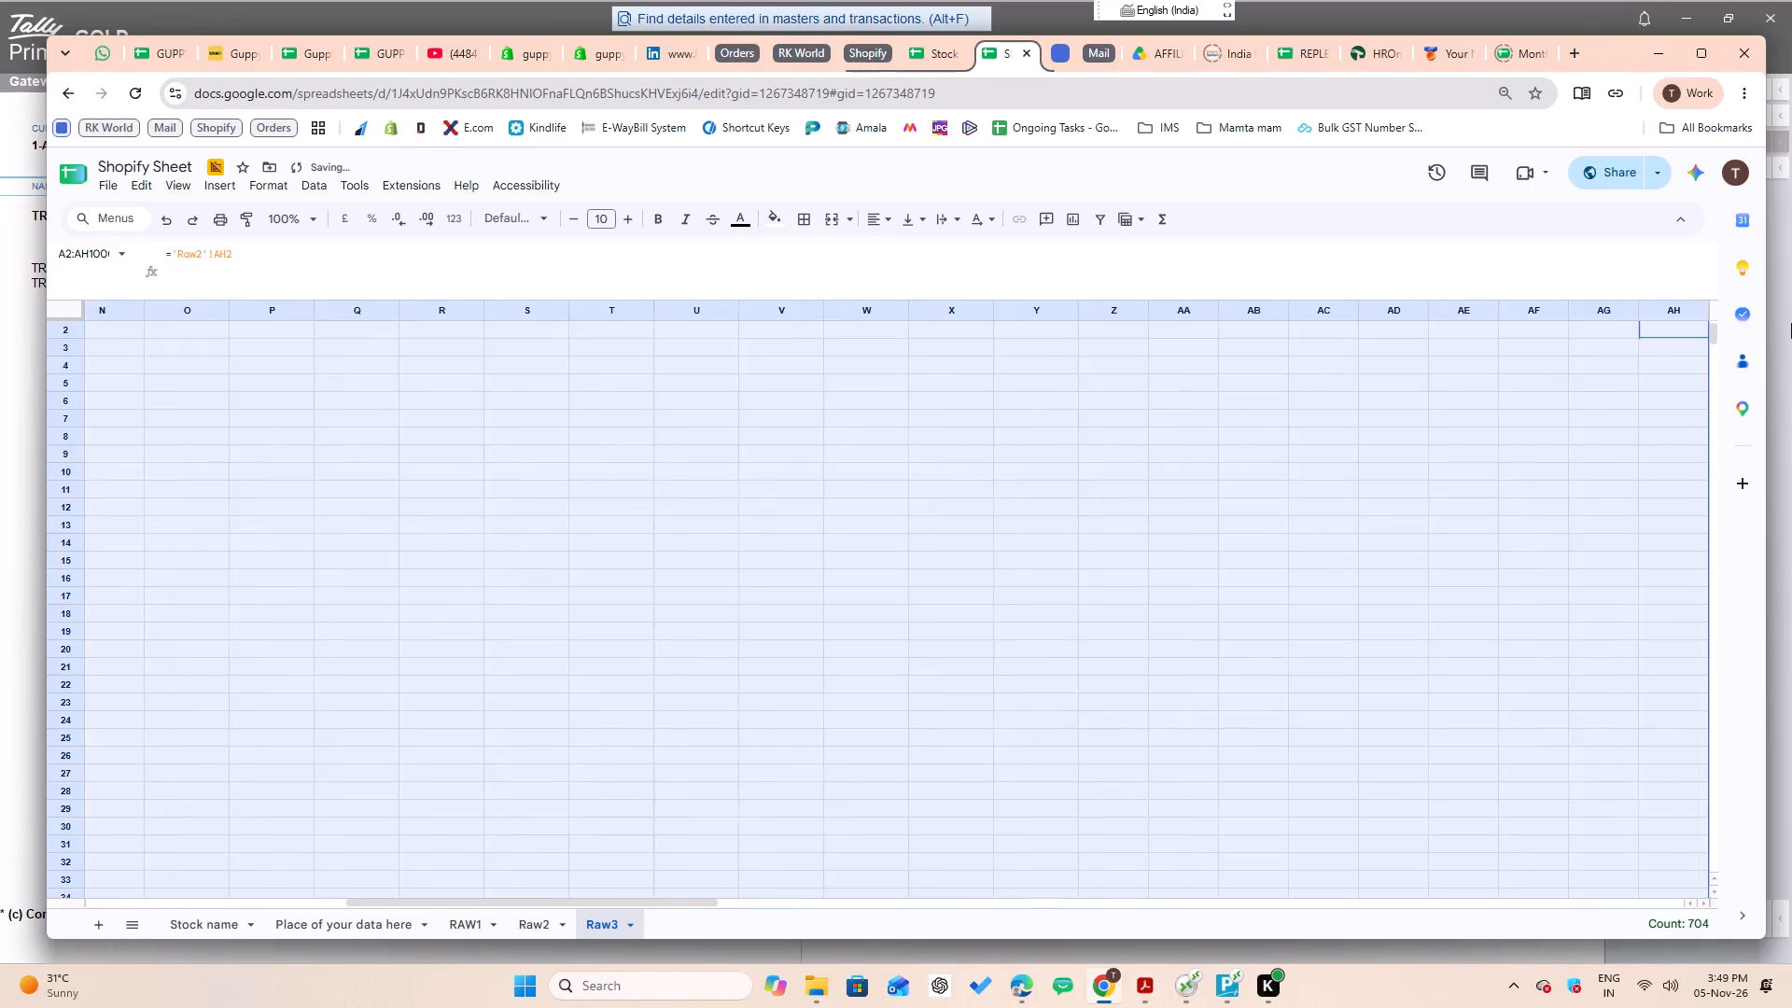
Look down Raw3's final columns, from Billing Province to Payment ID, to check the filled data against the references.
{"action": "key", "text": "ctrl+Down"}
{"action": "key", "text": "Down"}
{"action": "key", "text": "Down"}
{"action": "key", "text": "Down"}
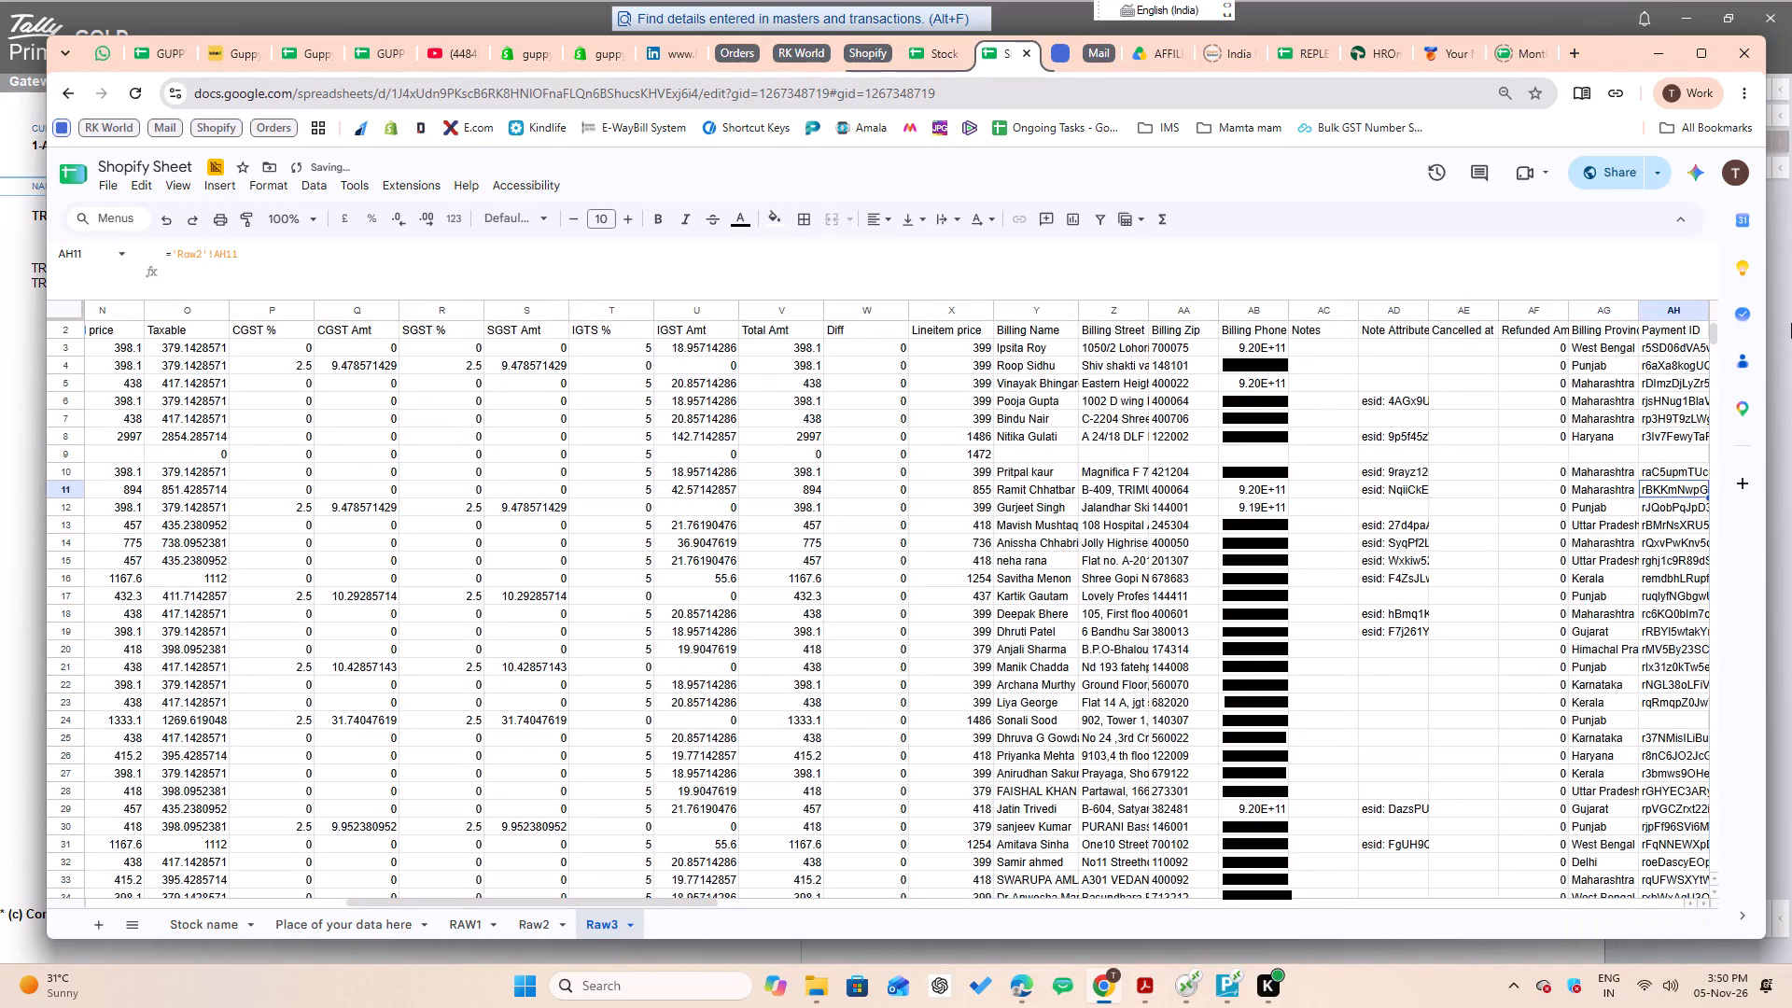
{"action": "key", "text": "ctrl+Down"}
{"action": "key", "text": "Down"}
{"action": "key", "text": "ctrl+Down"}
{"action": "key", "text": "Down"}
{"action": "key", "text": "Left"}
{"action": "key", "text": "ctrl+Down"}
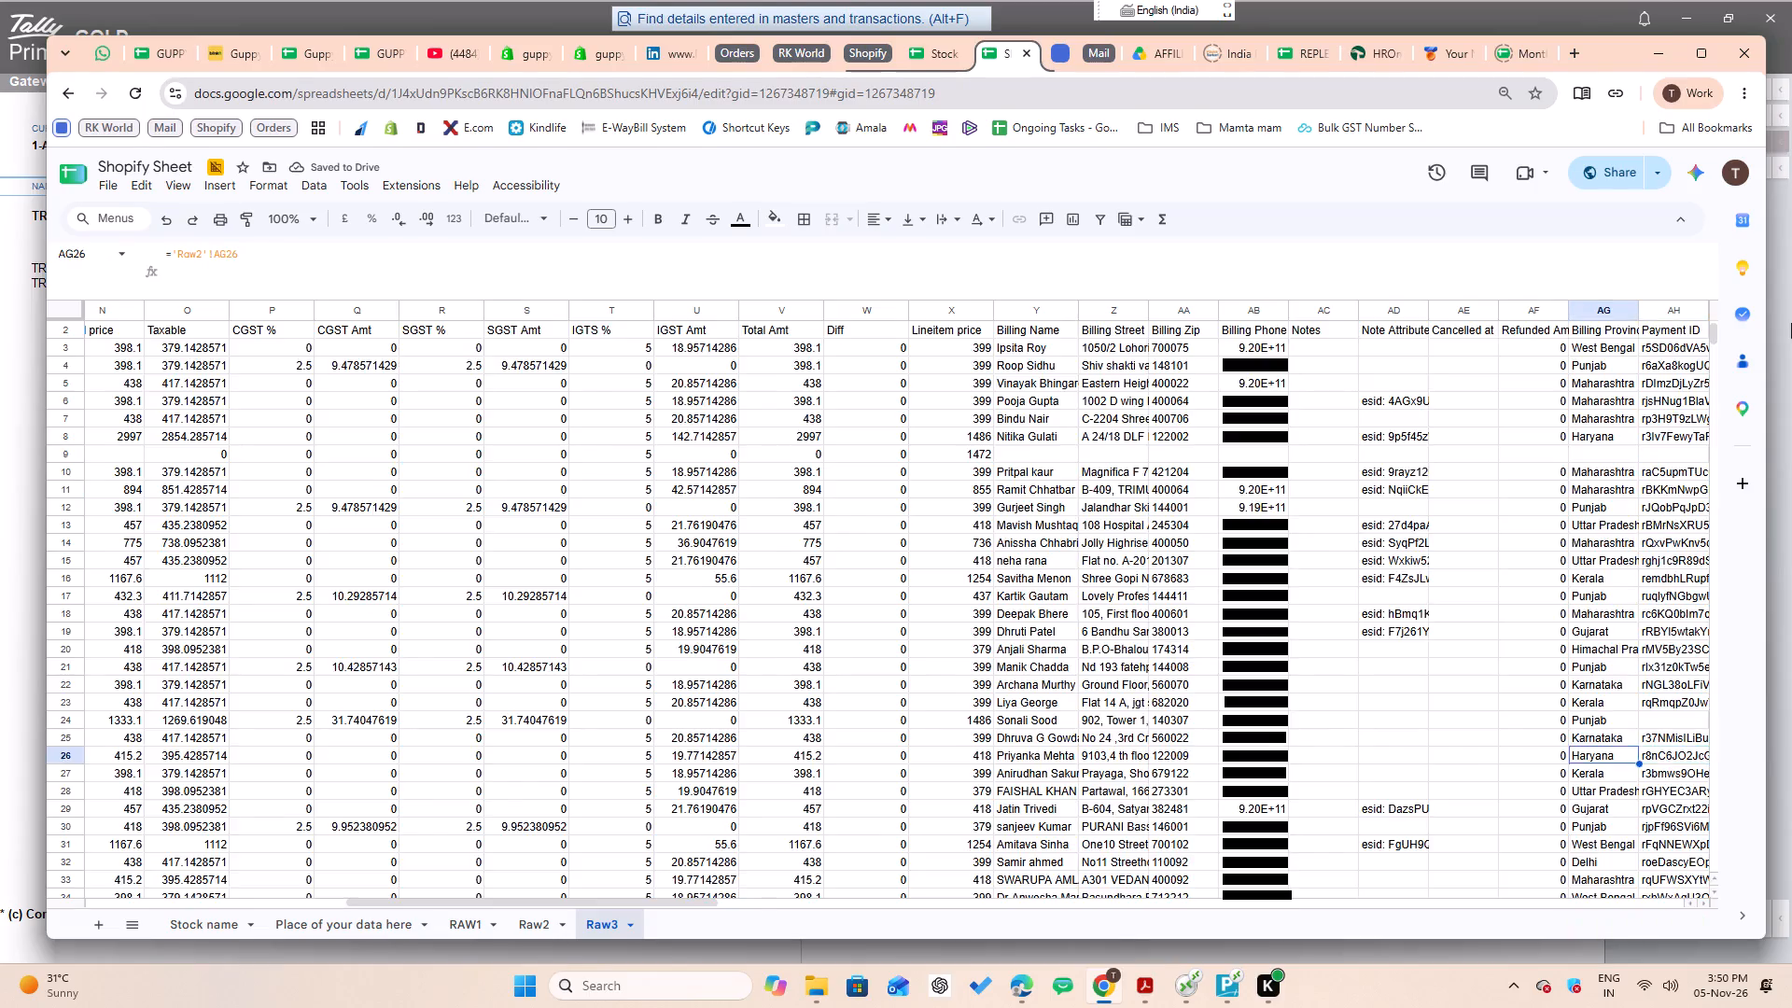
{"action": "key", "text": "Down"}
{"action": "key", "text": "Down"}
{"action": "key", "text": "ctrl+Down"}
{"action": "key", "text": "ctrl+Down"}
{"action": "key", "text": "ctrl+Down"}
{"action": "key", "text": "ctrl+Down"}
{"action": "key", "text": "ctrl+Down"}
{"action": "key", "text": "ctrl+Down"}
{"action": "key", "text": "ctrl+Down"}
{"action": "key", "text": "ctrl+Down"}
{"action": "key", "text": "ctrl+Down"}
{"action": "key", "text": "ctrl+Down"}
{"action": "key", "text": "ctrl+Down"}
{"action": "key", "text": "ctrl+Down"}
{"action": "key", "text": "ctrl+Down"}
{"action": "key", "text": "ctrl+Down"}
{"action": "key", "text": "ctrl+Down"}
{"action": "key", "text": "ctrl+Down"}
{"action": "key", "text": "ctrl+Down"}
{"action": "key", "text": "ctrl+Down"}
{"action": "key", "text": "ctrl+Down"}
{"action": "key", "text": "ctrl+Down"}
{"action": "key", "text": "ctrl+Down"}
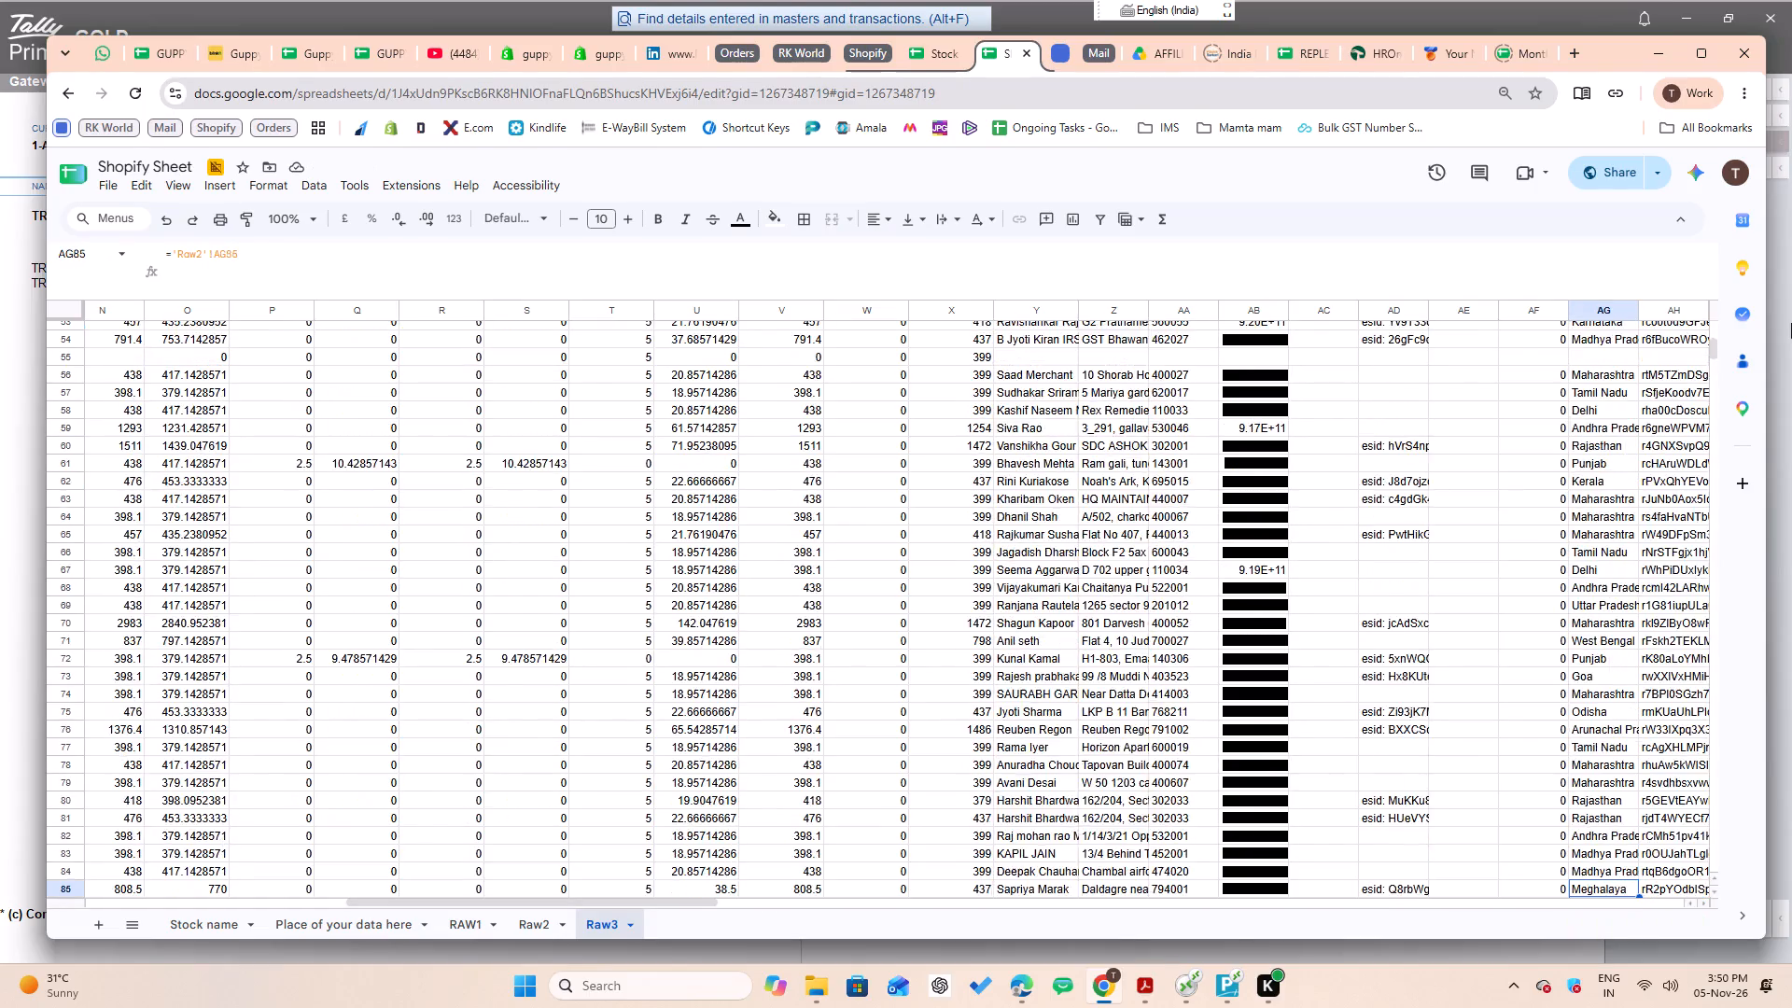
{"action": "key", "text": "ctrl+Right"}
{"action": "key", "text": "ctrl+Down"}
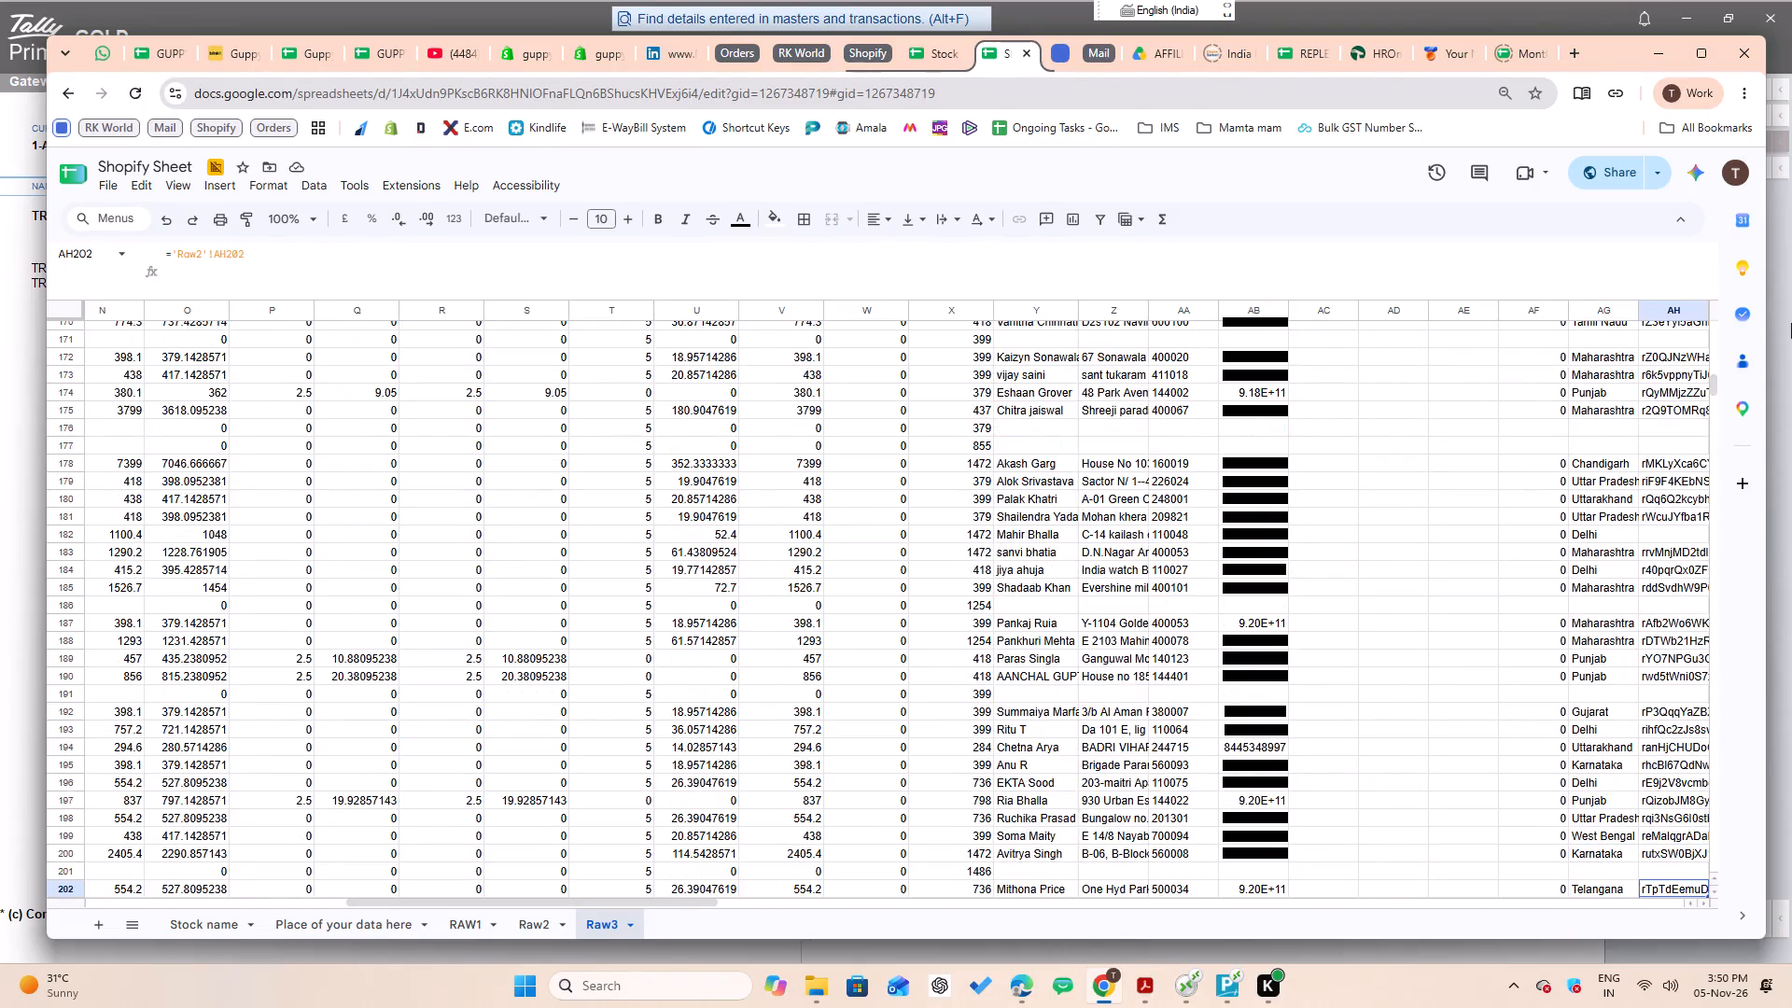
{"action": "key", "text": "ctrl+Down"}
{"action": "key", "text": "ctrl+Down"}
{"action": "key", "text": "ctrl+Down"}
{"action": "key", "text": "ctrl+Down"}
{"action": "key", "text": "ctrl+Down"}
{"action": "key", "text": "ctrl+Down"}
{"action": "key", "text": "ctrl+Down"}
{"action": "key", "text": "ctrl+Down"}
{"action": "key", "text": "ctrl+Down"}
{"action": "key", "text": "ctrl+Down"}
{"action": "key", "text": "ctrl+Down"}
{"action": "key", "text": "Right"}
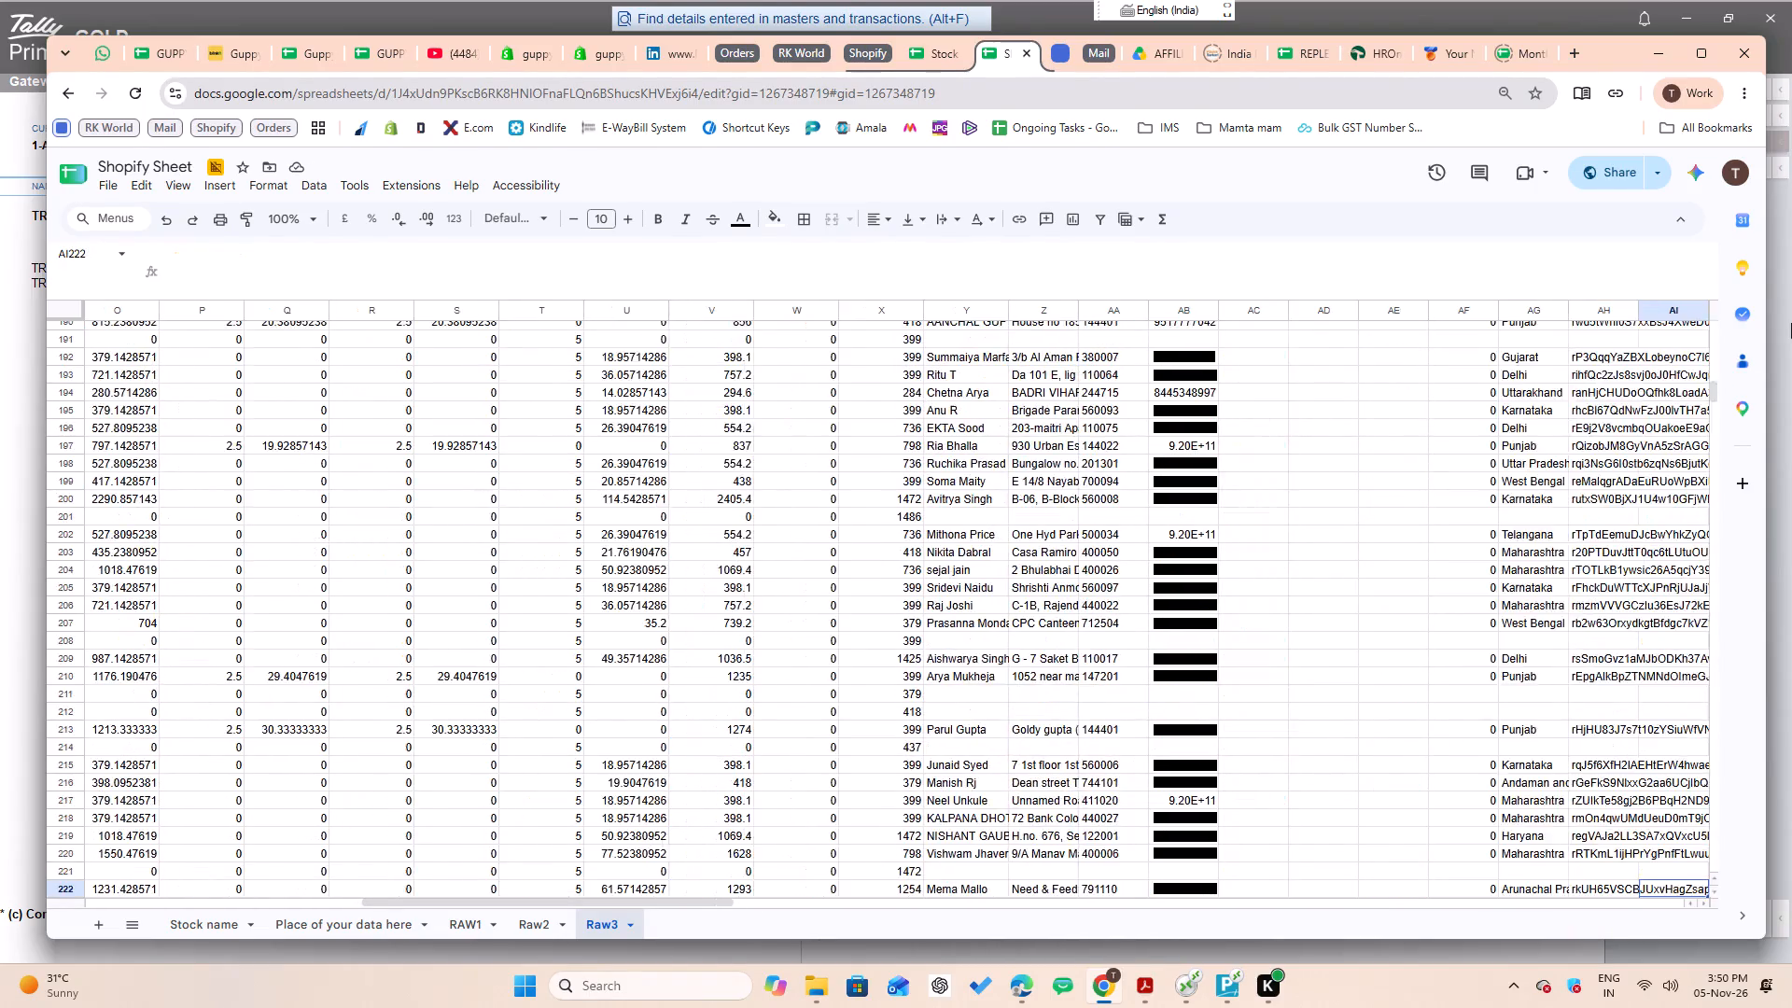
{"action": "key", "text": "ctrl+Down"}
{"action": "key", "text": "ctrl+Down"}
{"action": "key", "text": "ctrl+Down"}
Examine the last data rows in Raw3, around rows 664 to 672, and the filled rows down to 1000.
{"action": "key", "text": "Left"}
{"action": "key", "text": "Left"}
{"action": "key", "text": "Left"}
{"action": "key", "text": "ctrl+Up"}
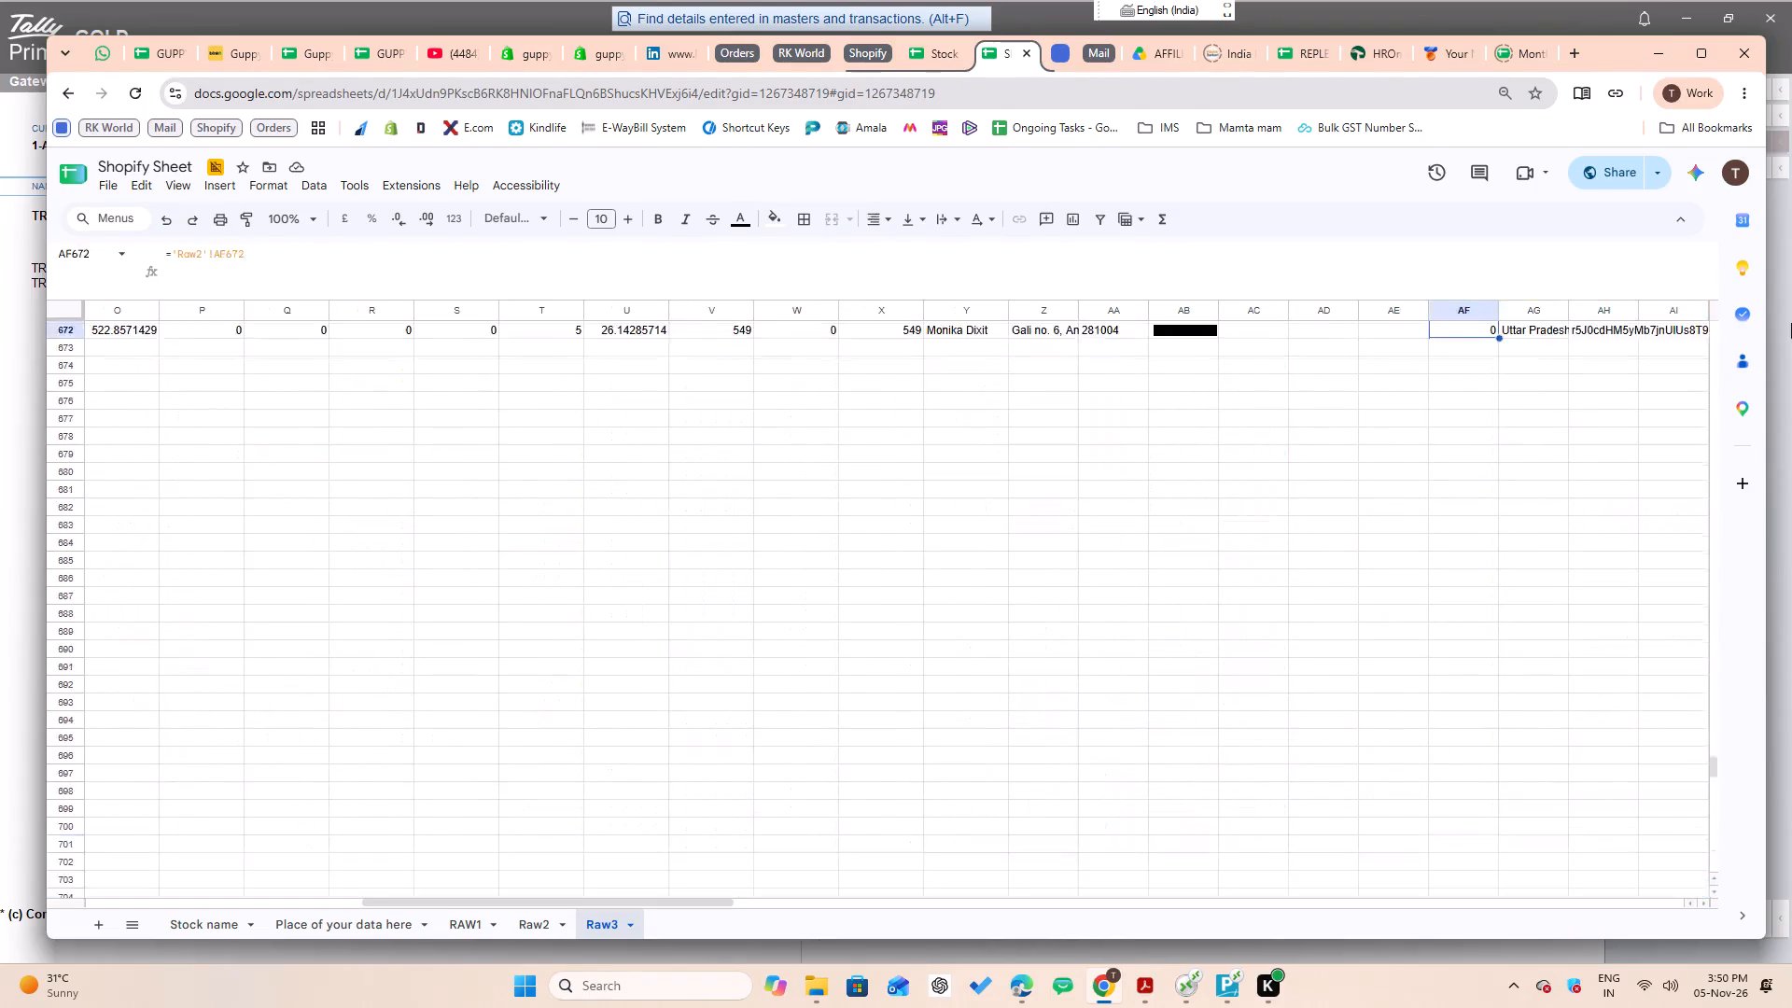
{"action": "key", "text": "Up"}
{"action": "key", "text": "Up"}
{"action": "key", "text": "Up"}
{"action": "key", "text": "Up"}
{"action": "key", "text": "Up"}
{"action": "key", "text": "Up"}
{"action": "key", "text": "Up"}
{"action": "key", "text": "Up"}
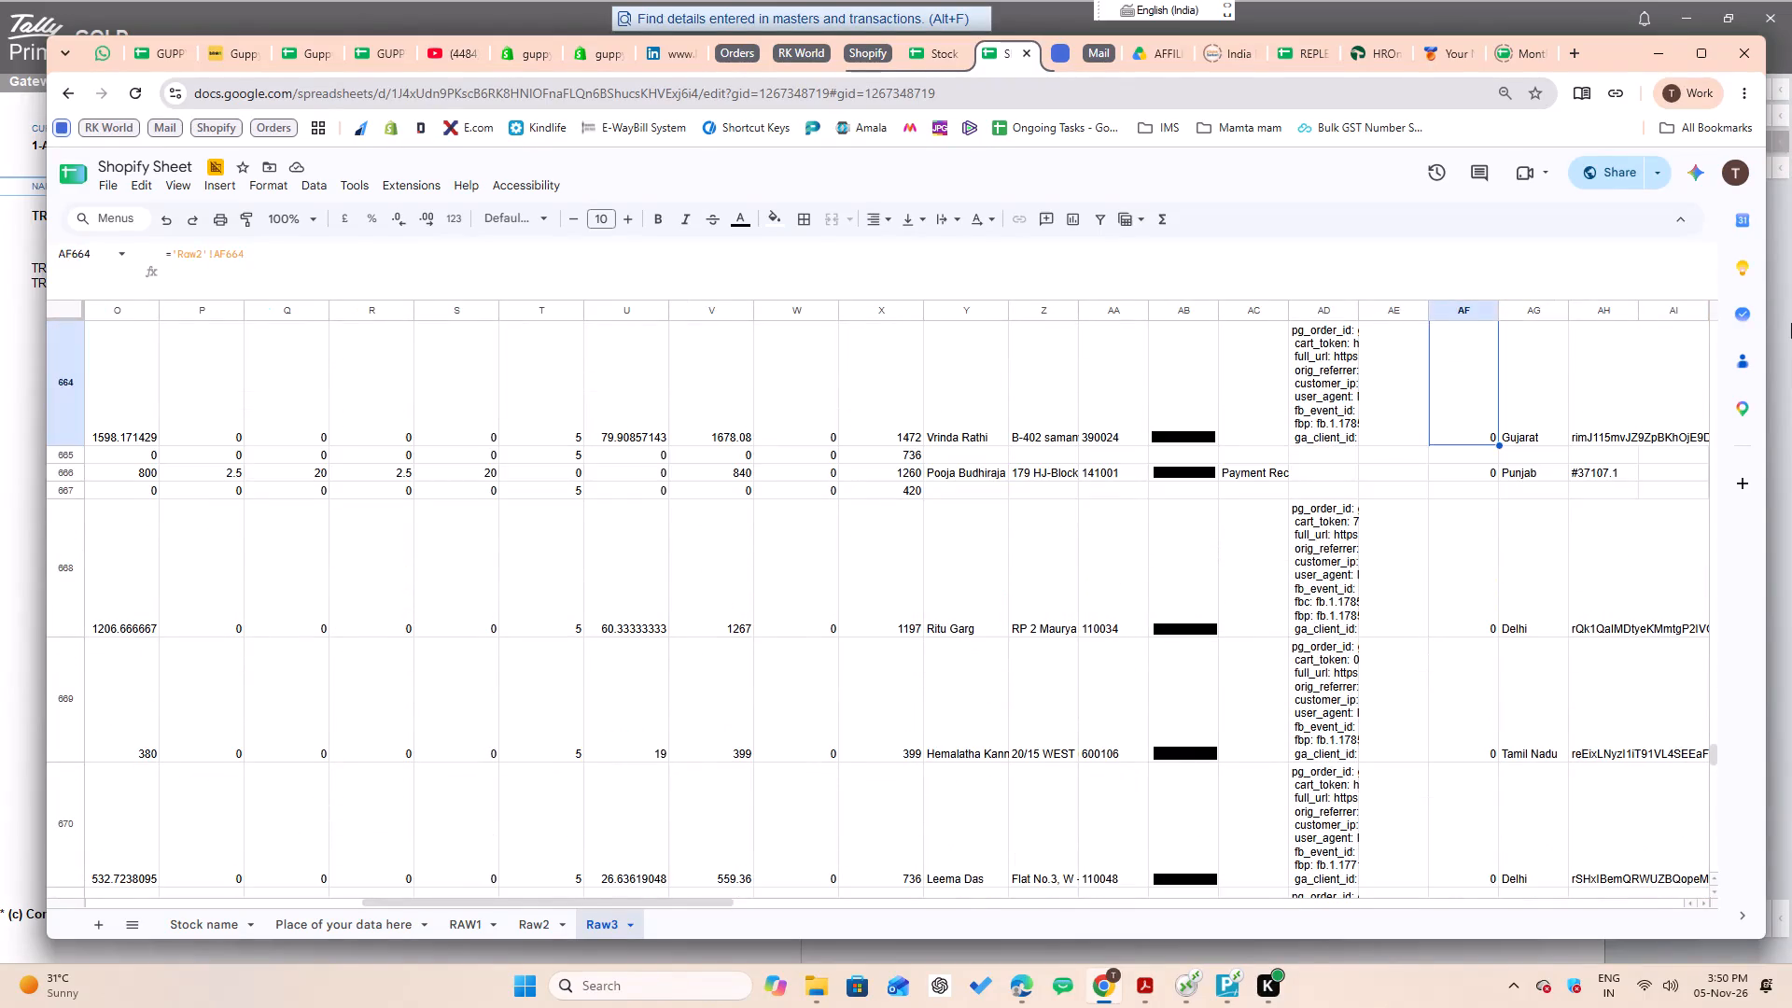
{"action": "key", "text": "ctrl+Down"}
{"action": "key", "text": "ctrl+Down"}
{"action": "key", "text": "ctrl+Down"}
{"action": "key", "text": "ctrl+Down"}
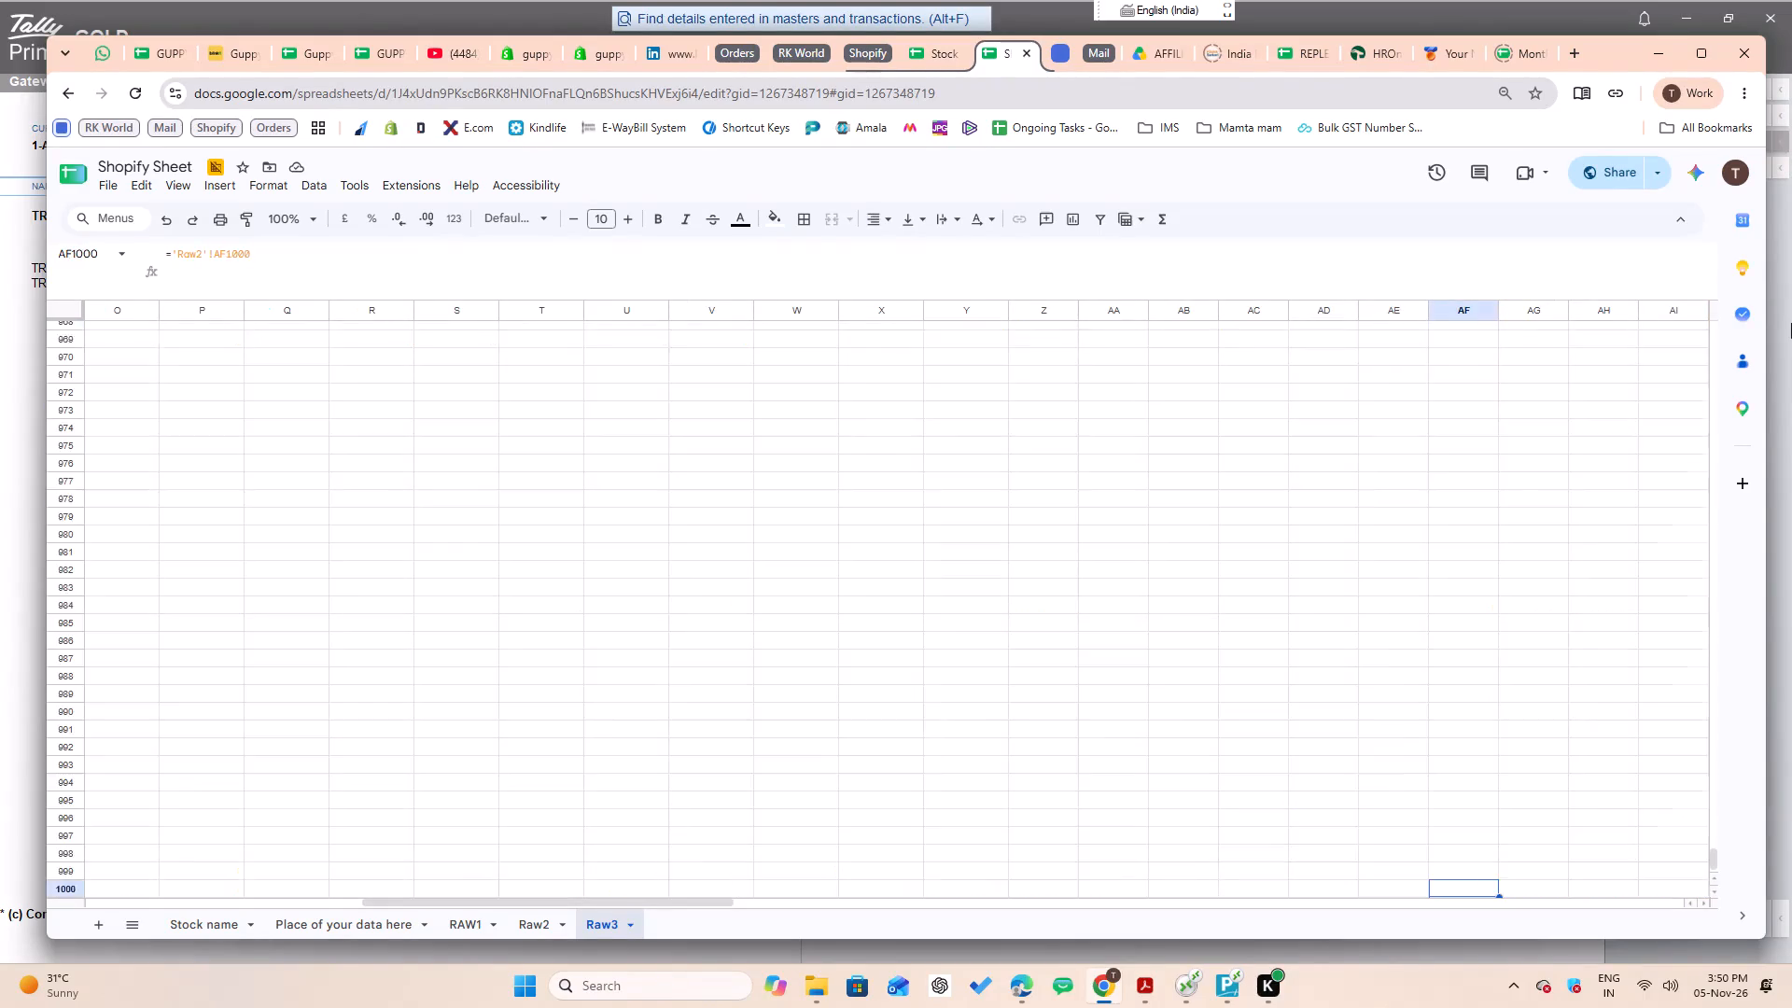
{"action": "key", "text": "ctrl+Down"}
{"action": "key", "text": "ctrl+Down"}
{"action": "key", "text": "ctrl+Down"}
{"action": "key", "text": "ctrl+Up"}
{"action": "key", "text": "Up"}
{"action": "key", "text": "Up"}
{"action": "key", "text": "Up"}
{"action": "key", "text": "Up"}
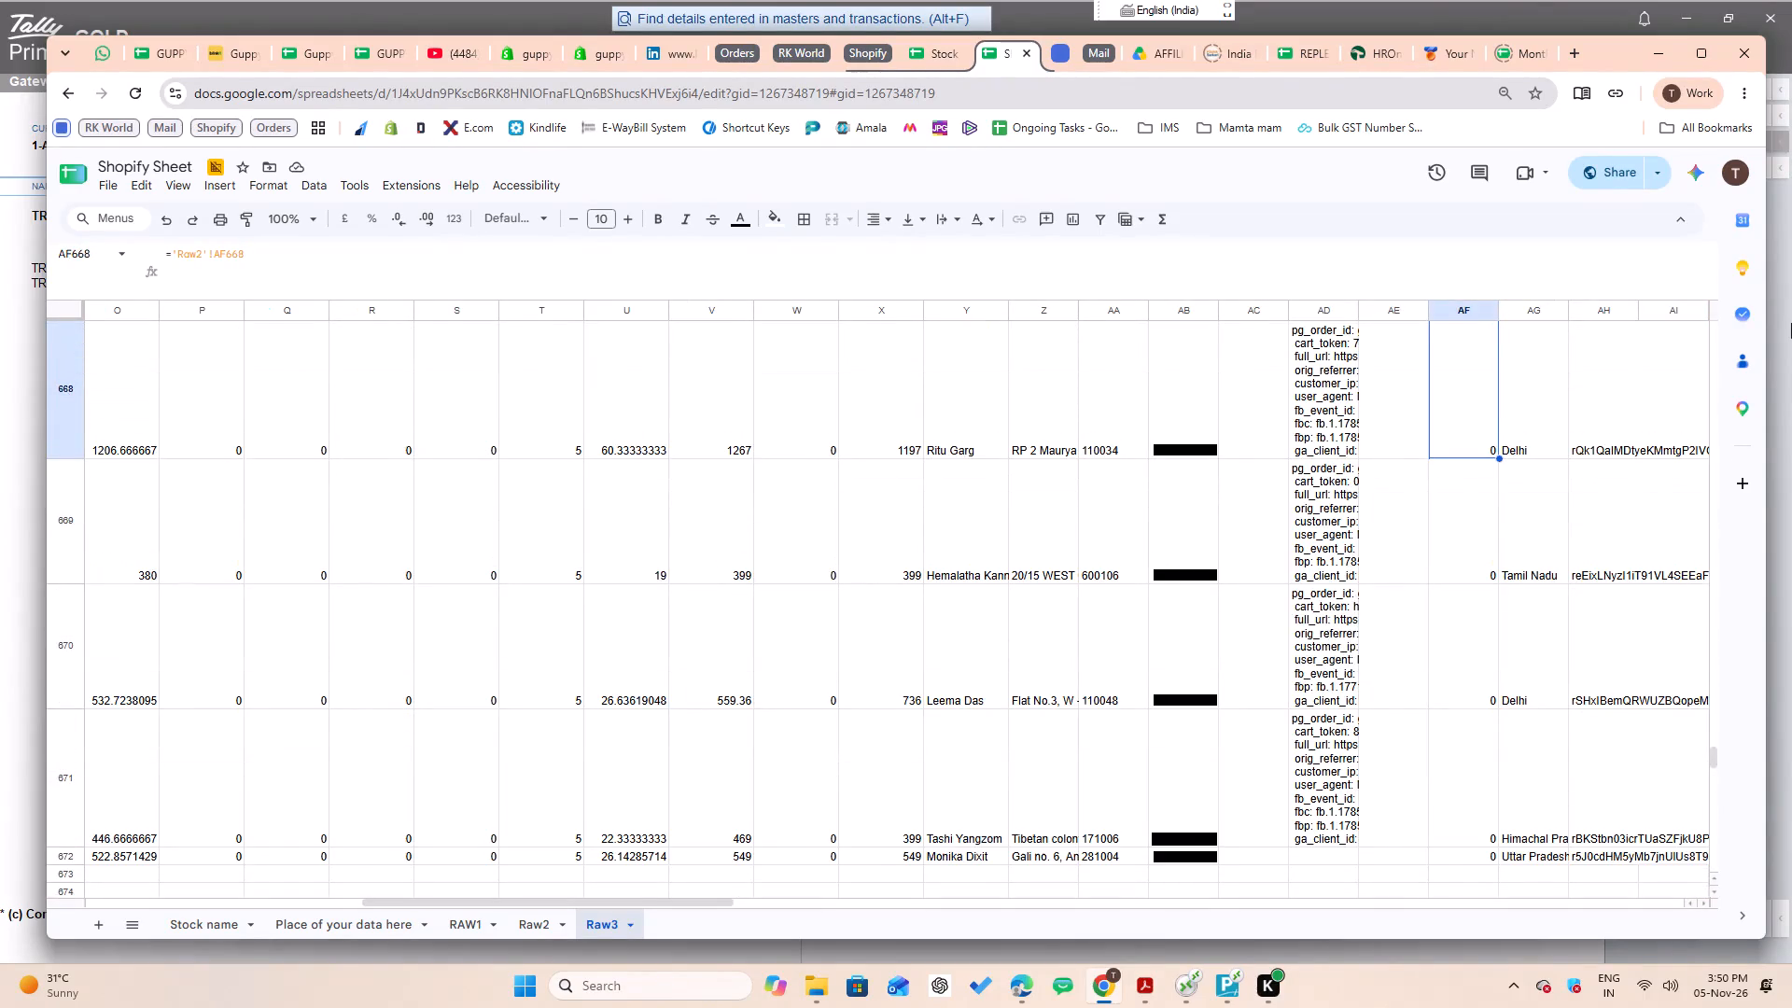
Make the header cells A2:AH2 in Raw3 bold.
{"action": "key", "text": "ctrl+Left"}
{"action": "key", "text": "ctrl+Up"}
{"action": "key", "text": "ctrl+Up"}
{"action": "key", "text": "ctrl+Up"}
{"action": "key", "text": "ctrl+Up"}
{"action": "key", "text": "ctrl+Up"}
{"action": "key", "text": "ctrl+Up"}
{"action": "key", "text": "ctrl+Up"}
{"action": "key", "text": "ctrl+Up"}
{"action": "key", "text": "ctrl+Up"}
{"action": "key", "text": "ctrl+Up"}
{"action": "key", "text": "ctrl+Up"}
{"action": "key", "text": "ctrl+Up"}
{"action": "key", "text": "ctrl+Up"}
{"action": "key", "text": "ctrl+Up"}
{"action": "key", "text": "ctrl+Up"}
{"action": "key", "text": "ctrl+Up"}
{"action": "key", "text": "ctrl+Up"}
{"action": "key", "text": "ctrl+Up"}
{"action": "key", "text": "ctrl+Up"}
{"action": "key", "text": "ctrl+Up"}
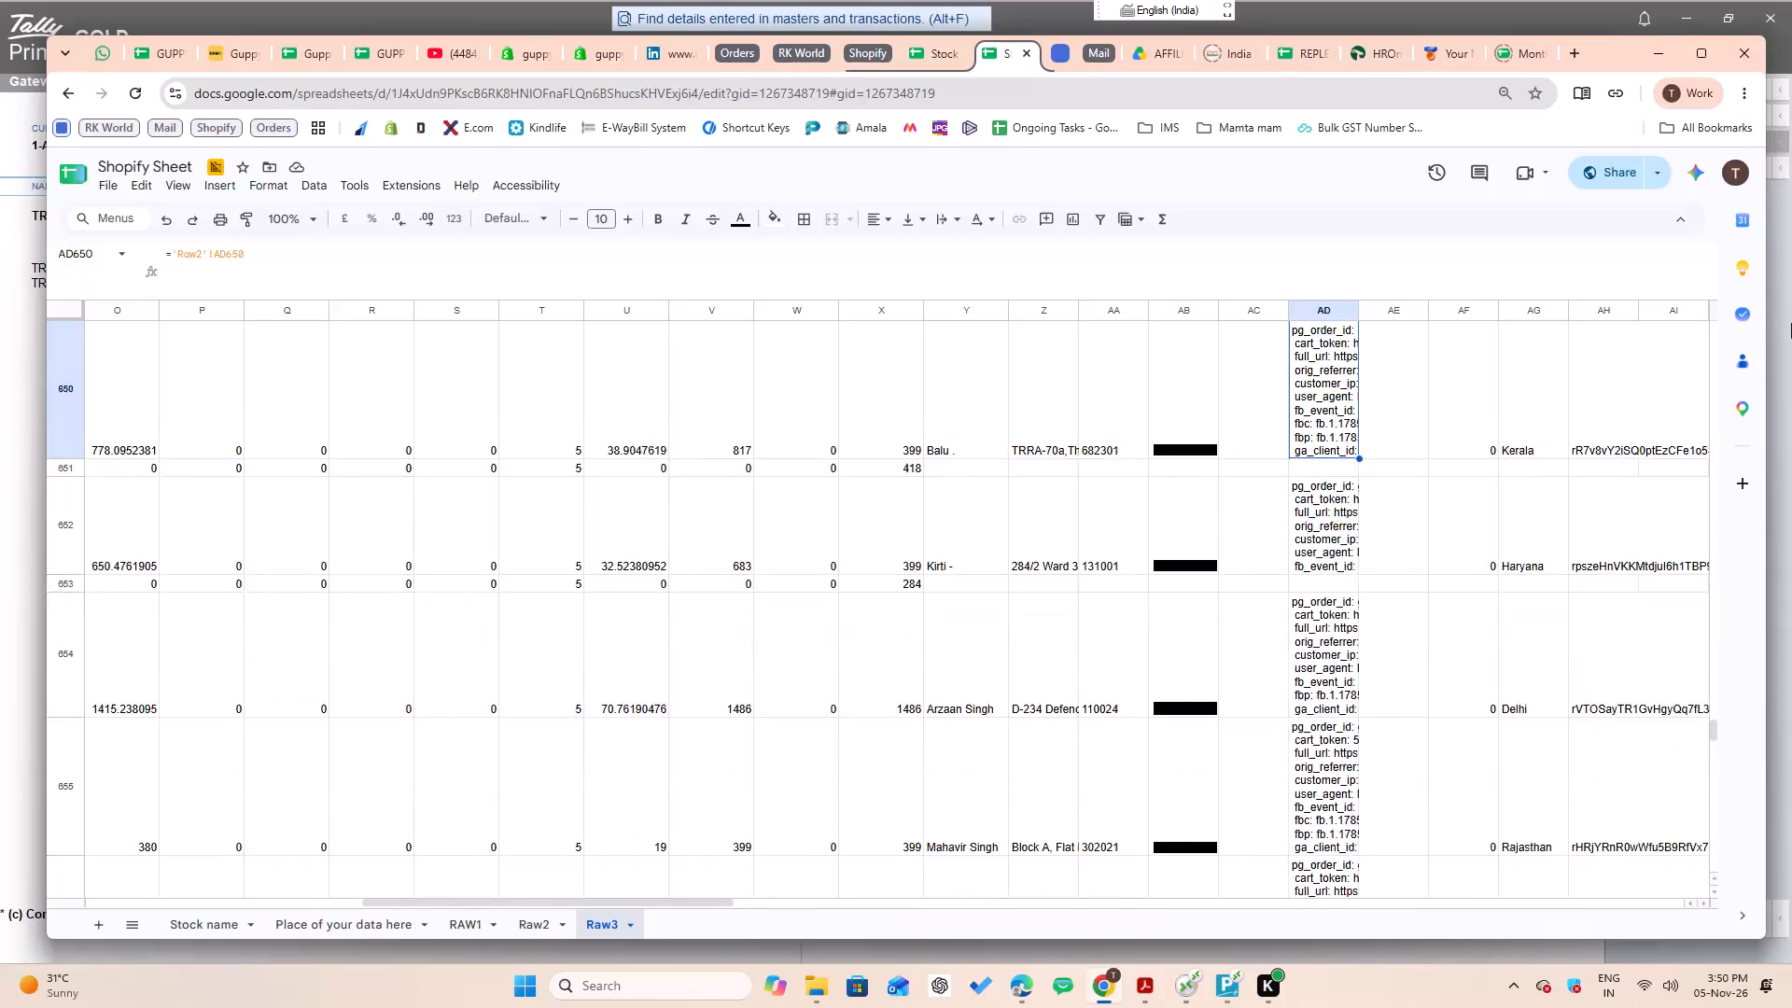
{"action": "key", "text": "ctrl+Left"}
{"action": "key", "text": "ctrl+Up"}
{"action": "key", "text": "ctrl+Left"}
{"action": "key", "text": "ctrl+Up"}
{"action": "key", "text": "ctrl+Left"}
{"action": "key", "text": "ctrl+Up"}
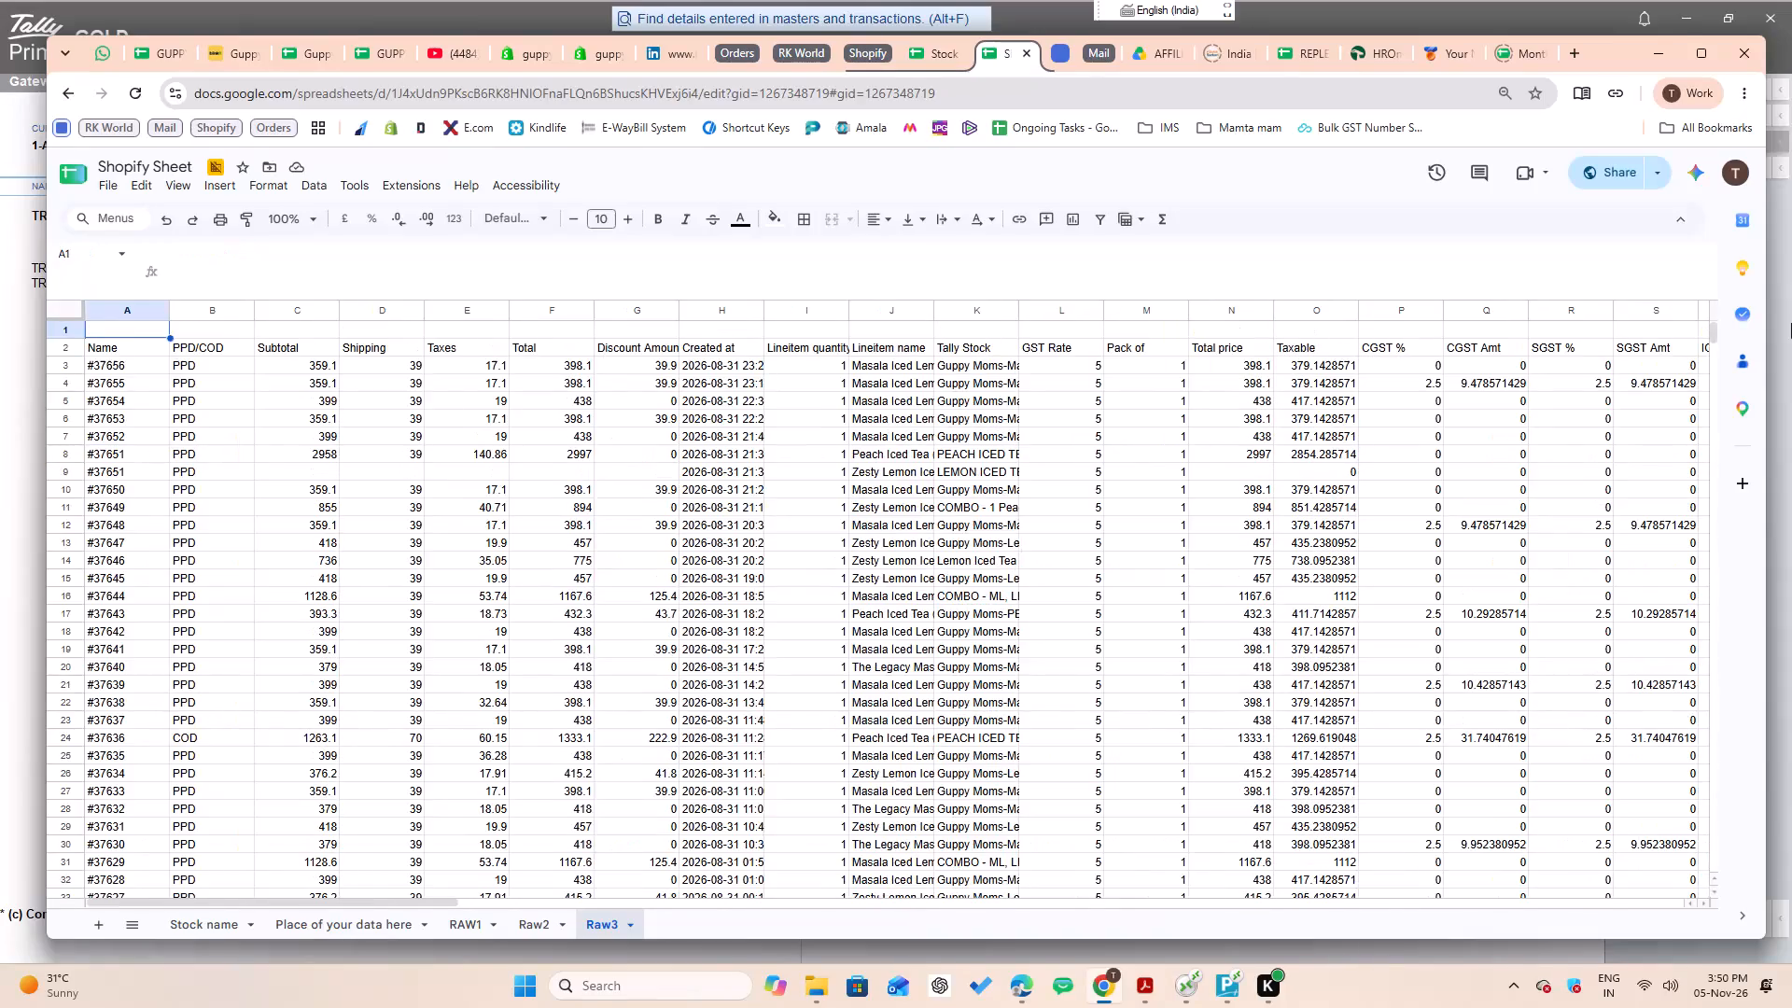
{"action": "key", "text": "ctrl+Left"}
{"action": "key", "text": "ctrl+Left"}
{"action": "key", "text": "Down"}
{"action": "key", "text": "shift+space"}
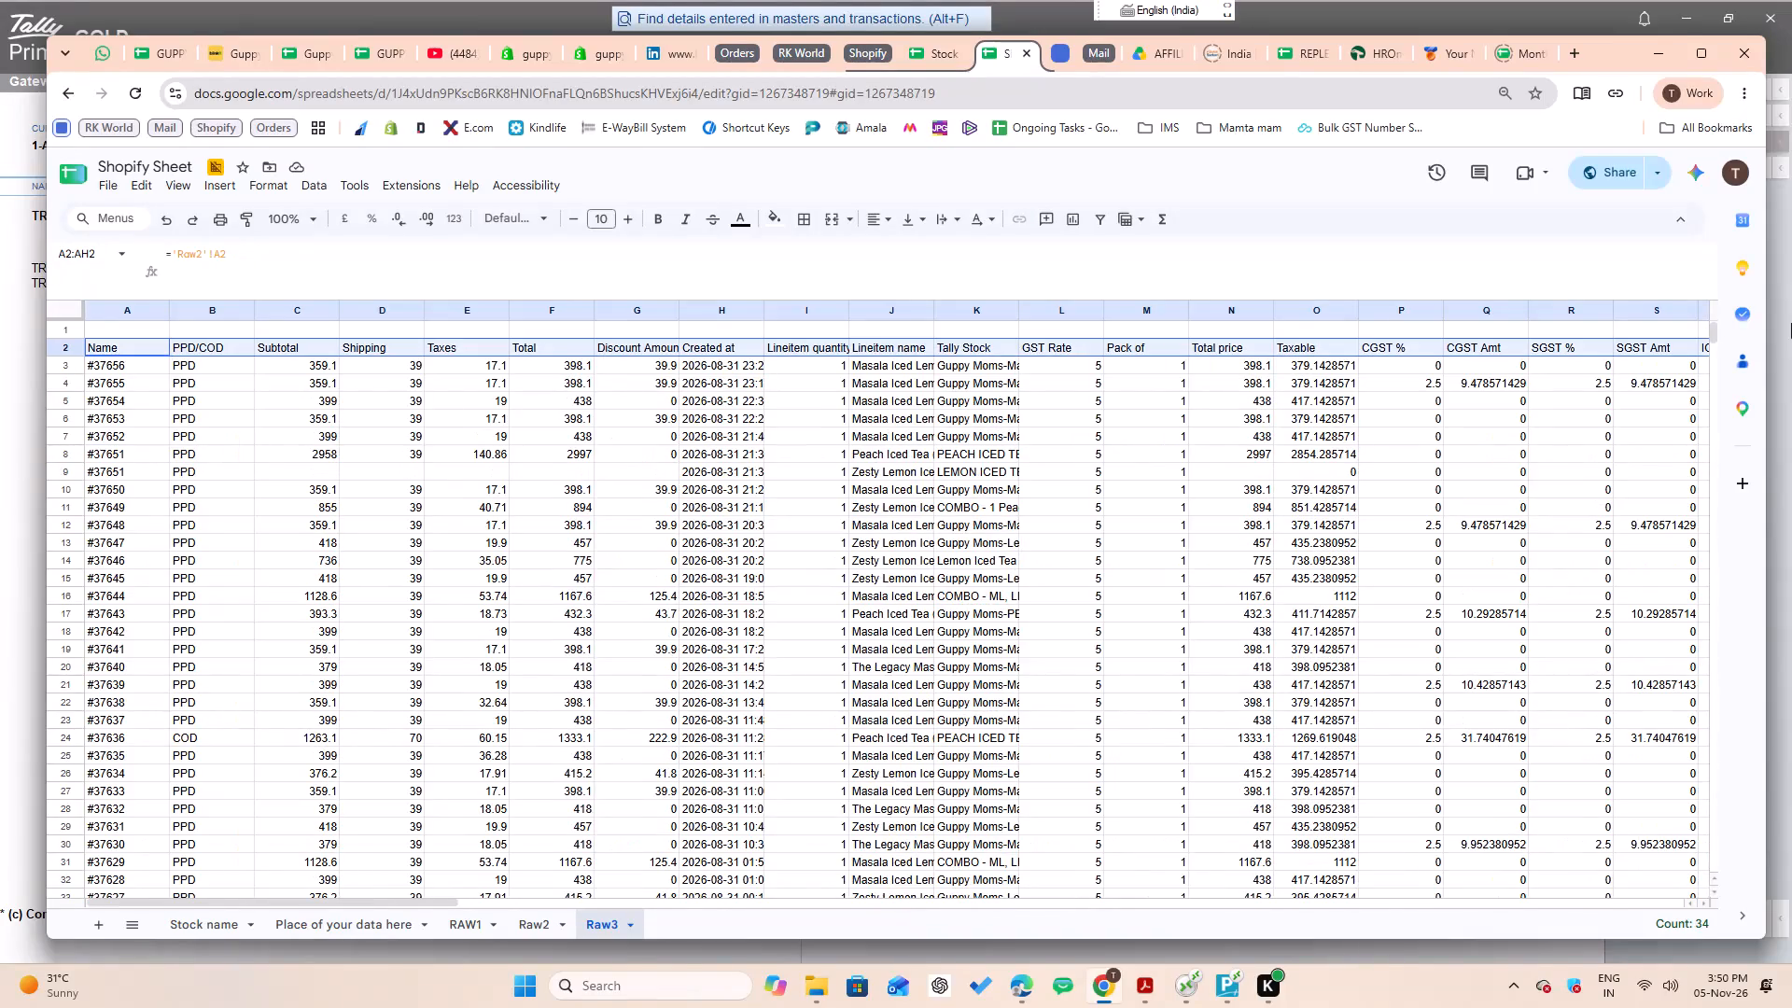
{"action": "key", "text": "ctrl+b"}
{"action": "key", "text": "Down"}
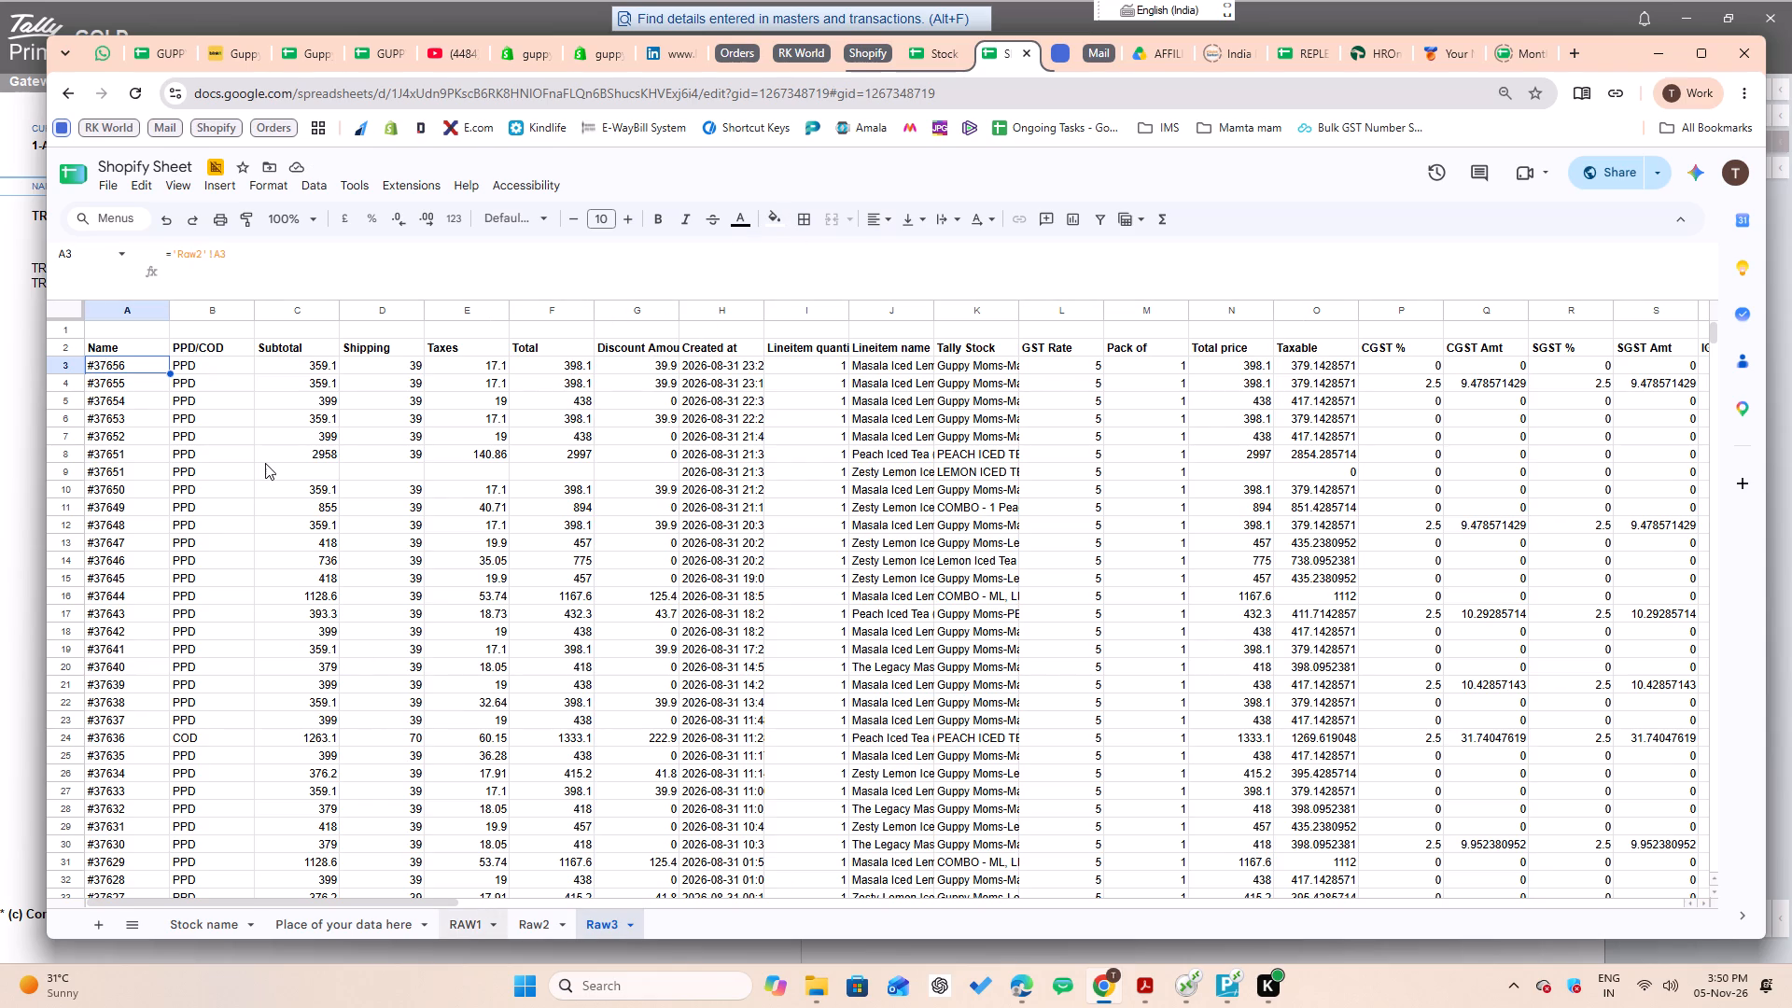
Fit the widths of all Raw3 columns to their contents.
{"action": "key", "text": "ctrl+a"}
{"action": "key", "text": "ctrl+a"}
{"action": "double_click", "coordinate": [170, 307]}
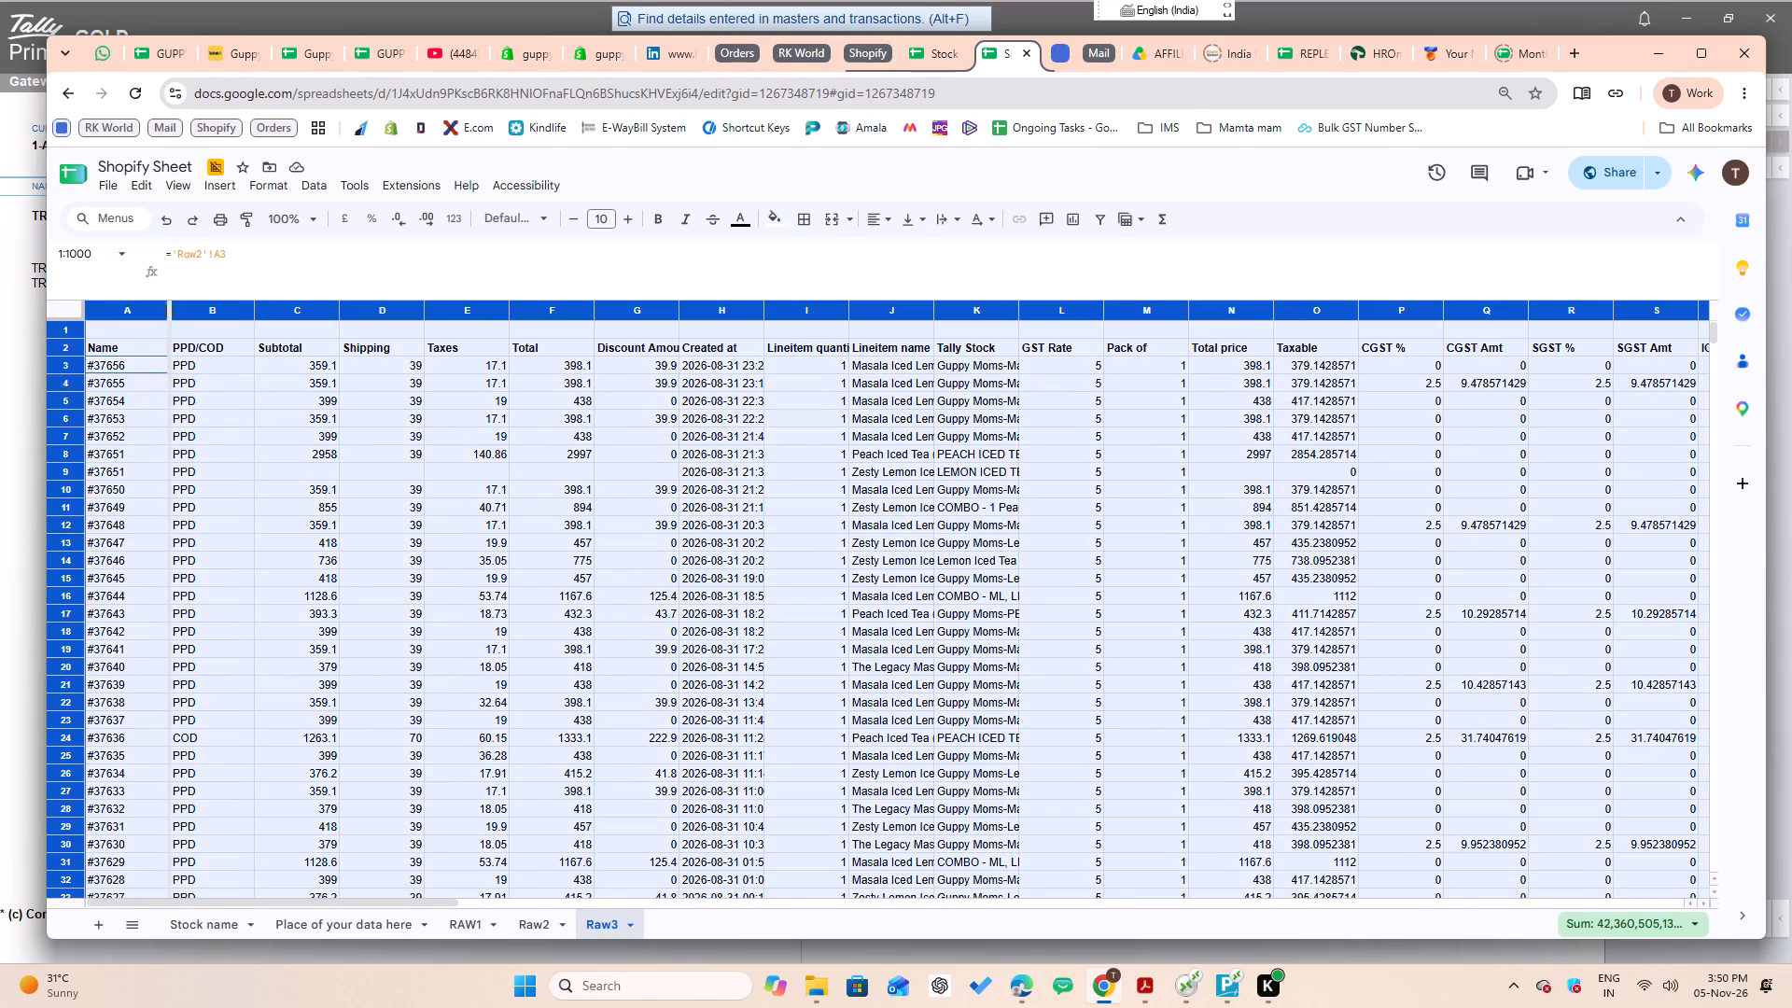
{"action": "left_click", "coordinate": [164, 372]}
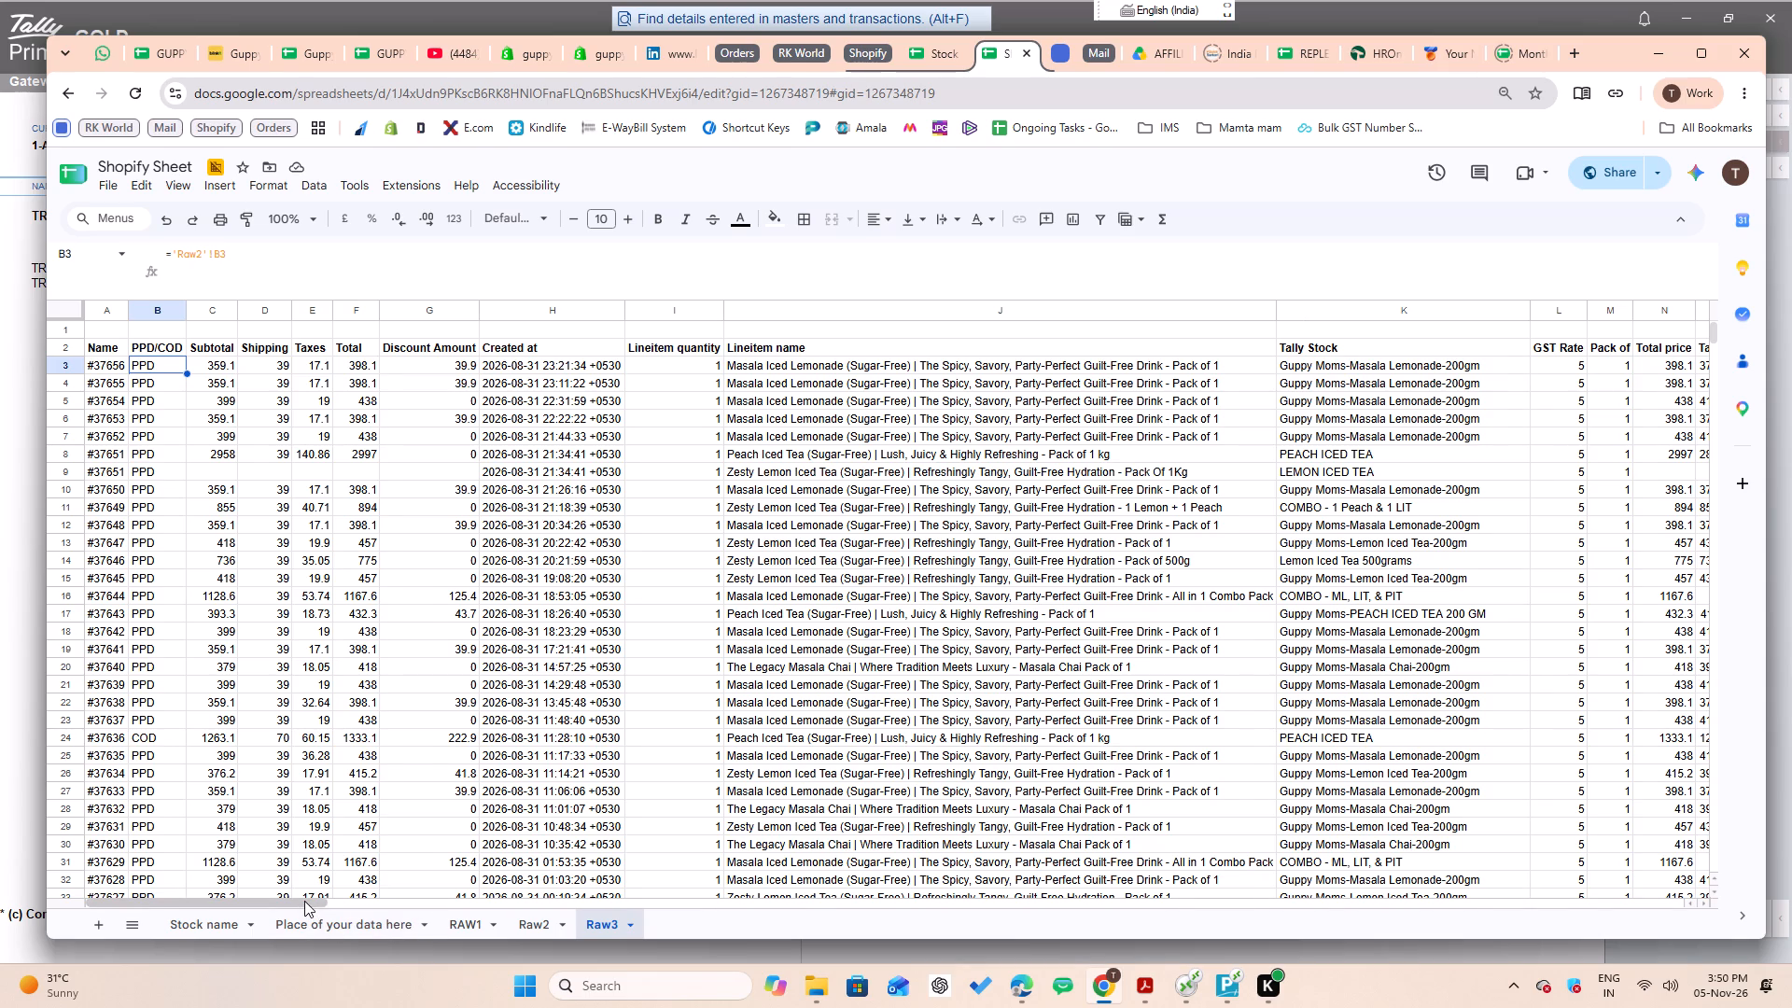
Examine the PPD/COD column in Raw3 for lookup errors, from the last row 1000 up past the end of the order data.
{"action": "left_click_drag", "start_coordinate": [304, 901], "coordinate": [273, 896]}
{"action": "key", "text": "ctrl+Down"}
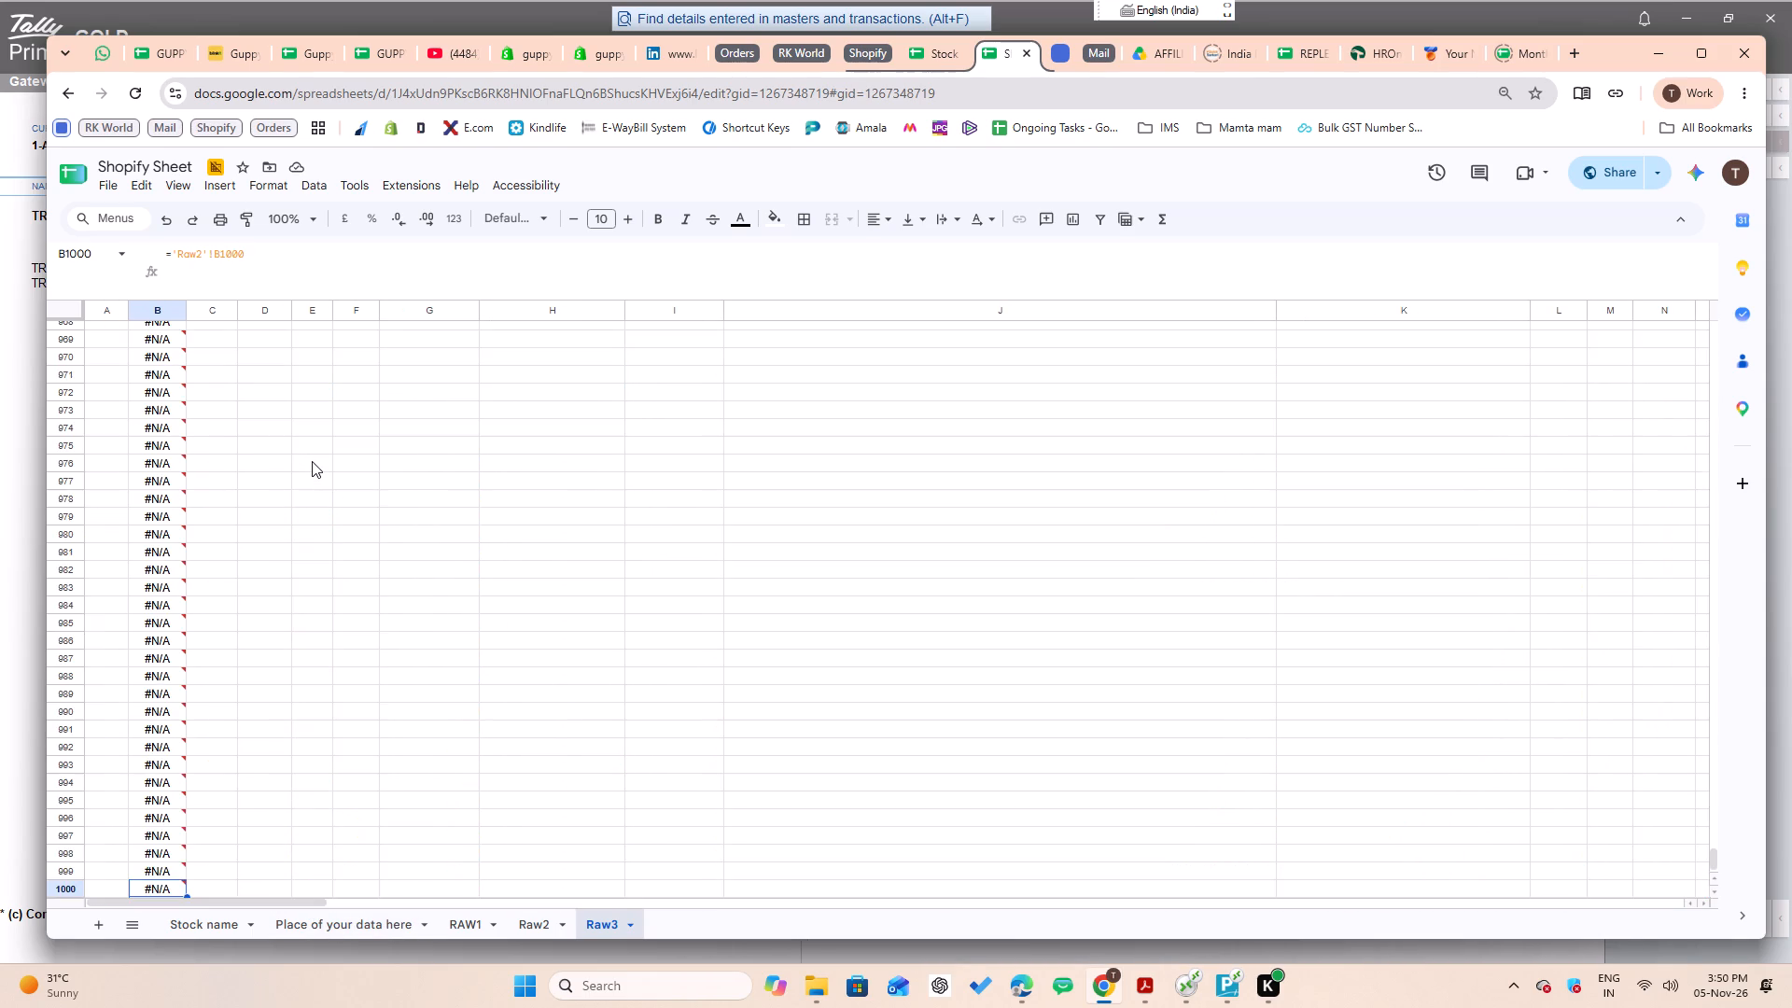
{"action": "key", "text": "Down"}
{"action": "key", "text": "Up"}
{"action": "key", "text": "Left"}
{"action": "key", "text": "ctrl+Up"}
{"action": "key", "text": "Up"}
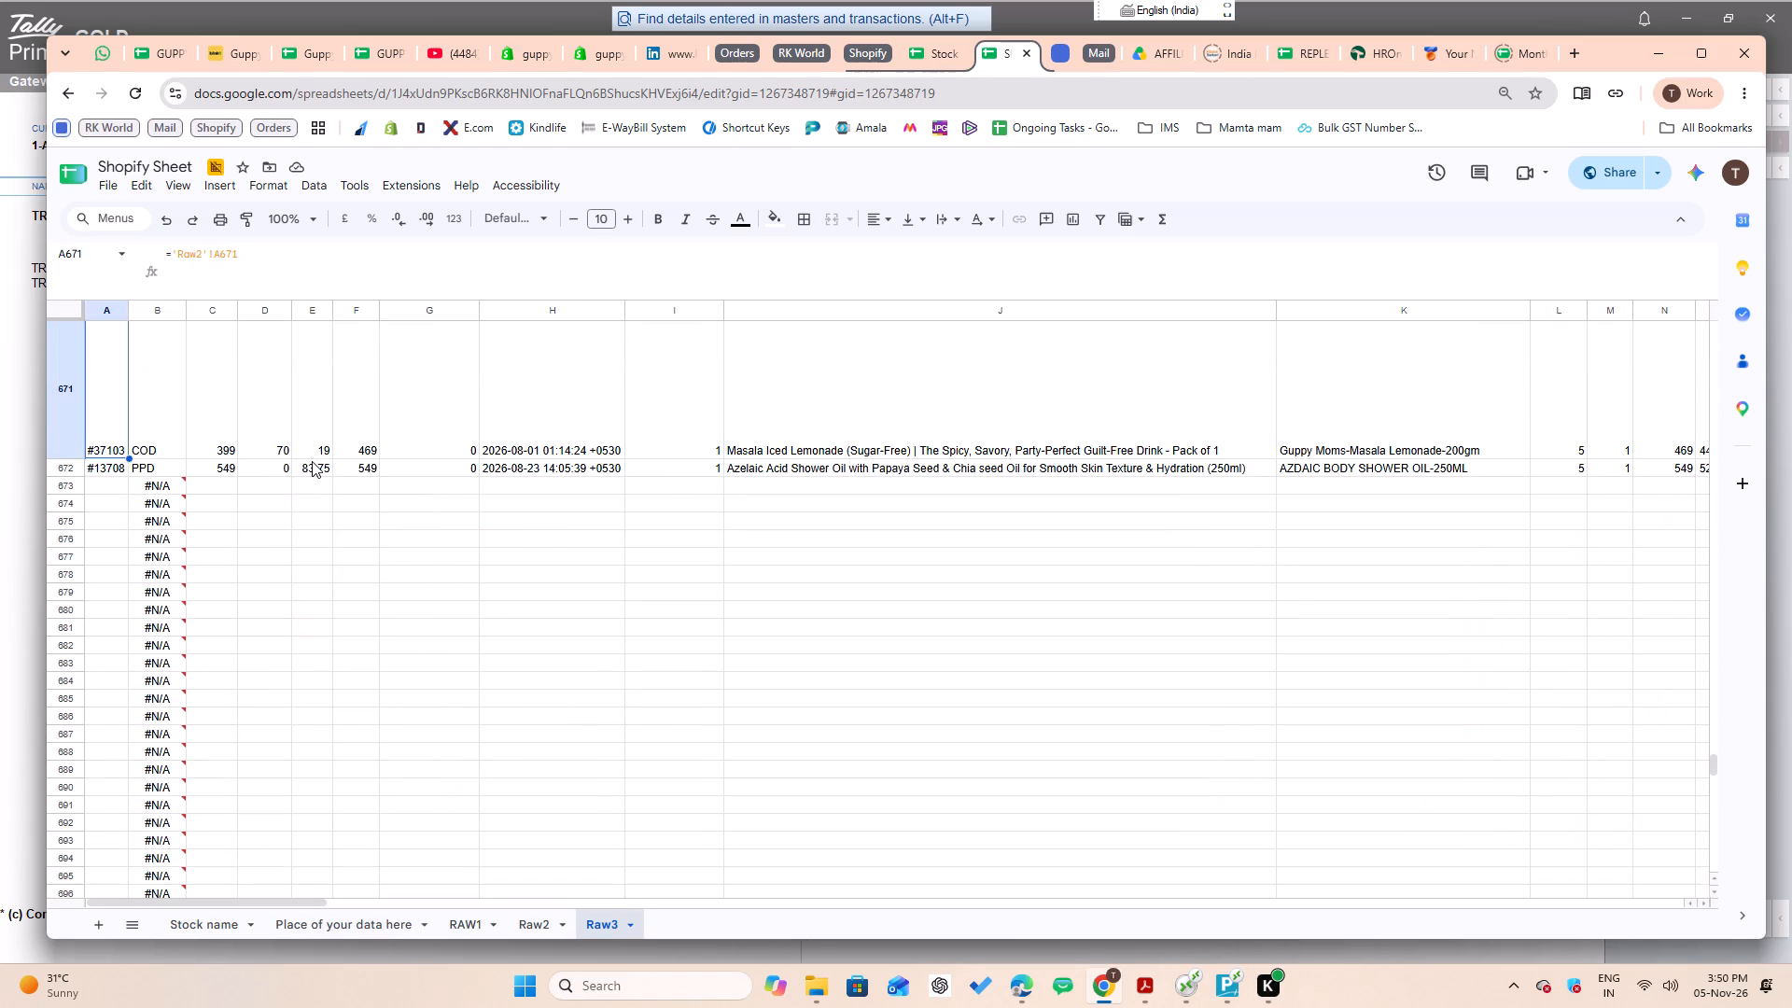
{"action": "key", "text": "Right"}
{"action": "key", "text": "Down"}
{"action": "key", "text": "Down"}
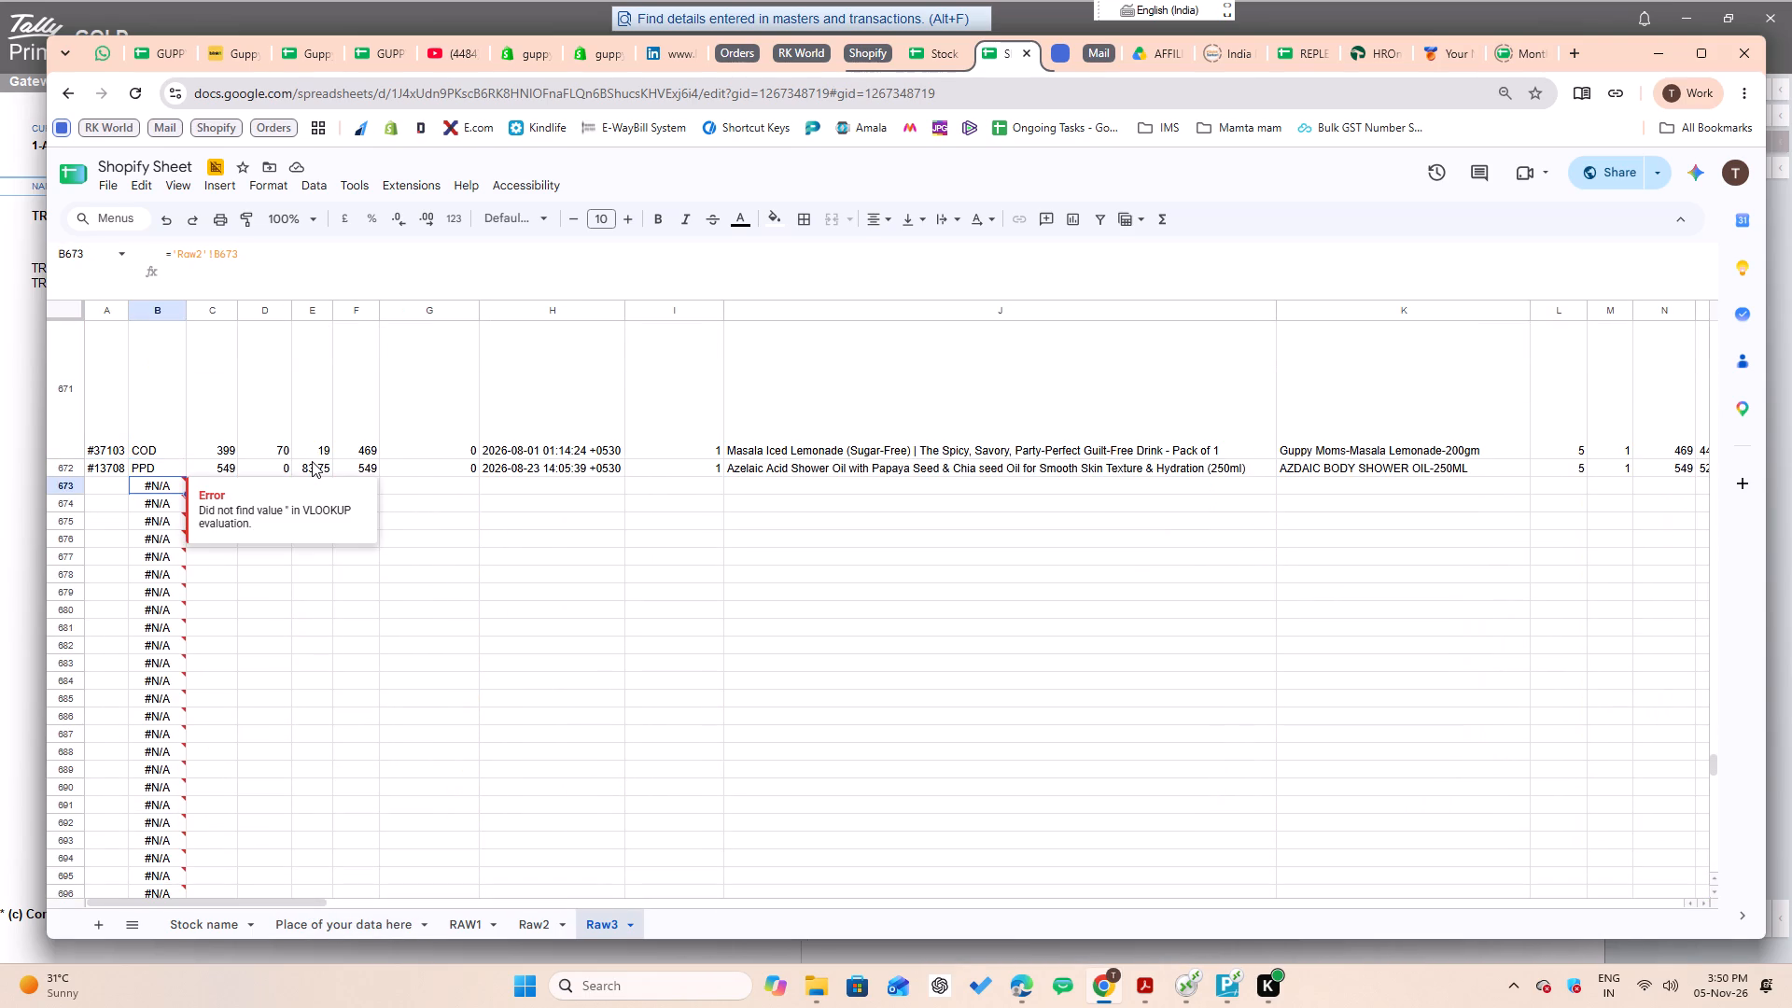
{"action": "key", "text": "ctrl+Up"}
{"action": "key", "text": "Up"}
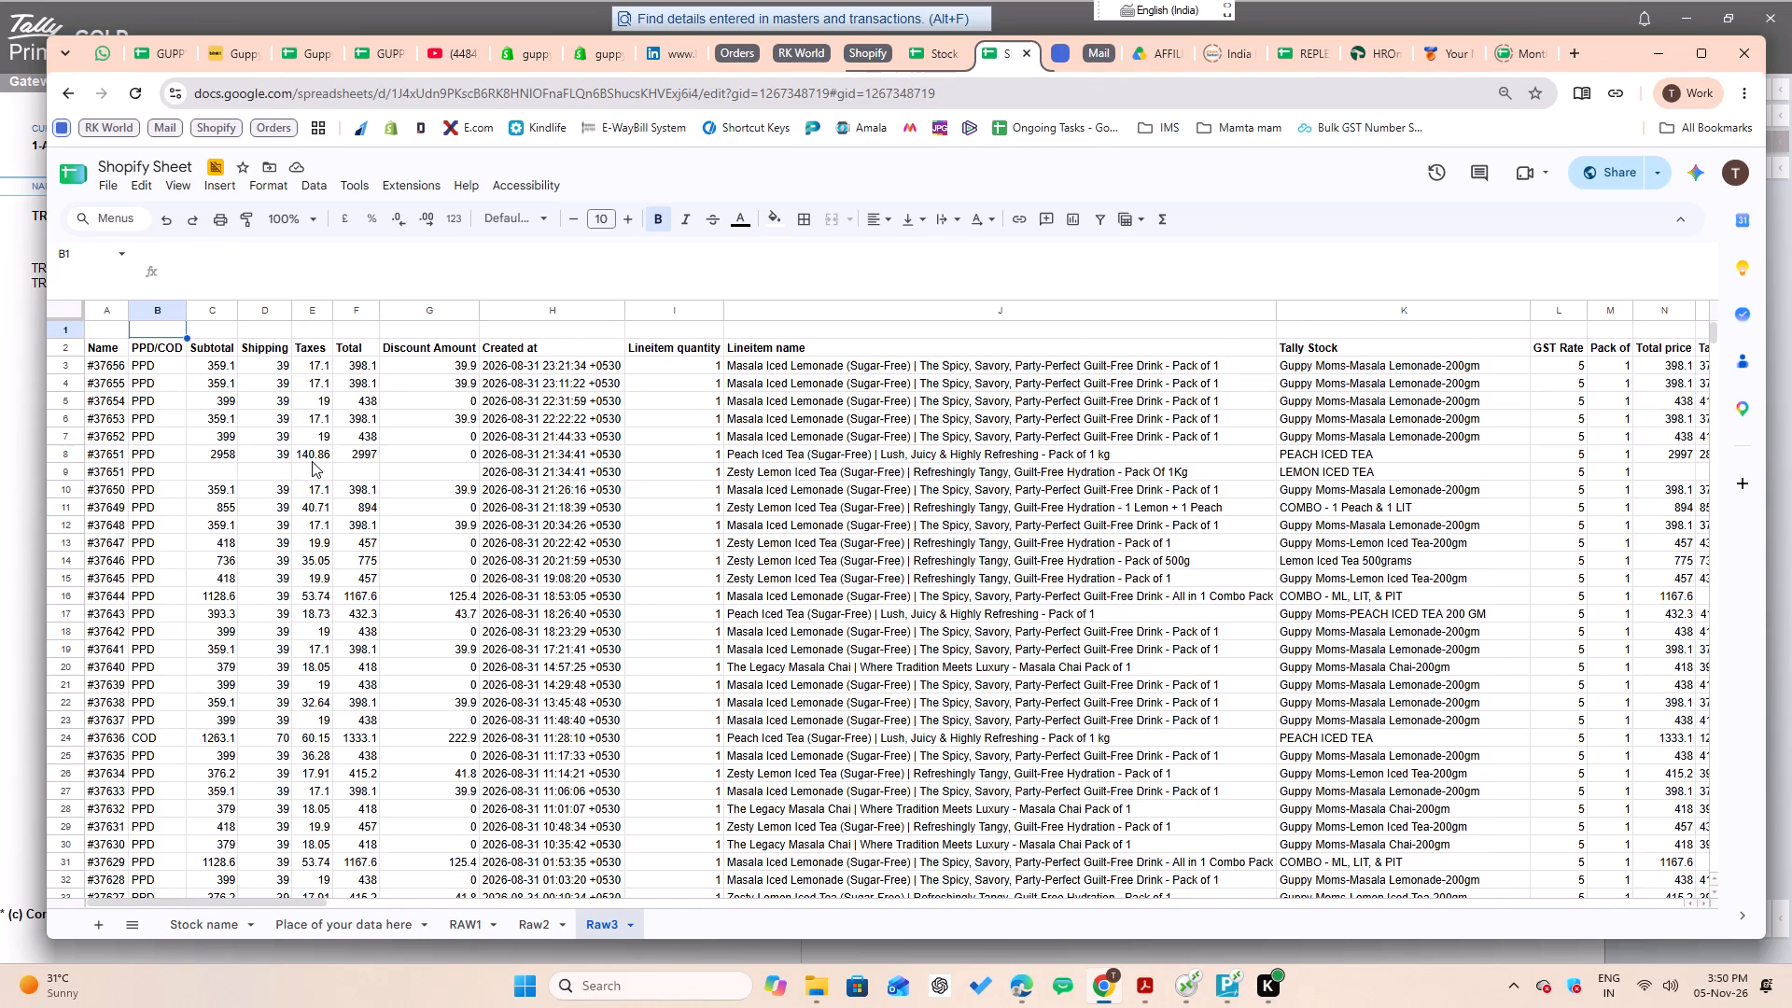
{"action": "key", "text": "Down"}
{"action": "key", "text": "Down"}
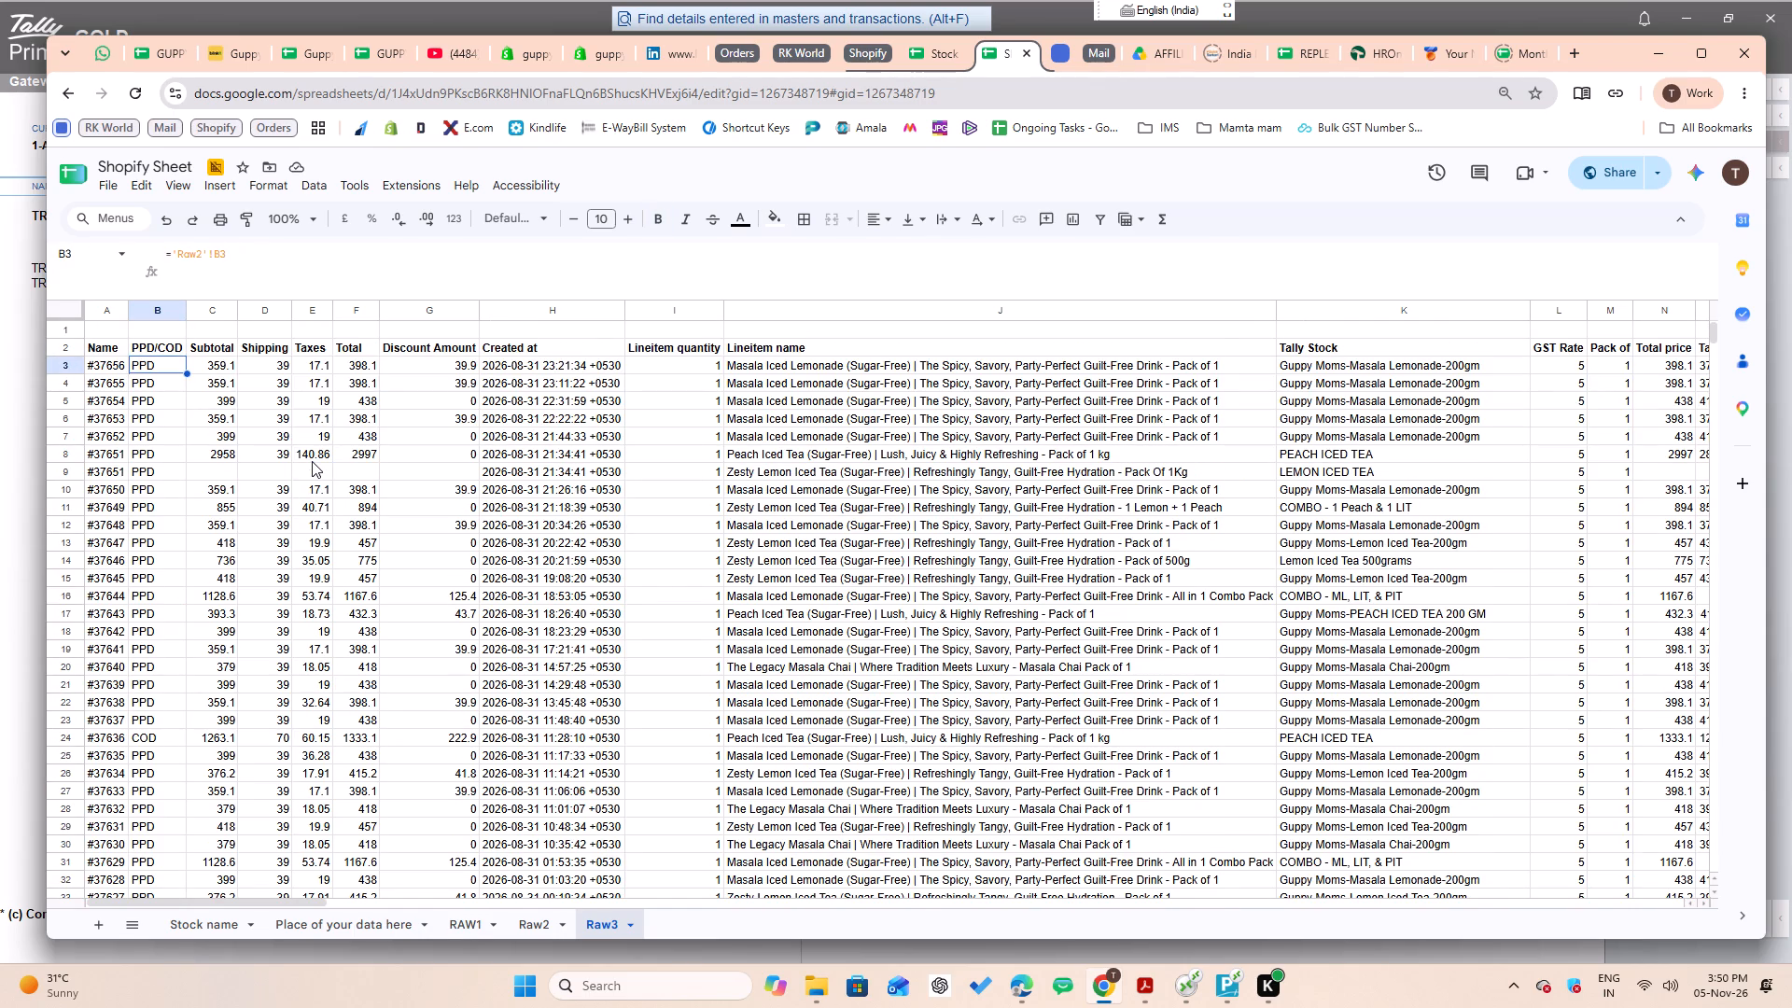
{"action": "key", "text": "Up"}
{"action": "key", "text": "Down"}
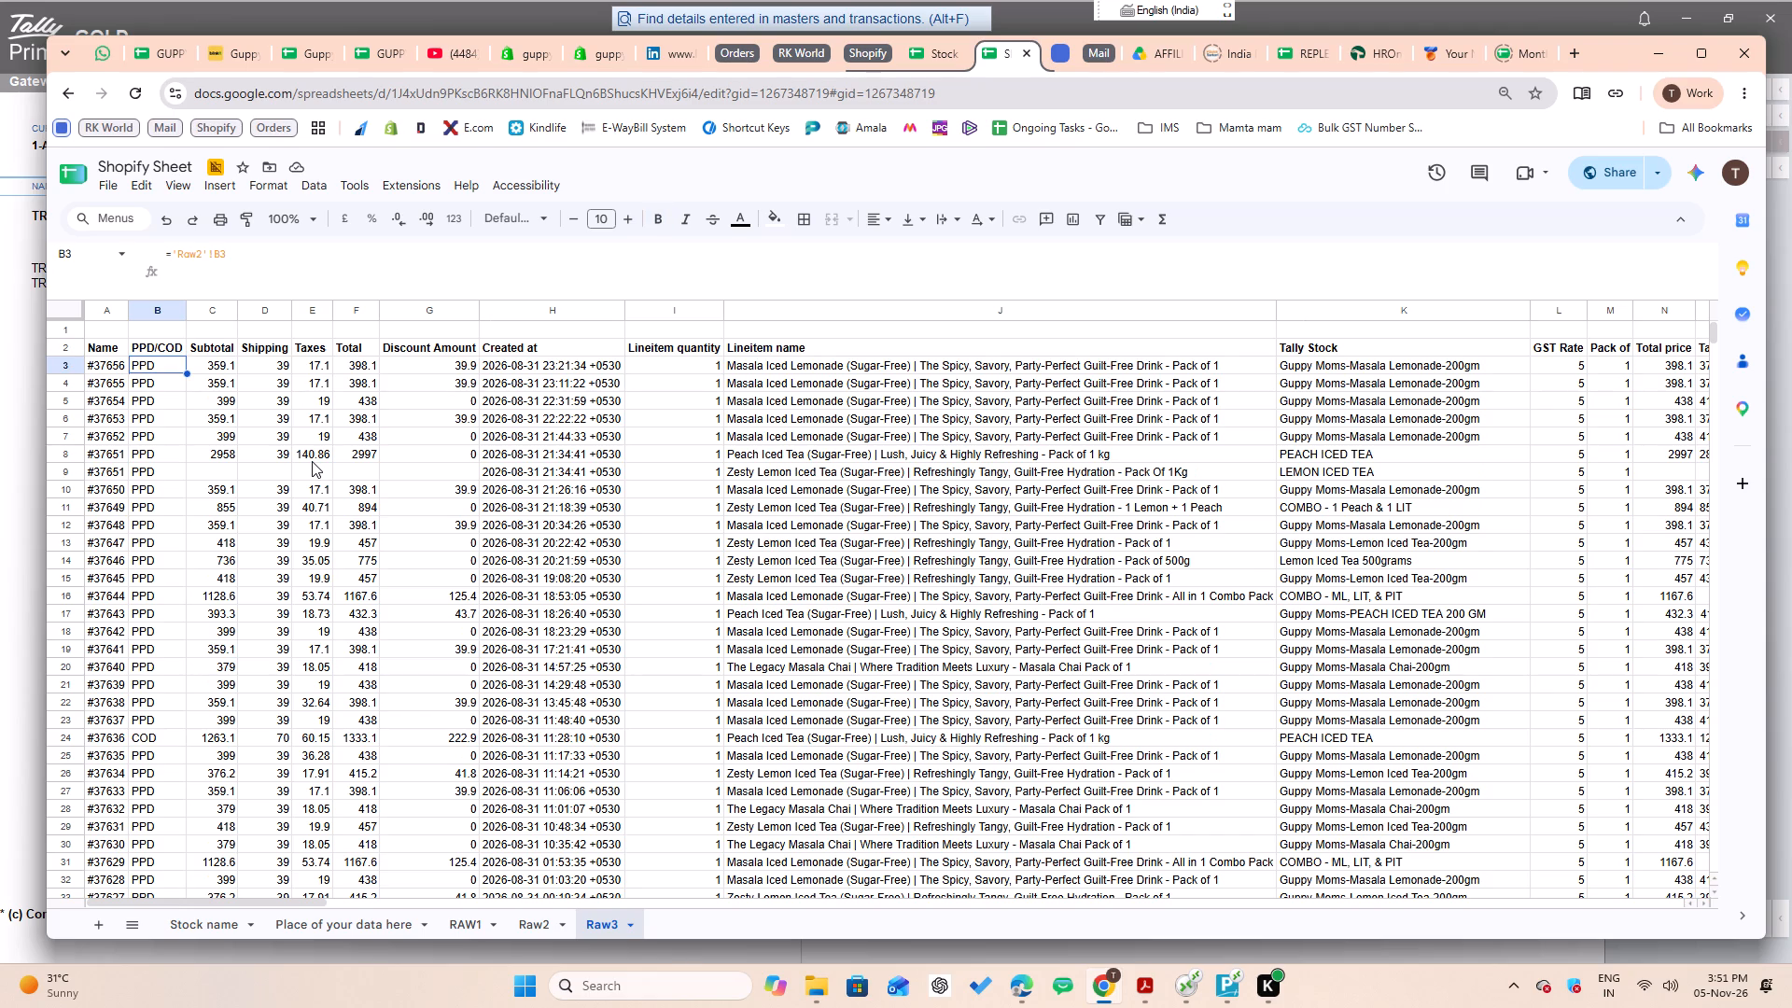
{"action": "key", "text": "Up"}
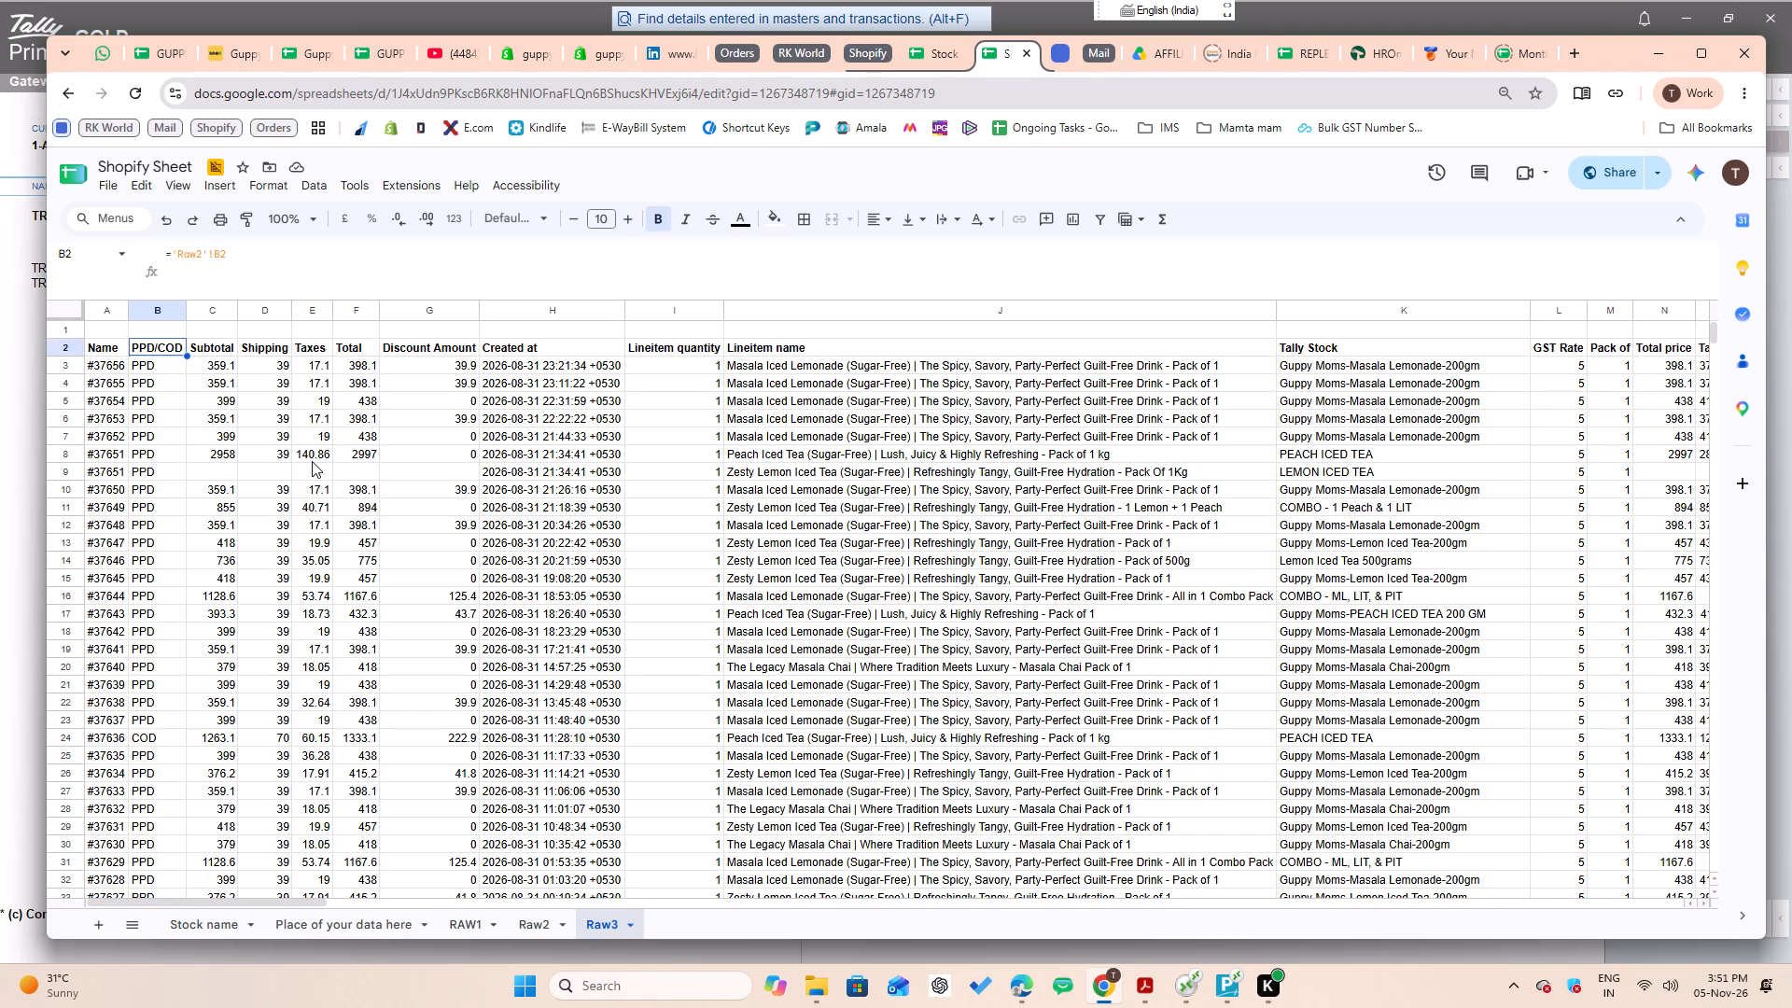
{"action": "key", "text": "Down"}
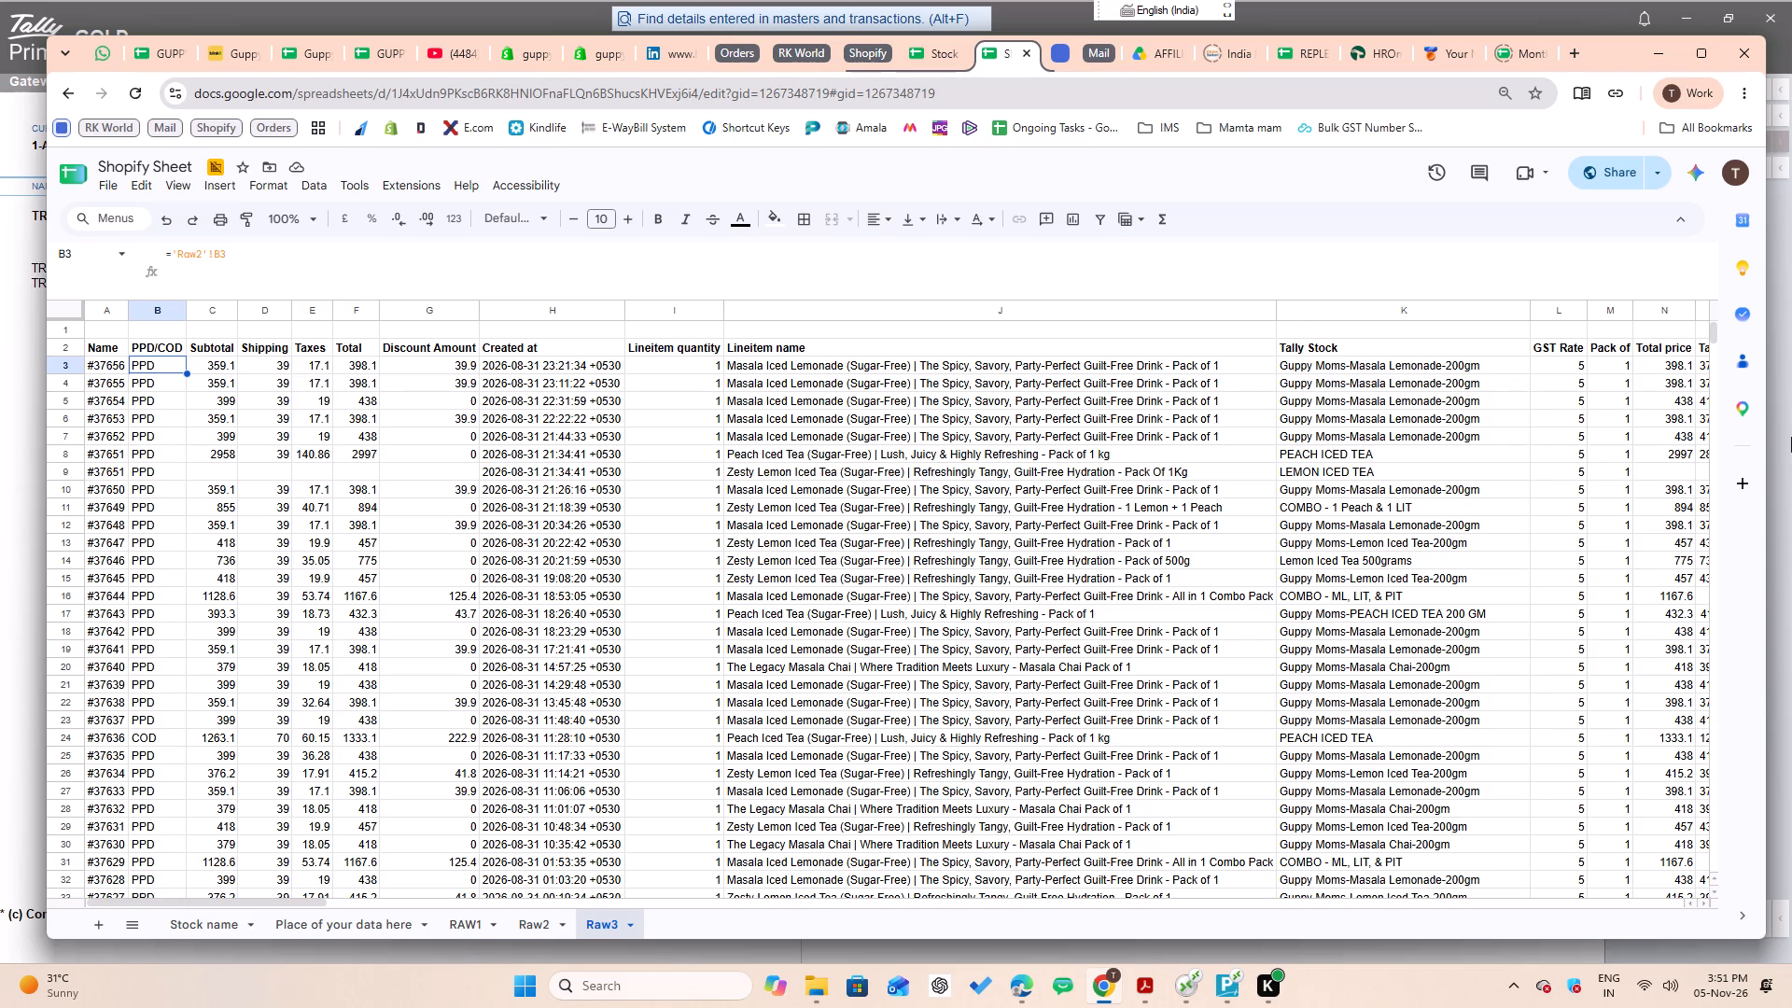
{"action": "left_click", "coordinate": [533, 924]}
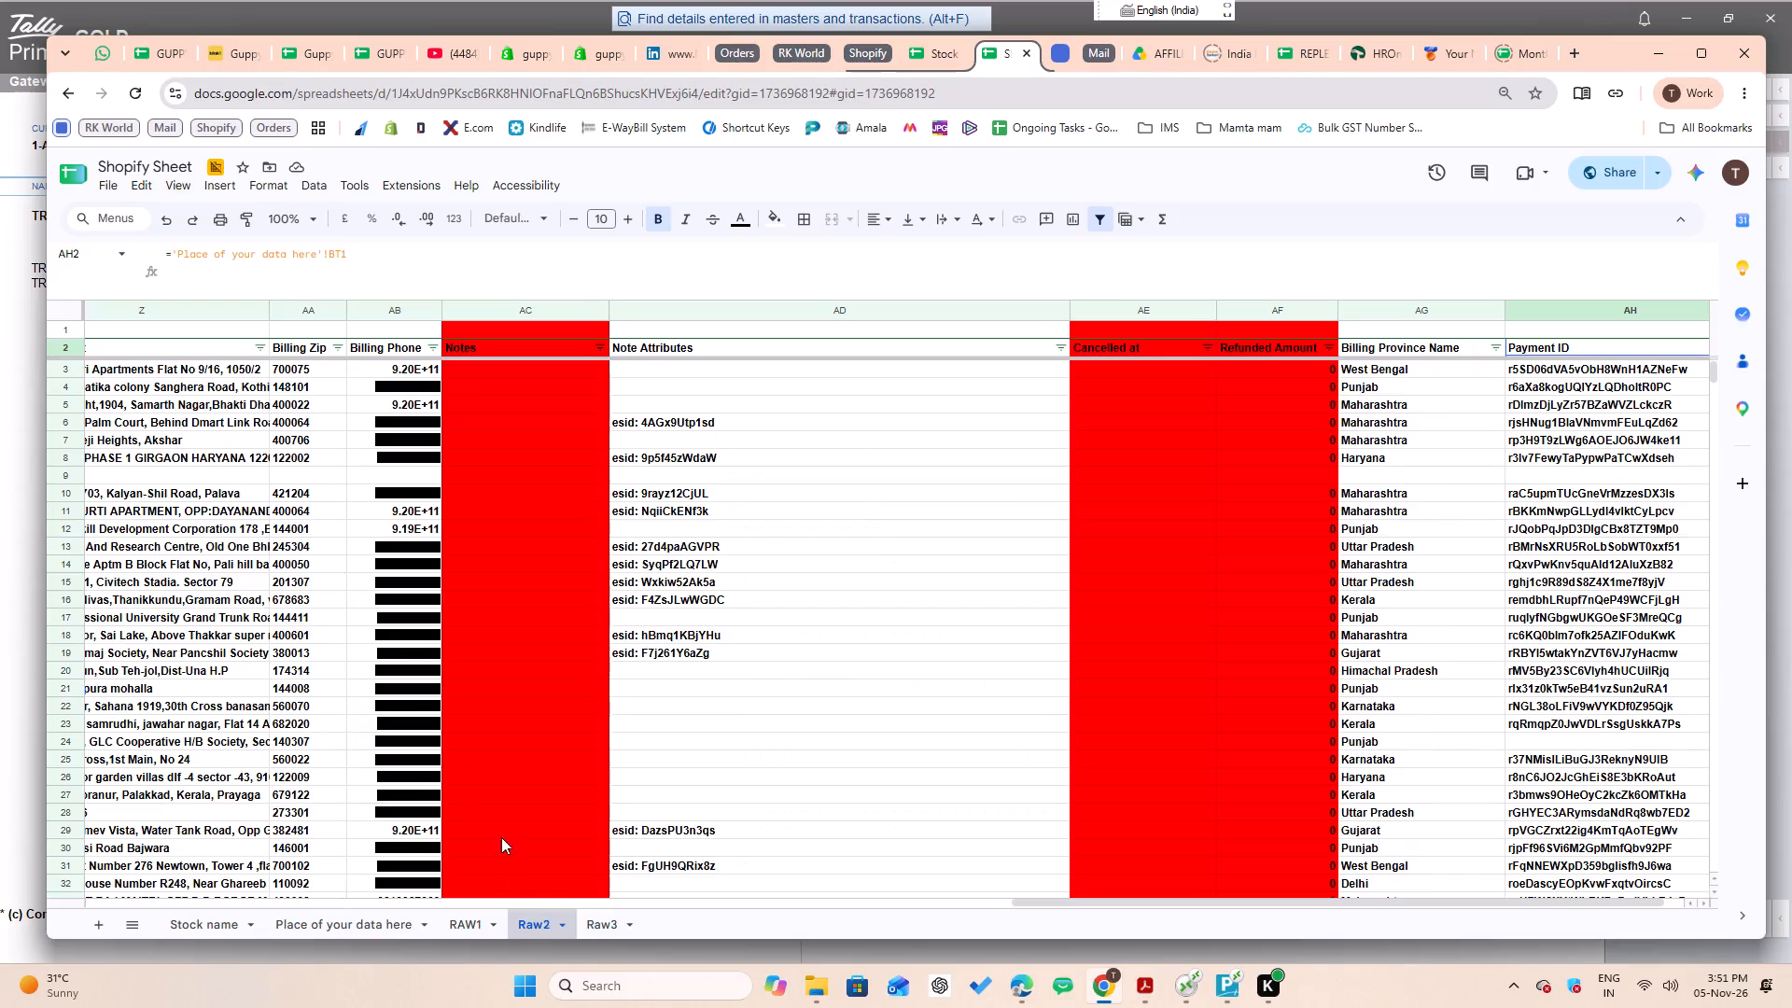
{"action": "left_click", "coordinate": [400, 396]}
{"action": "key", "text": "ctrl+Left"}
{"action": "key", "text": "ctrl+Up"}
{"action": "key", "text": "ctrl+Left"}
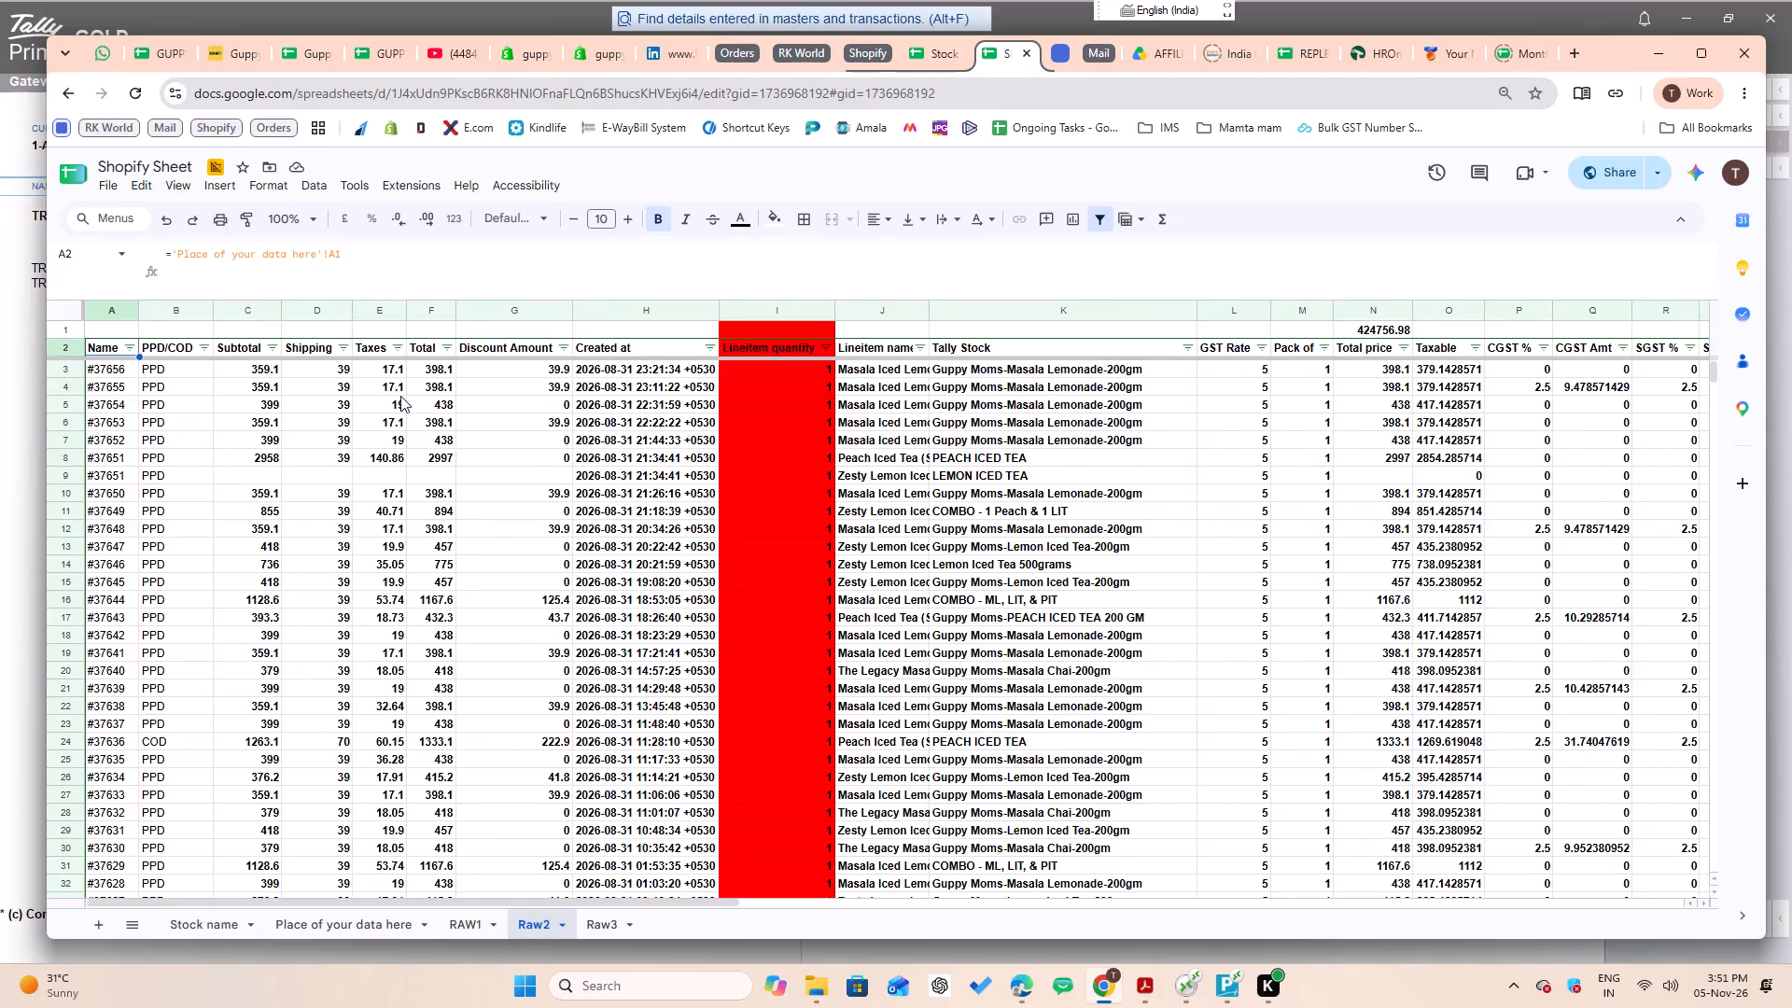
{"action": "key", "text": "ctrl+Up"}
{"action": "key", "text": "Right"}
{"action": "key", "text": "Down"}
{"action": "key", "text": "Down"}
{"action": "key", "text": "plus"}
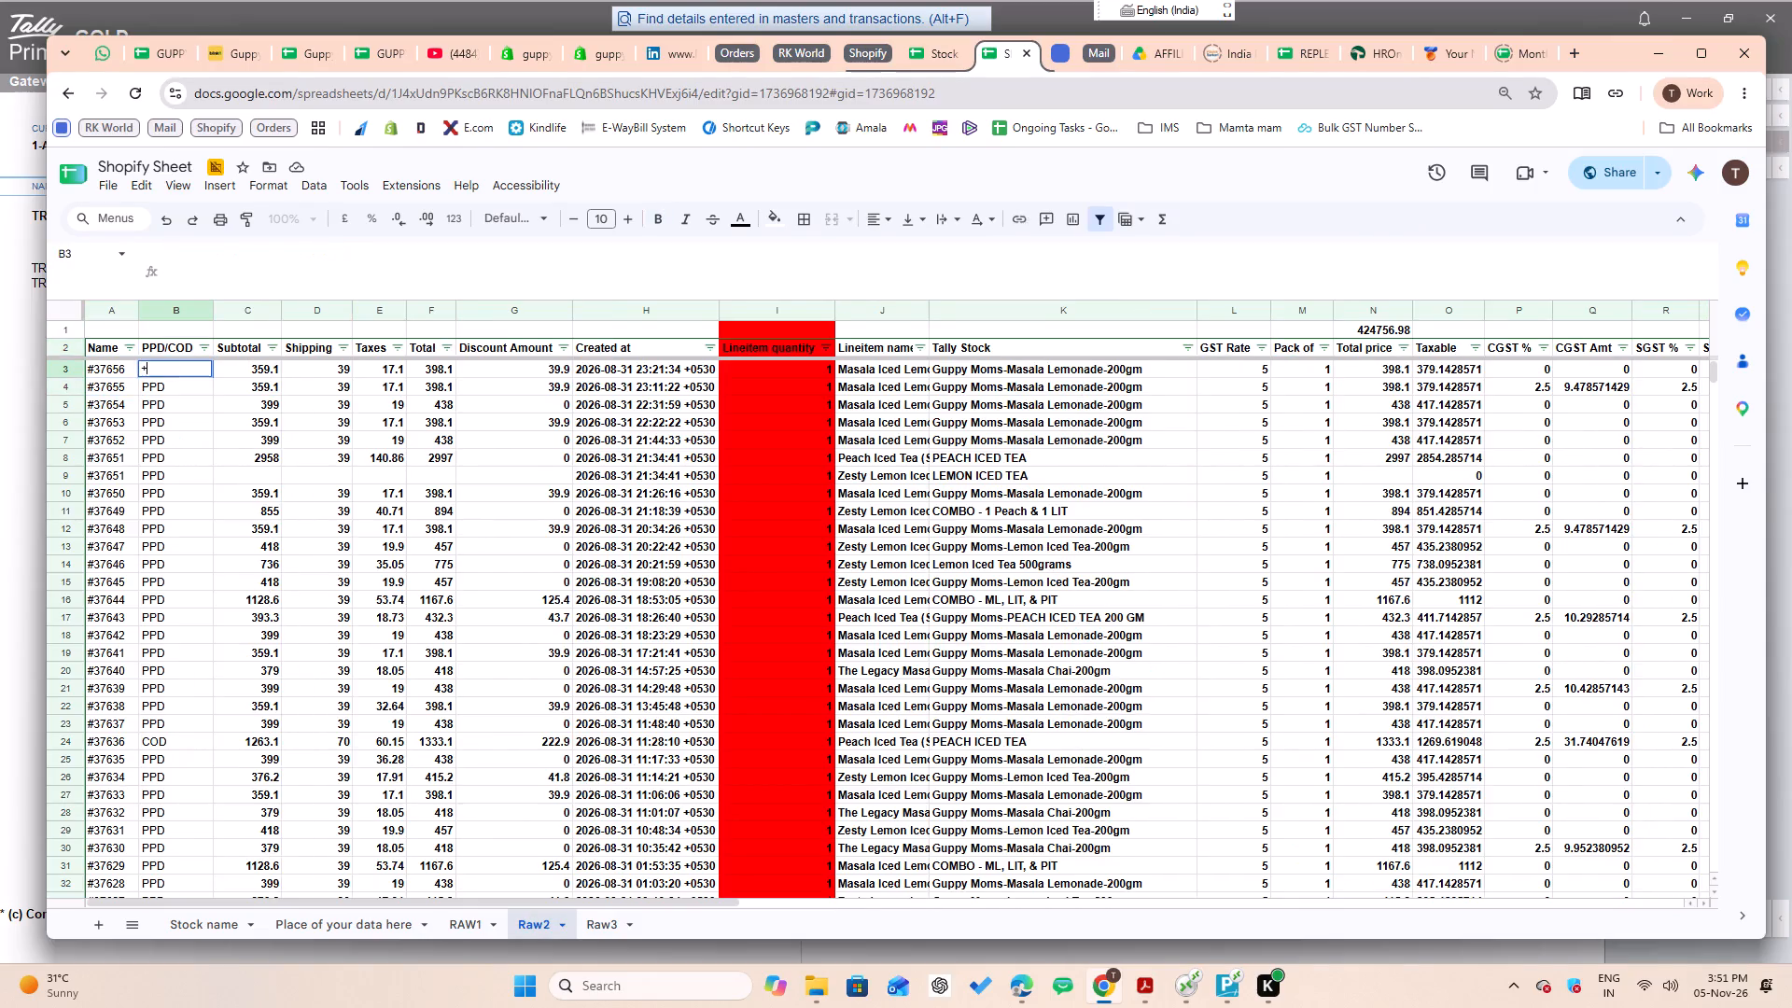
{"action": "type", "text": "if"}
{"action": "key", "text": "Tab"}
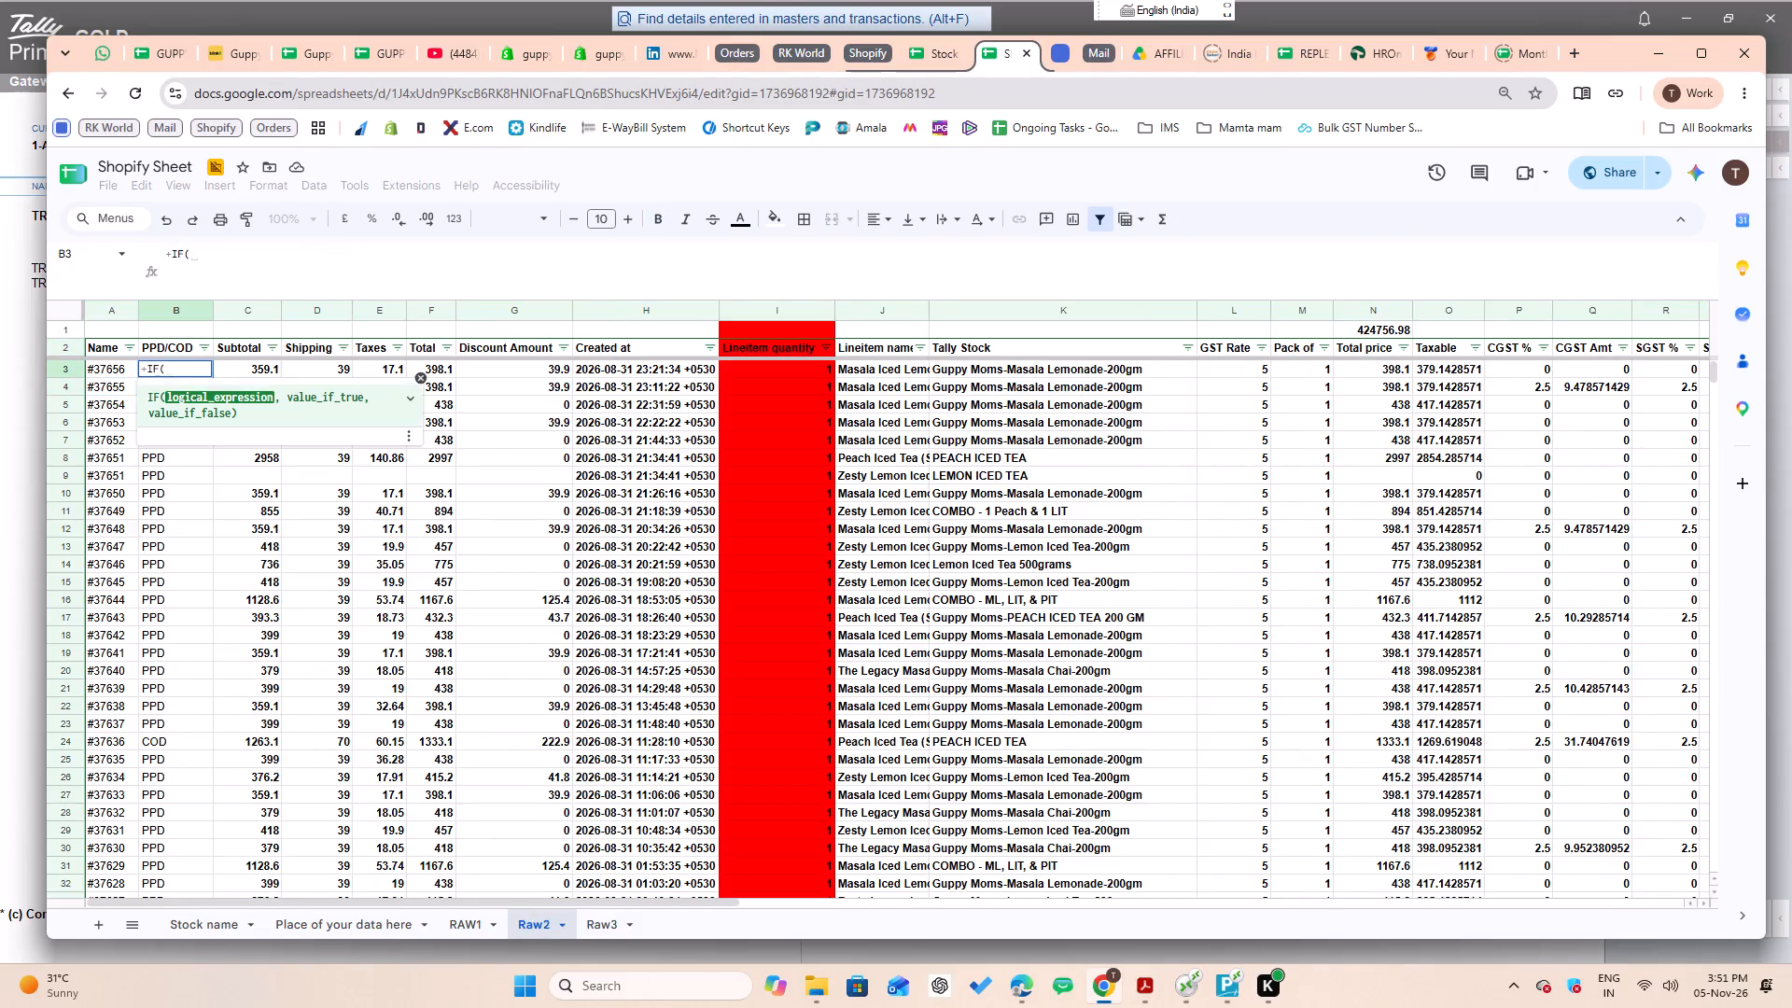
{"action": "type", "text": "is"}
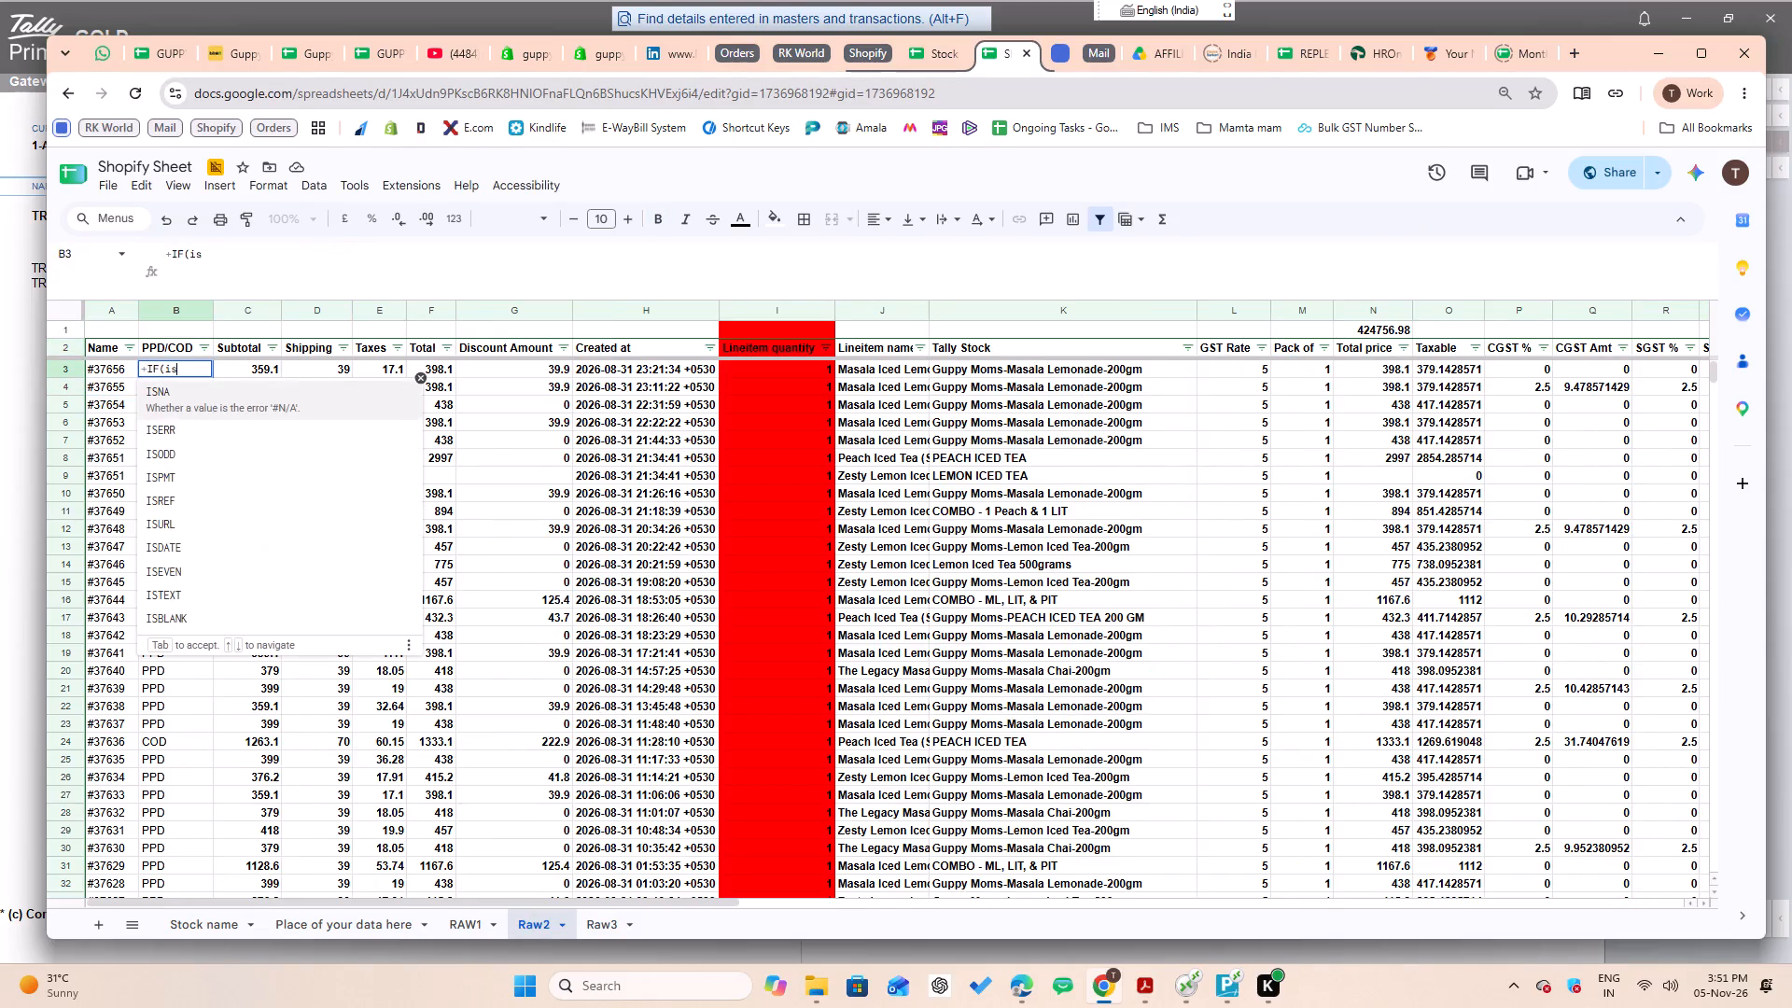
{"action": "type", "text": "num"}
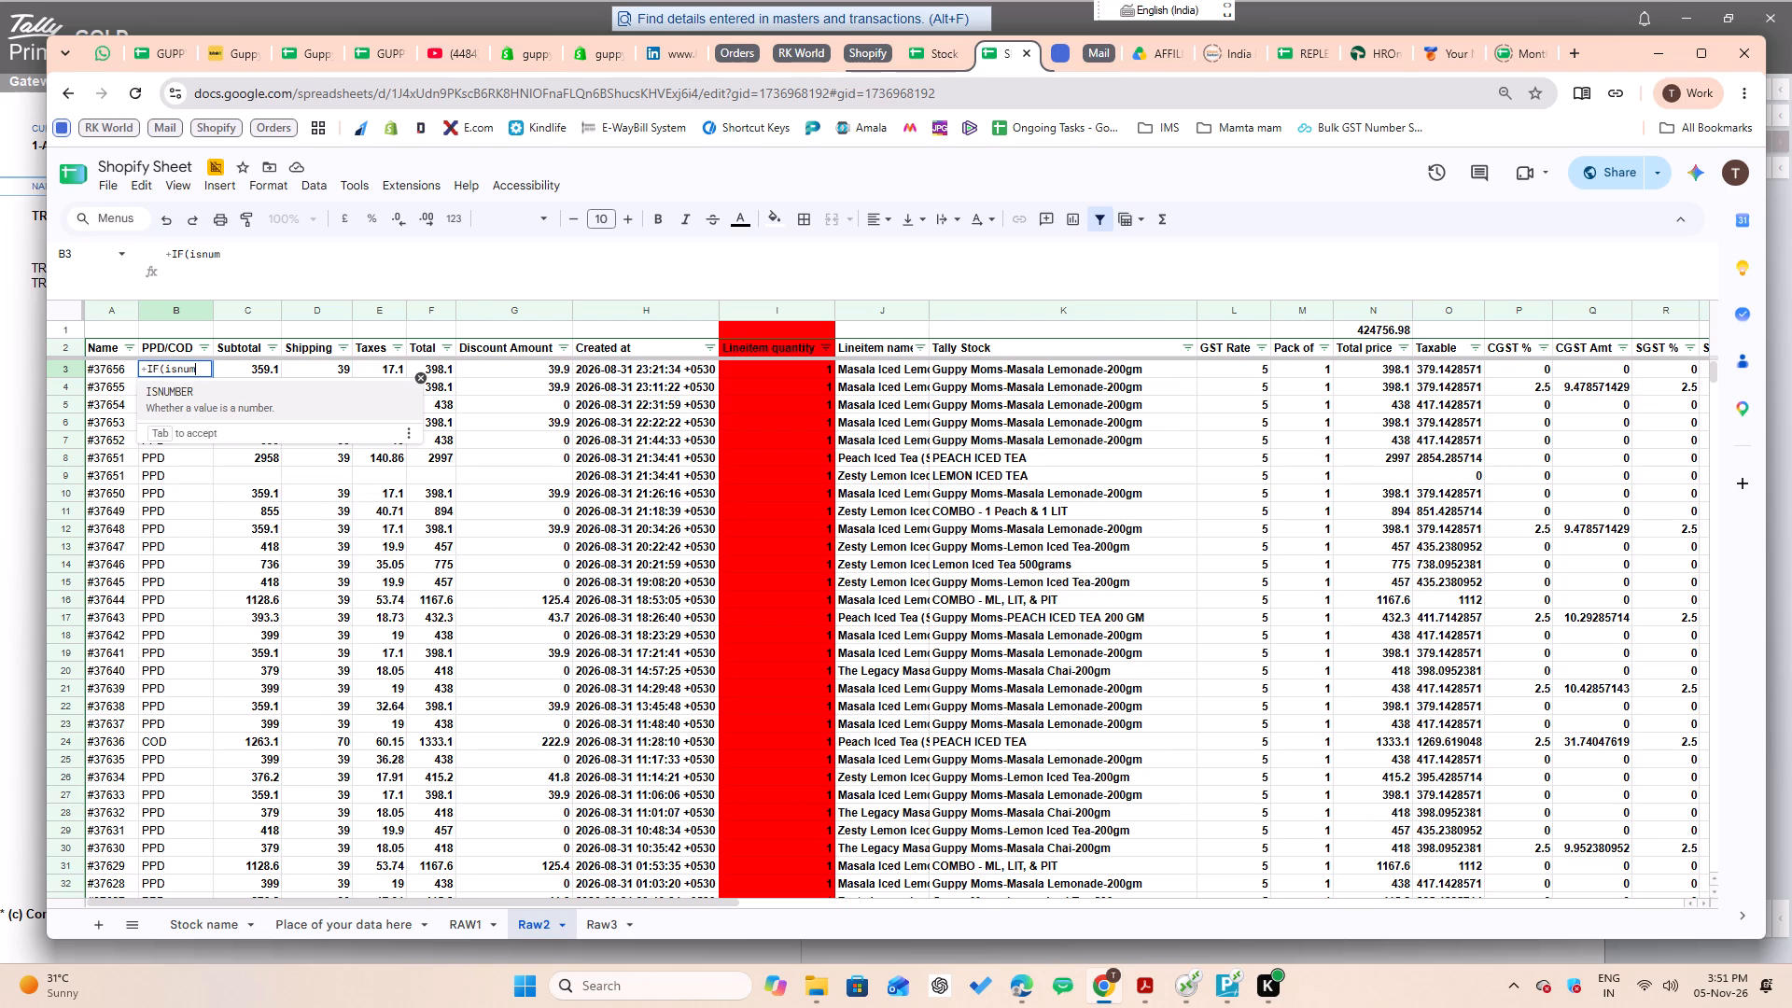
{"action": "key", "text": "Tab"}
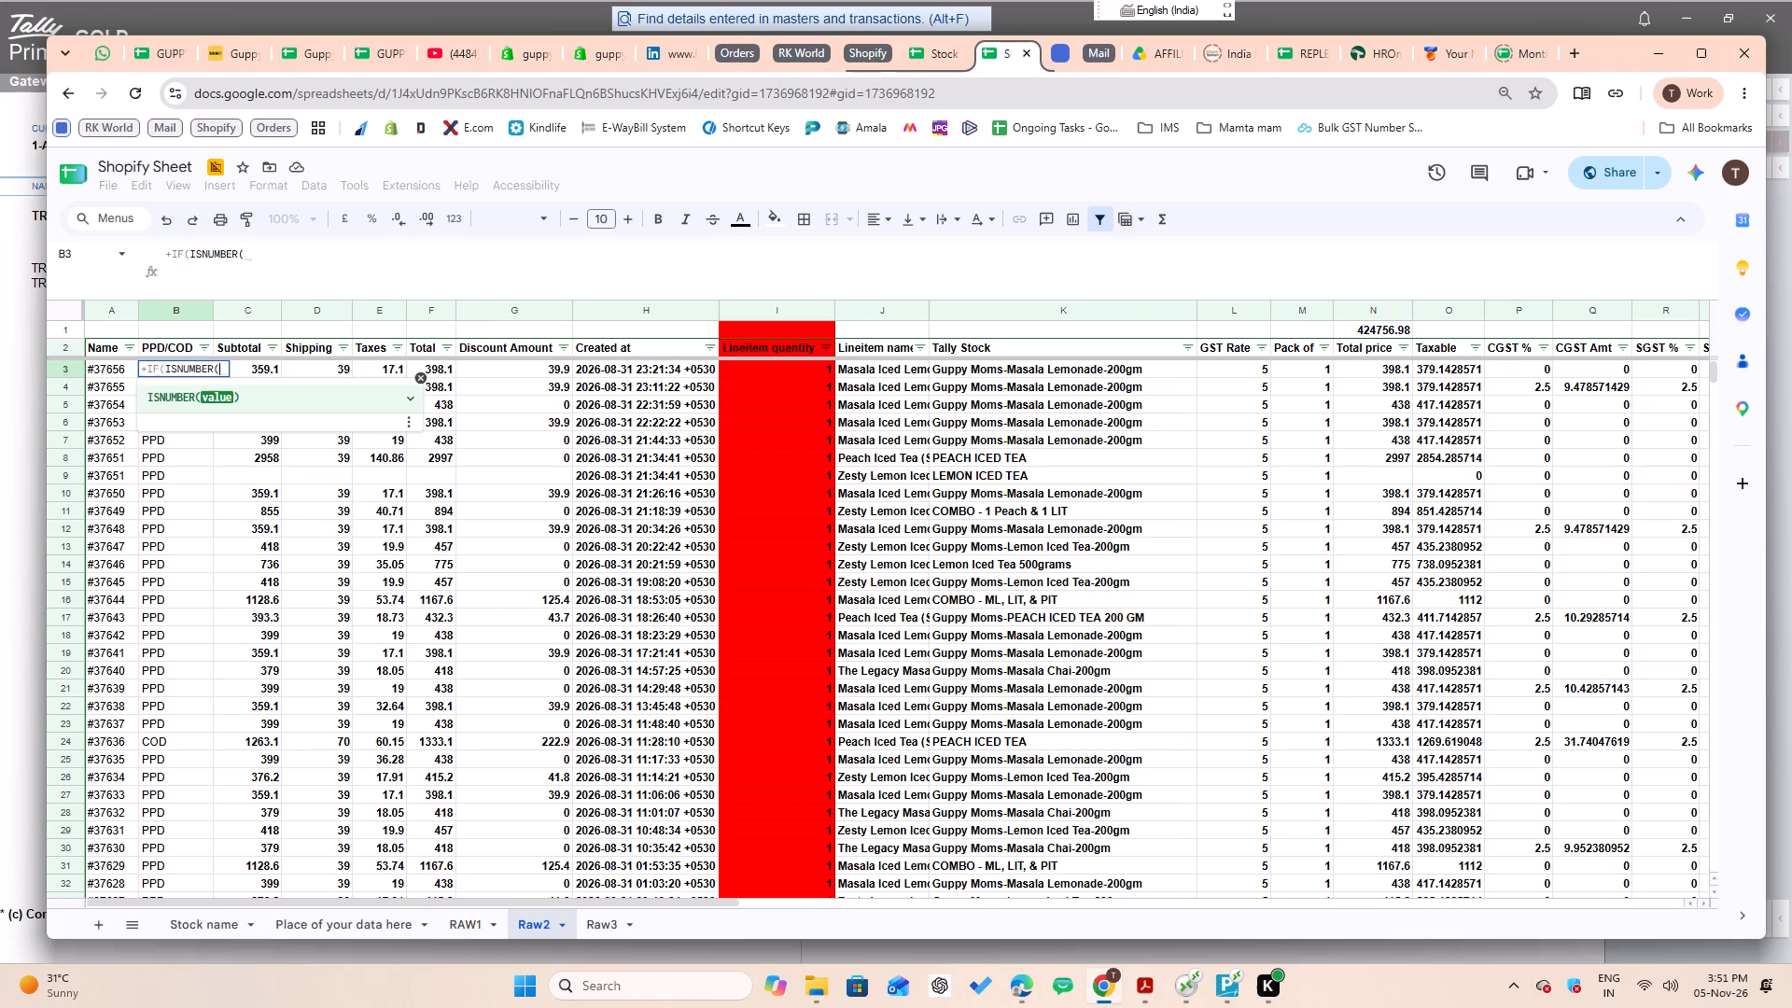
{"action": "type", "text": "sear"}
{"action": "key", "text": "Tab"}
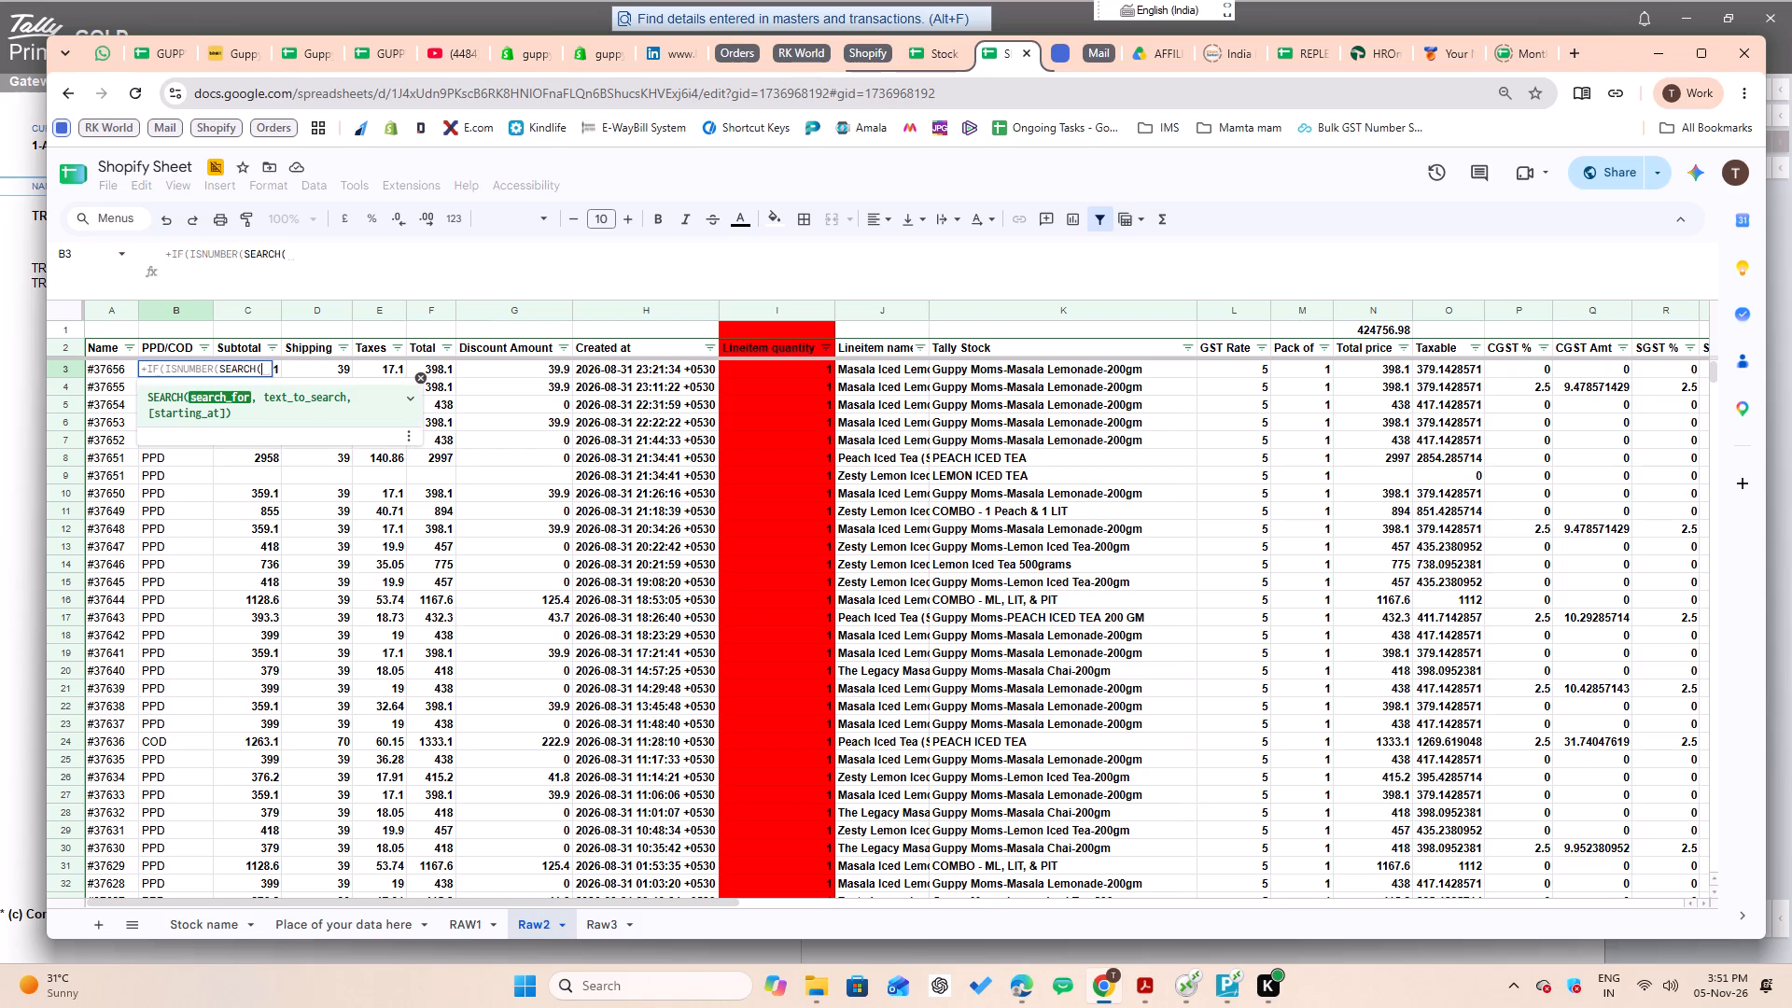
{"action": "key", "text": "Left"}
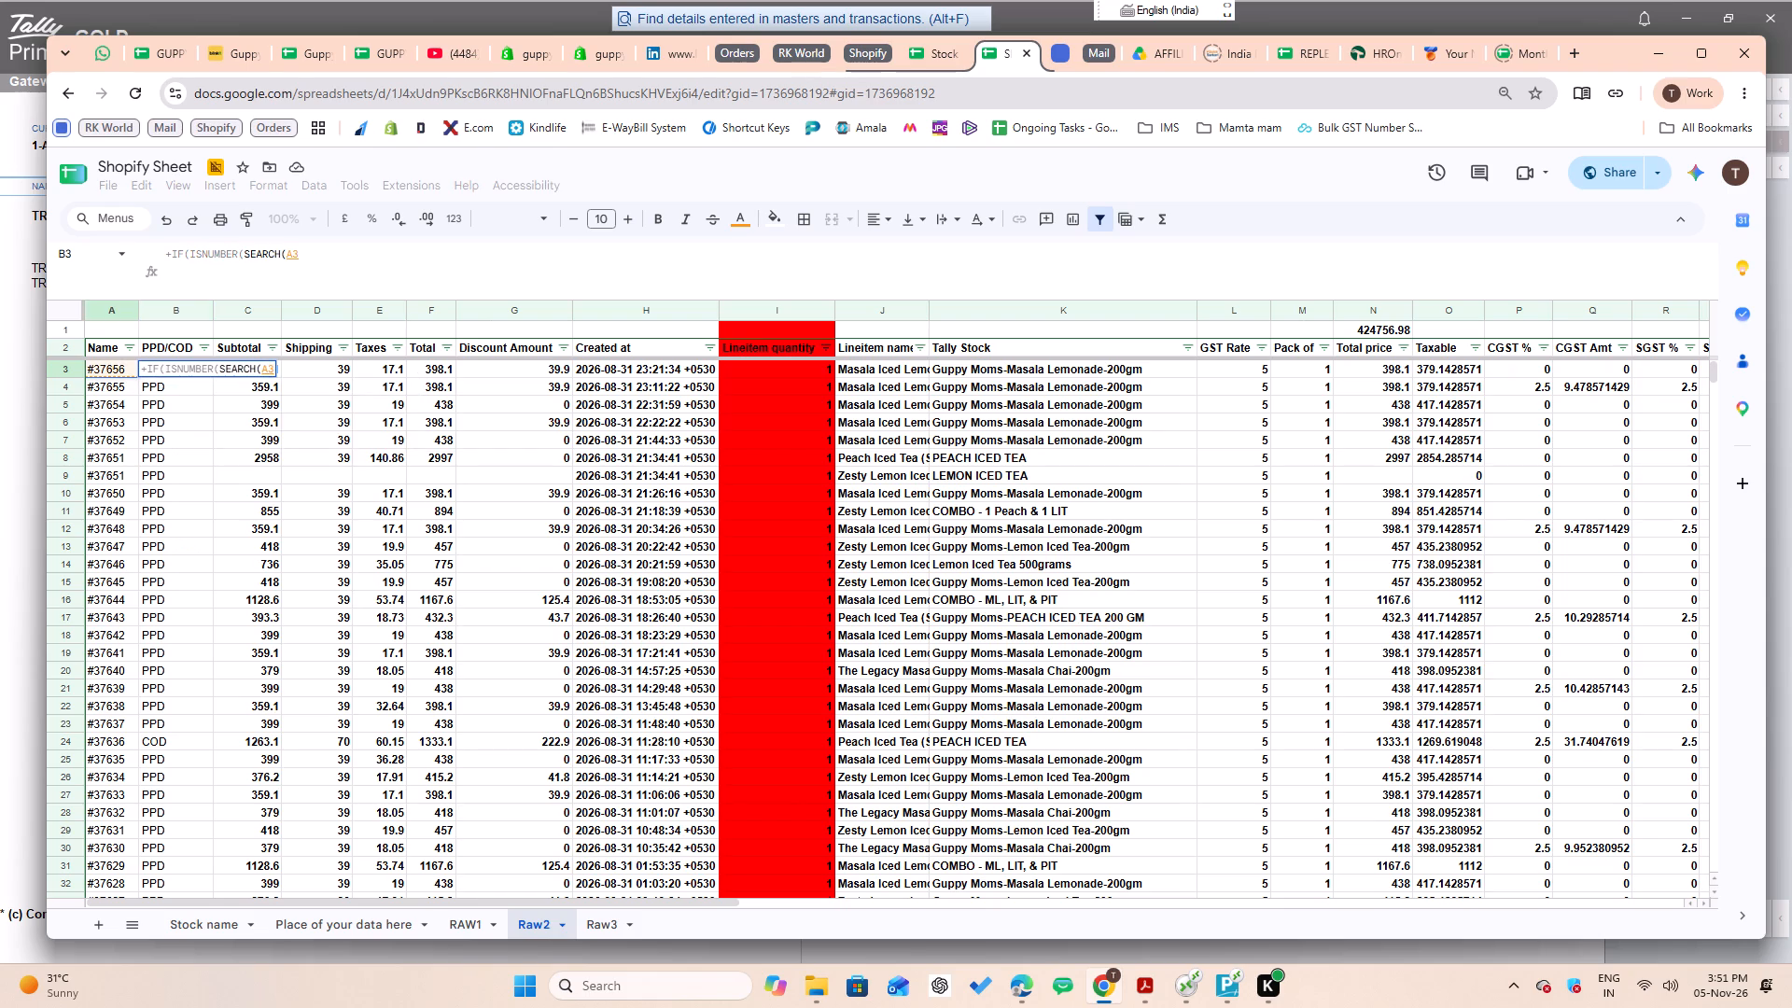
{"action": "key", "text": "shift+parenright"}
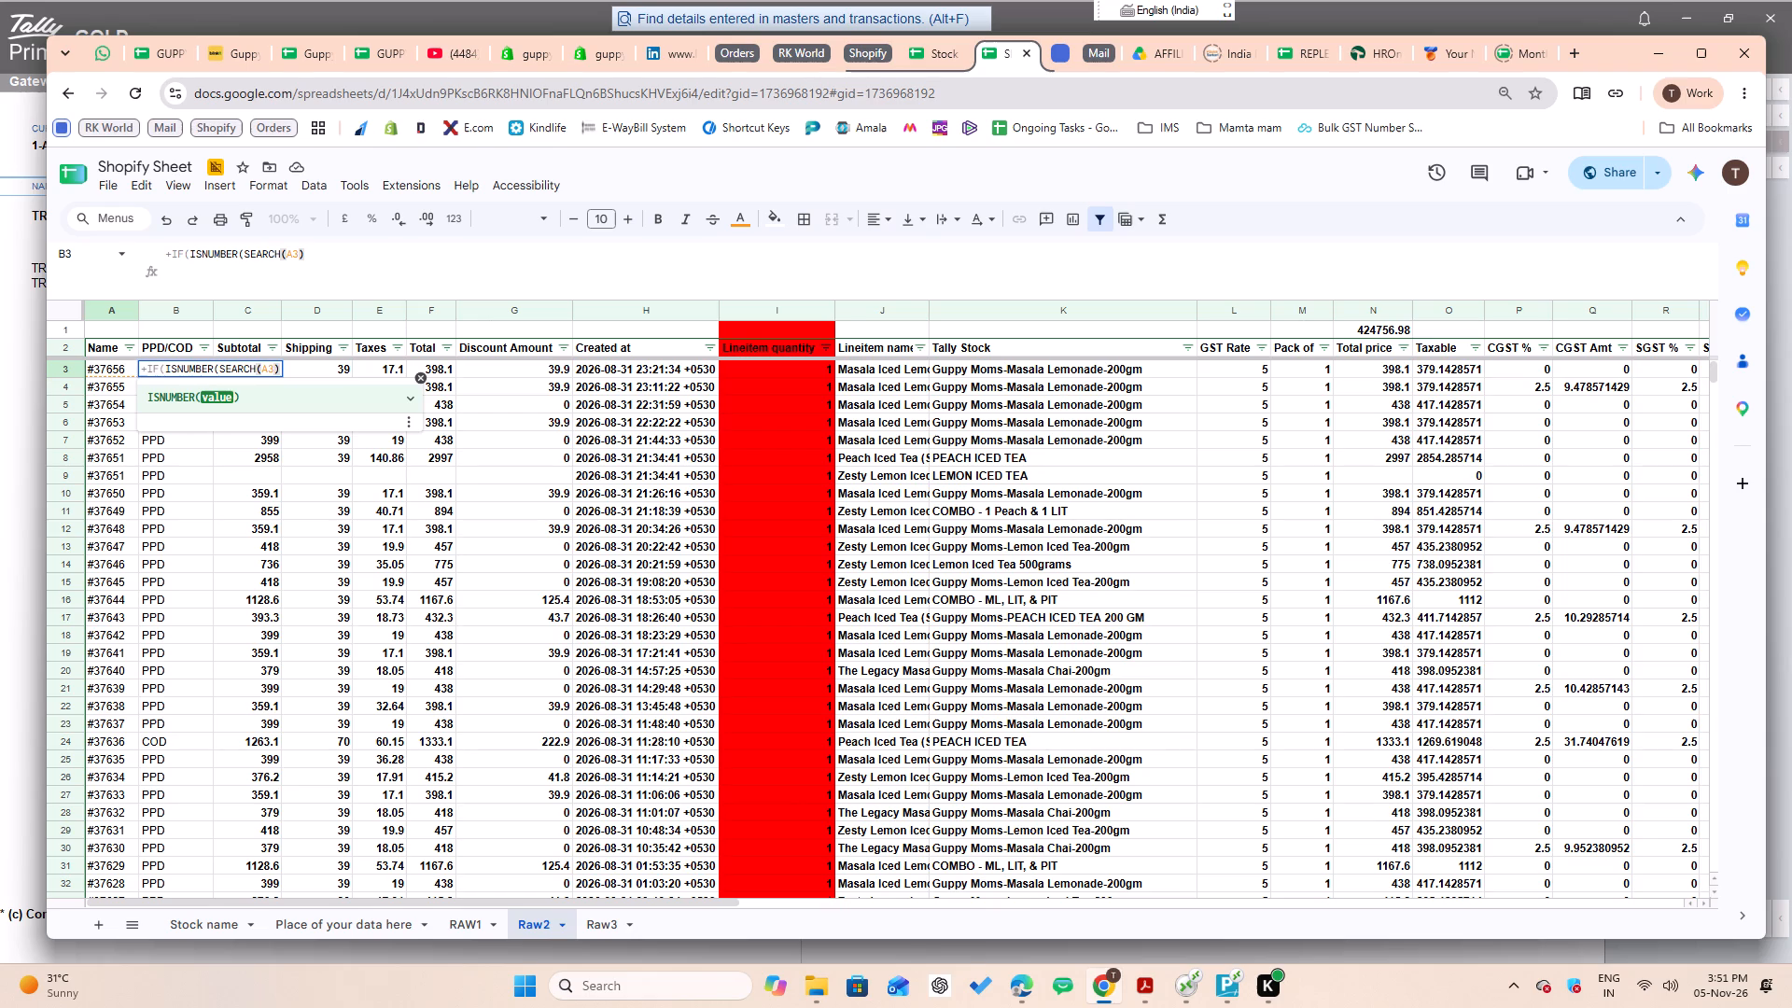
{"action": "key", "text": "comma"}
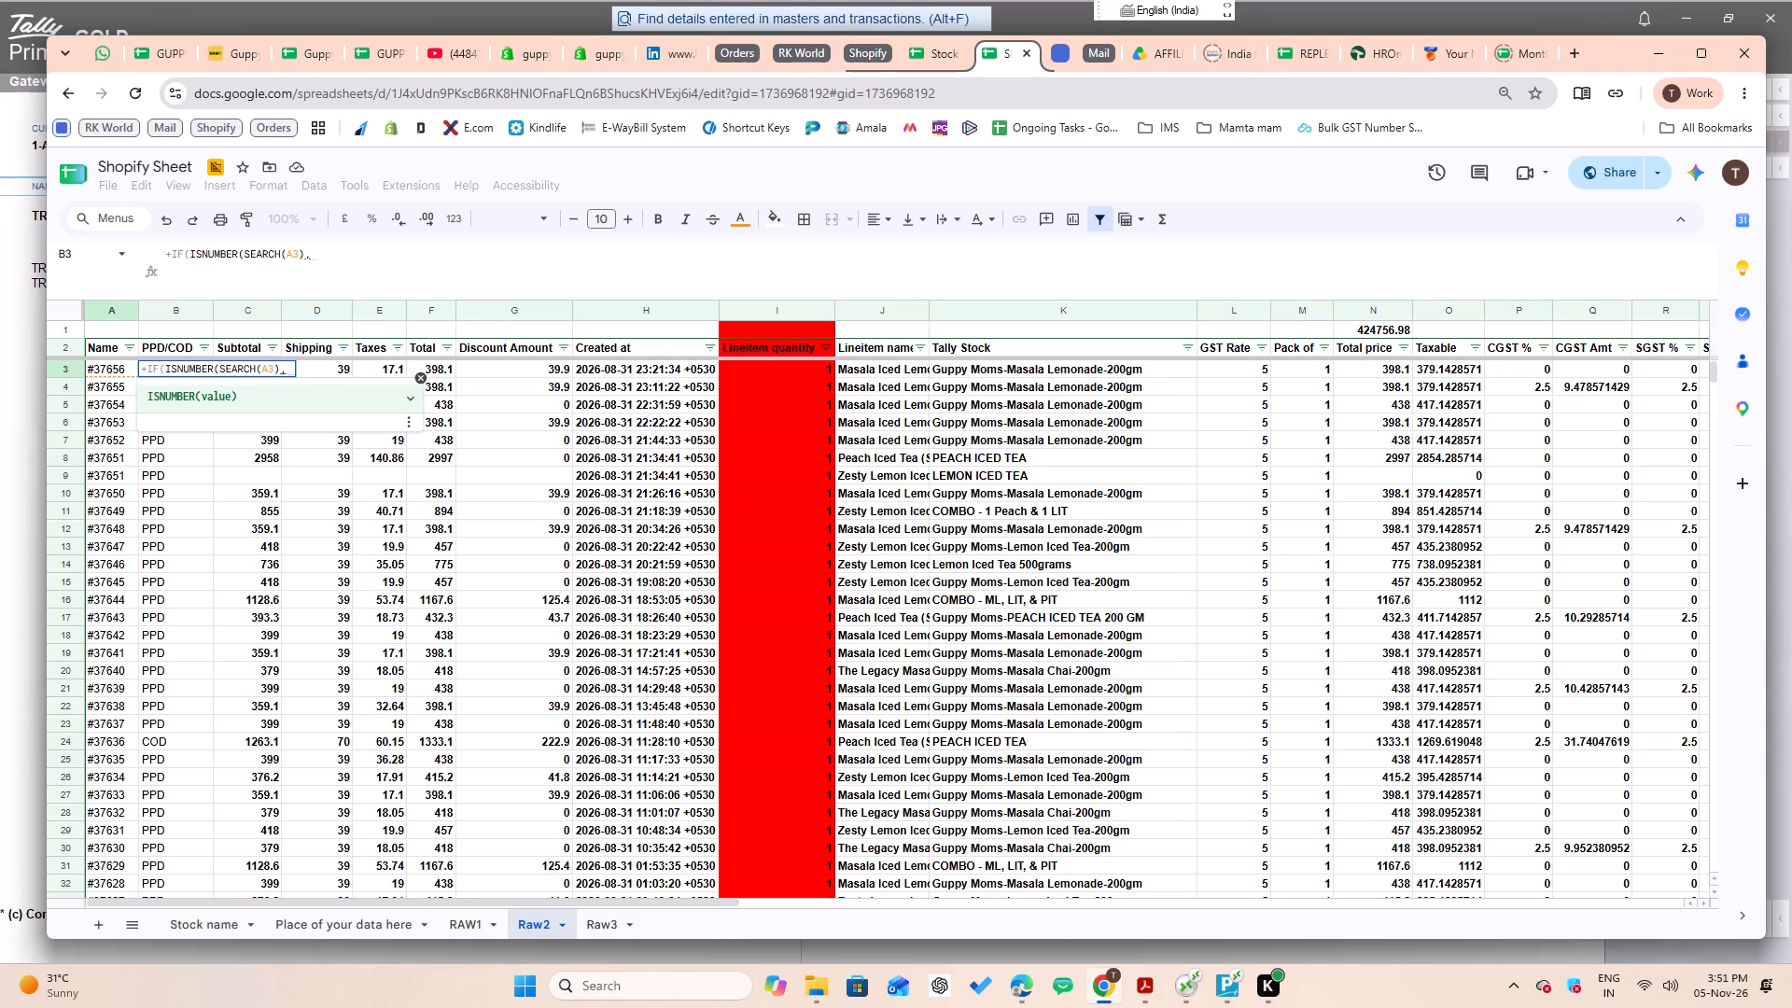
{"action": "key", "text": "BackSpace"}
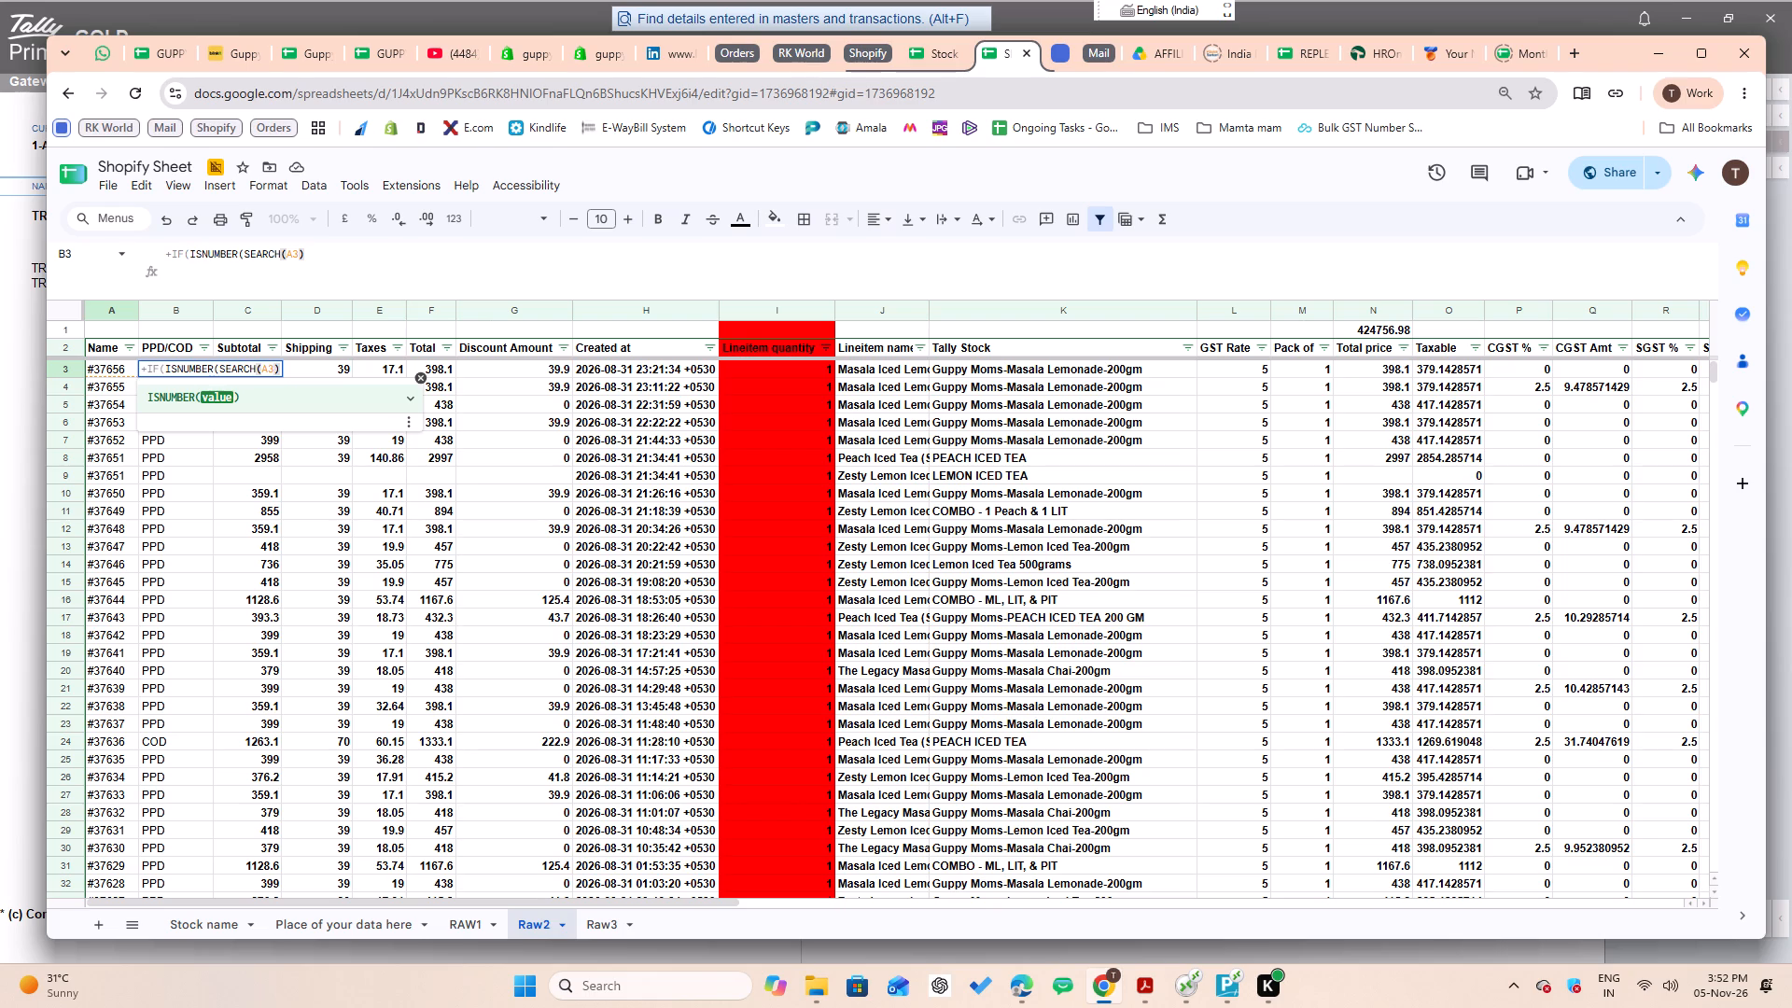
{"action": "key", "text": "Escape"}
Review the PPD/COD formula in cell F2 of the RAW1 sheet.
{"action": "left_click", "coordinate": [457, 919]}
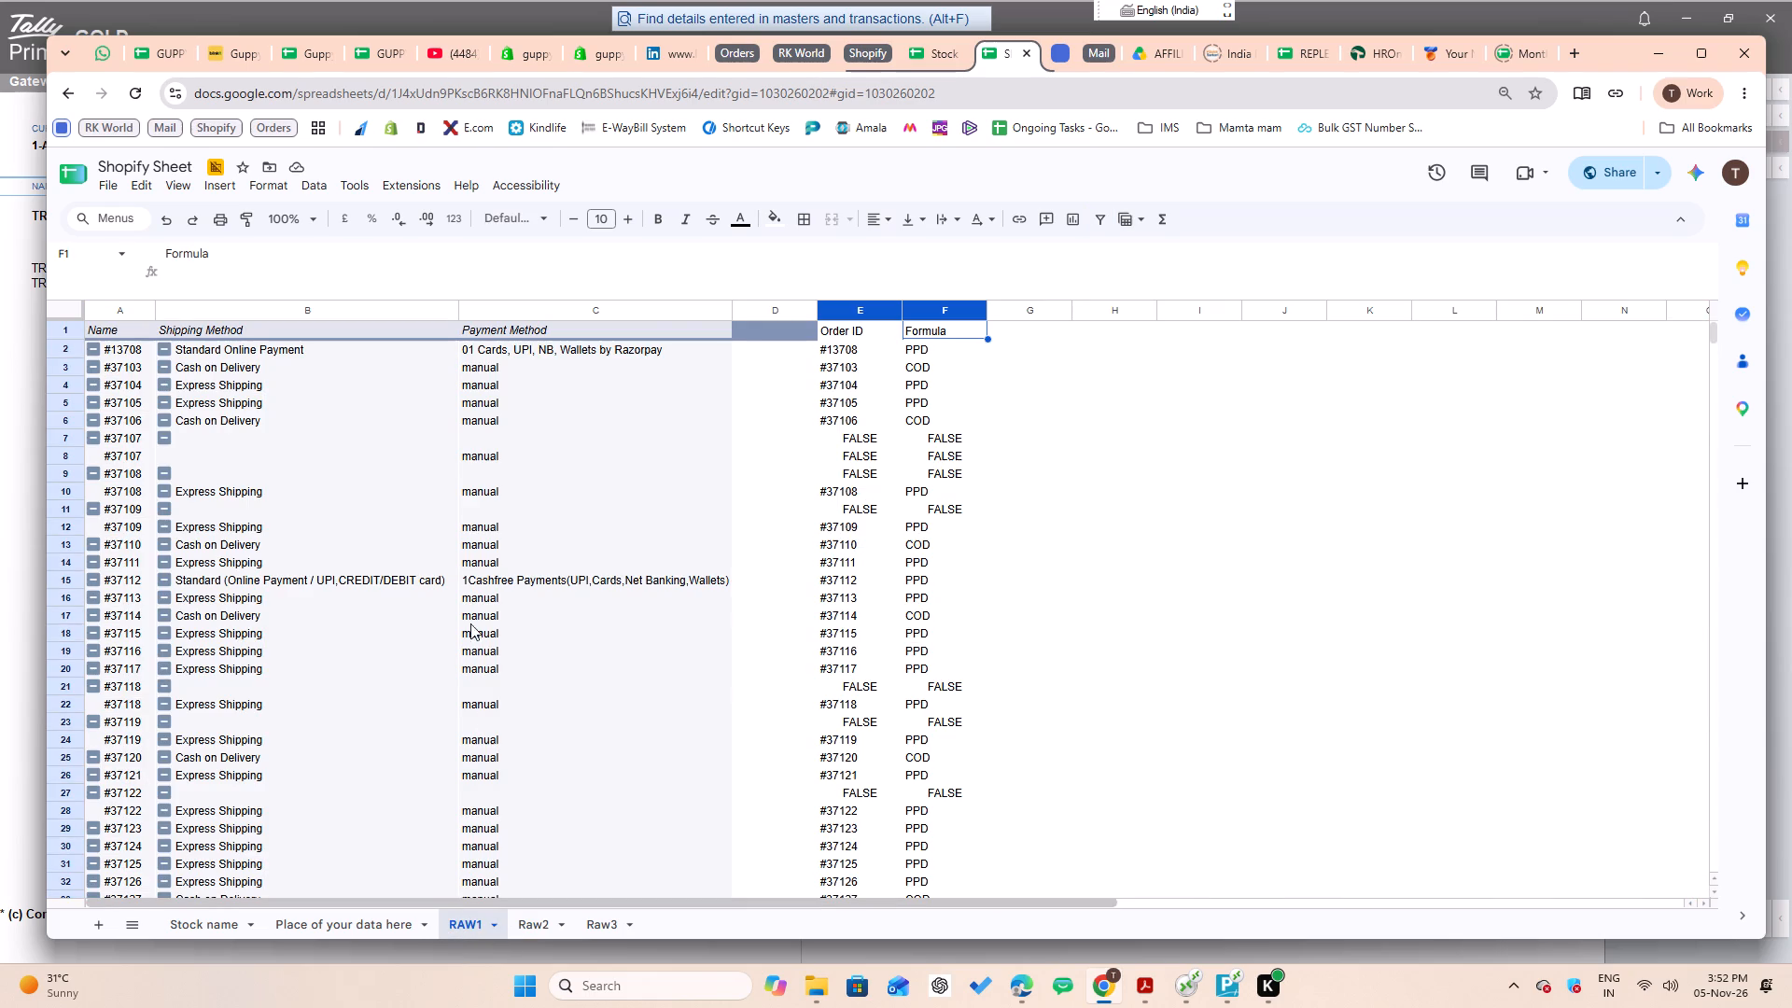
{"action": "left_click", "coordinate": [865, 347]}
{"action": "left_click", "coordinate": [941, 351]}
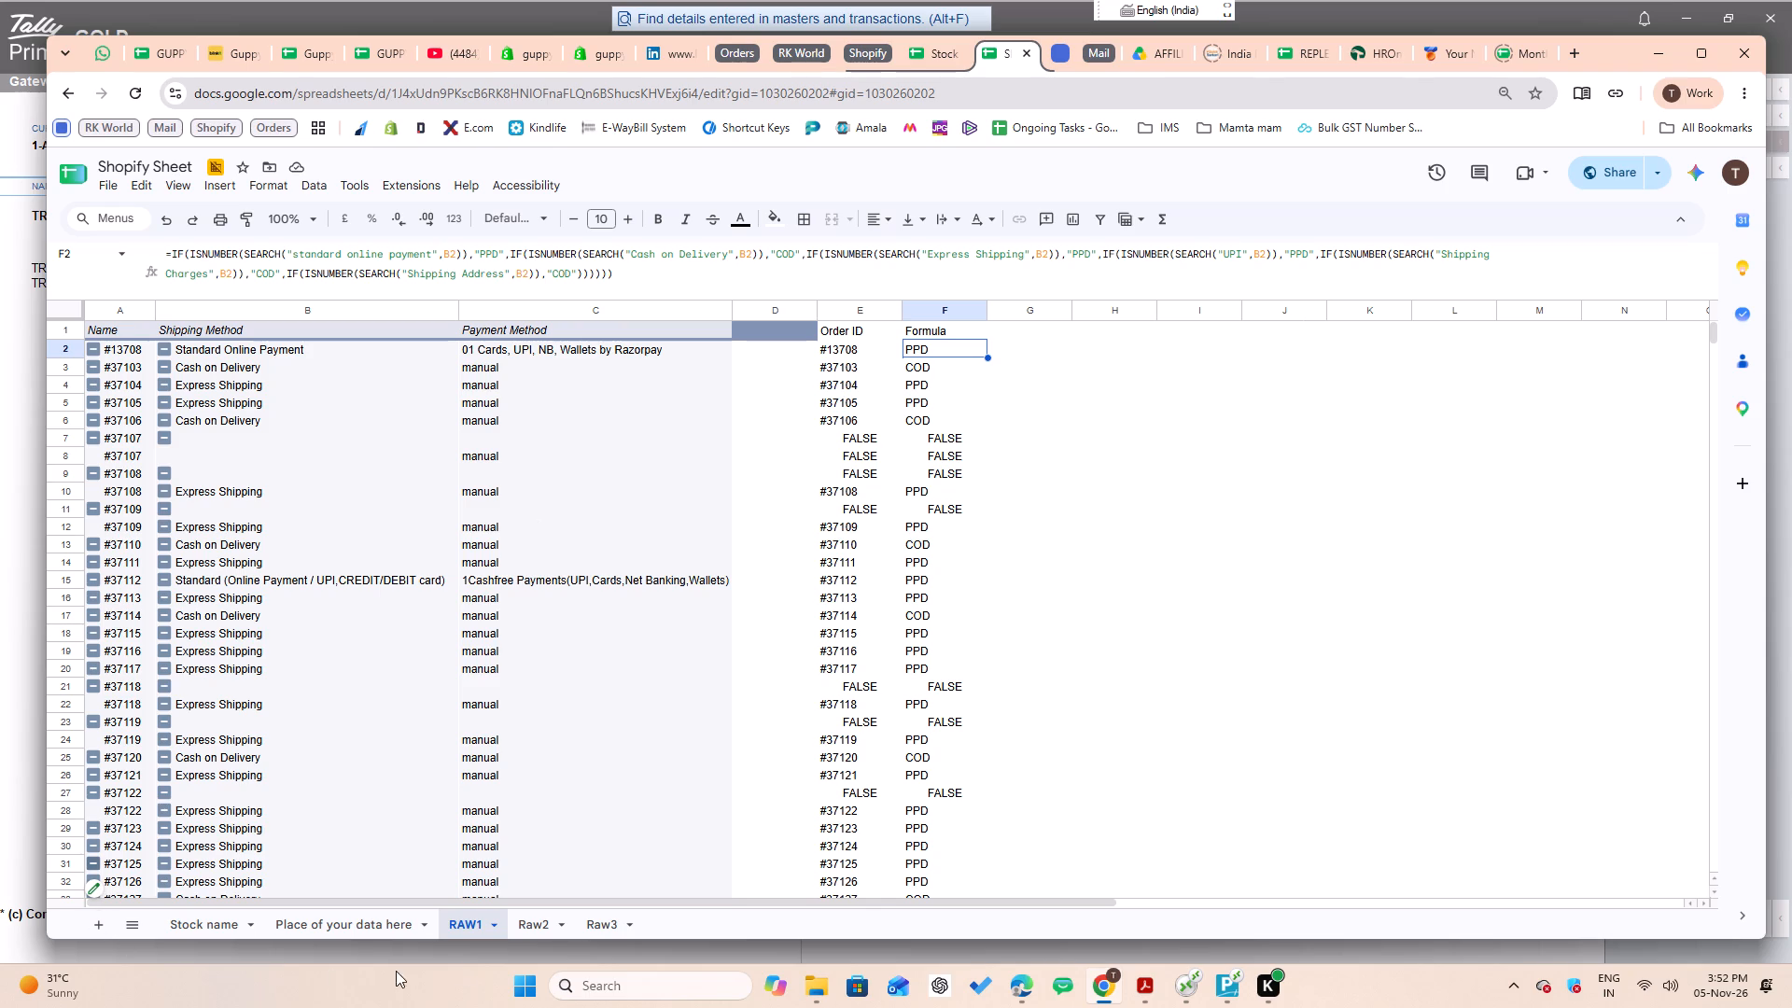
Start a replacement formula in cell B3 of the Raw2 sheet with the IF condition ISNUMBER(SEARCH(A3)).
{"action": "left_click", "coordinate": [548, 918]}
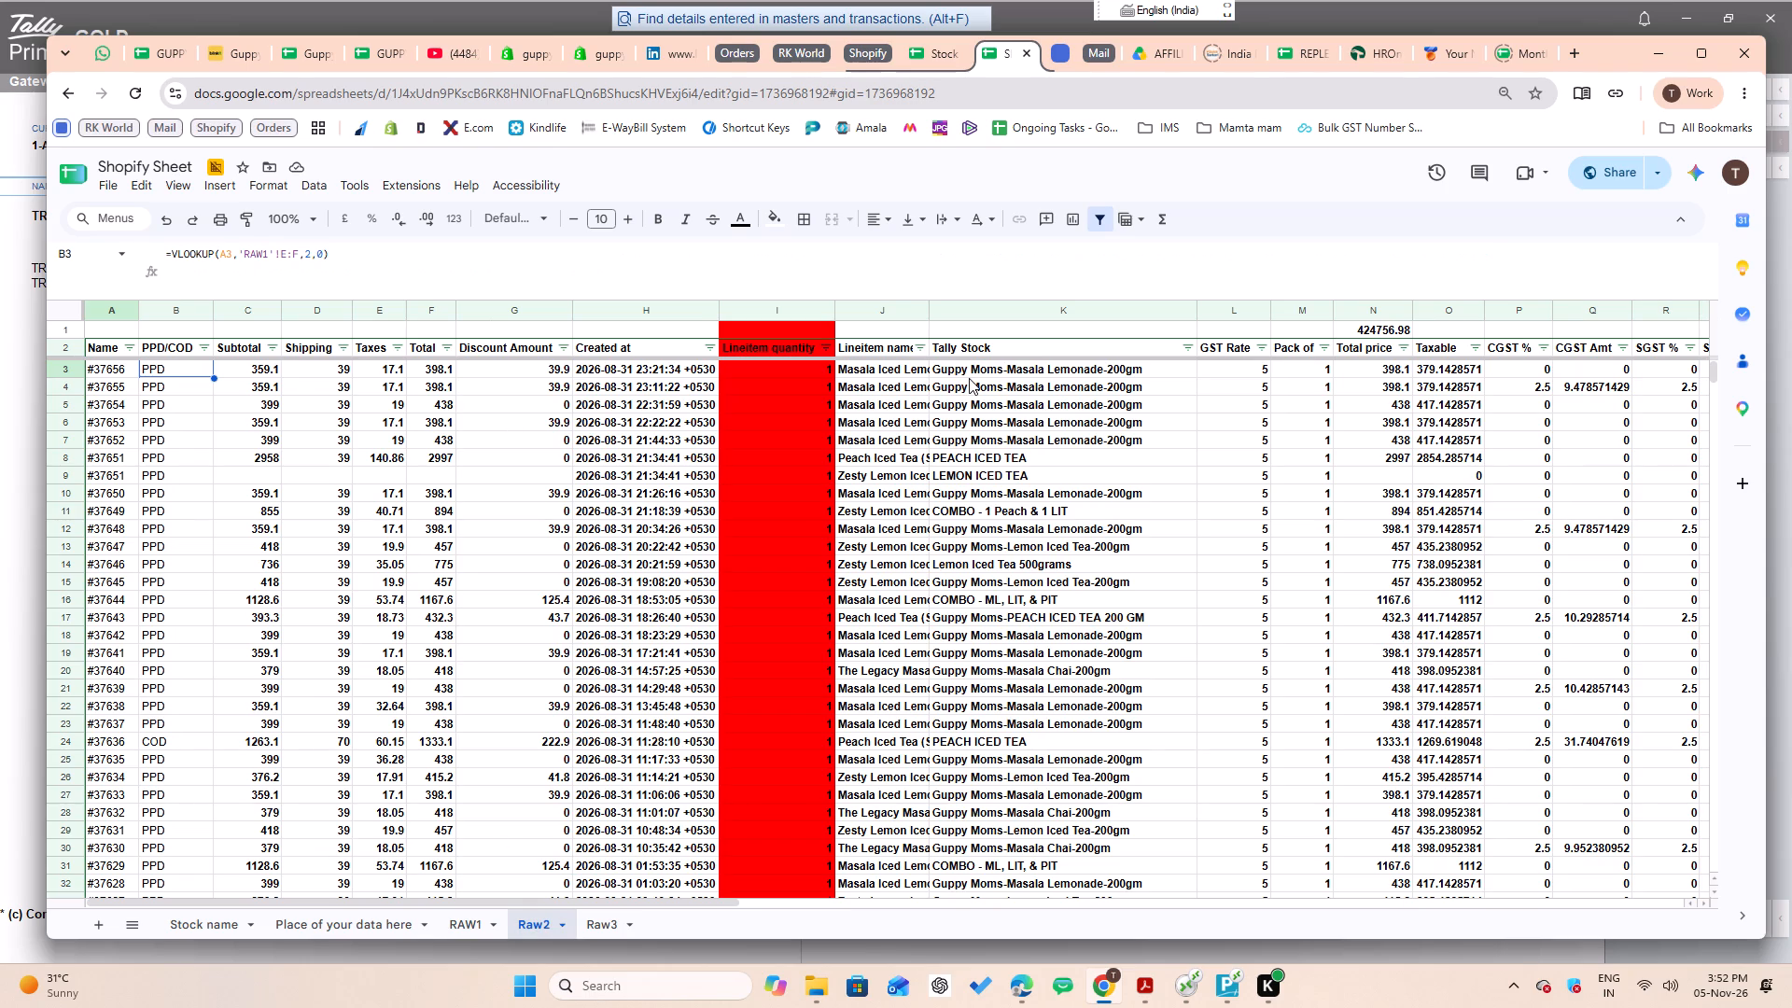
{"action": "key", "text": "Up"}
{"action": "key", "text": "Down"}
{"action": "type", "text": "+if"}
{"action": "key", "text": "Tab"}
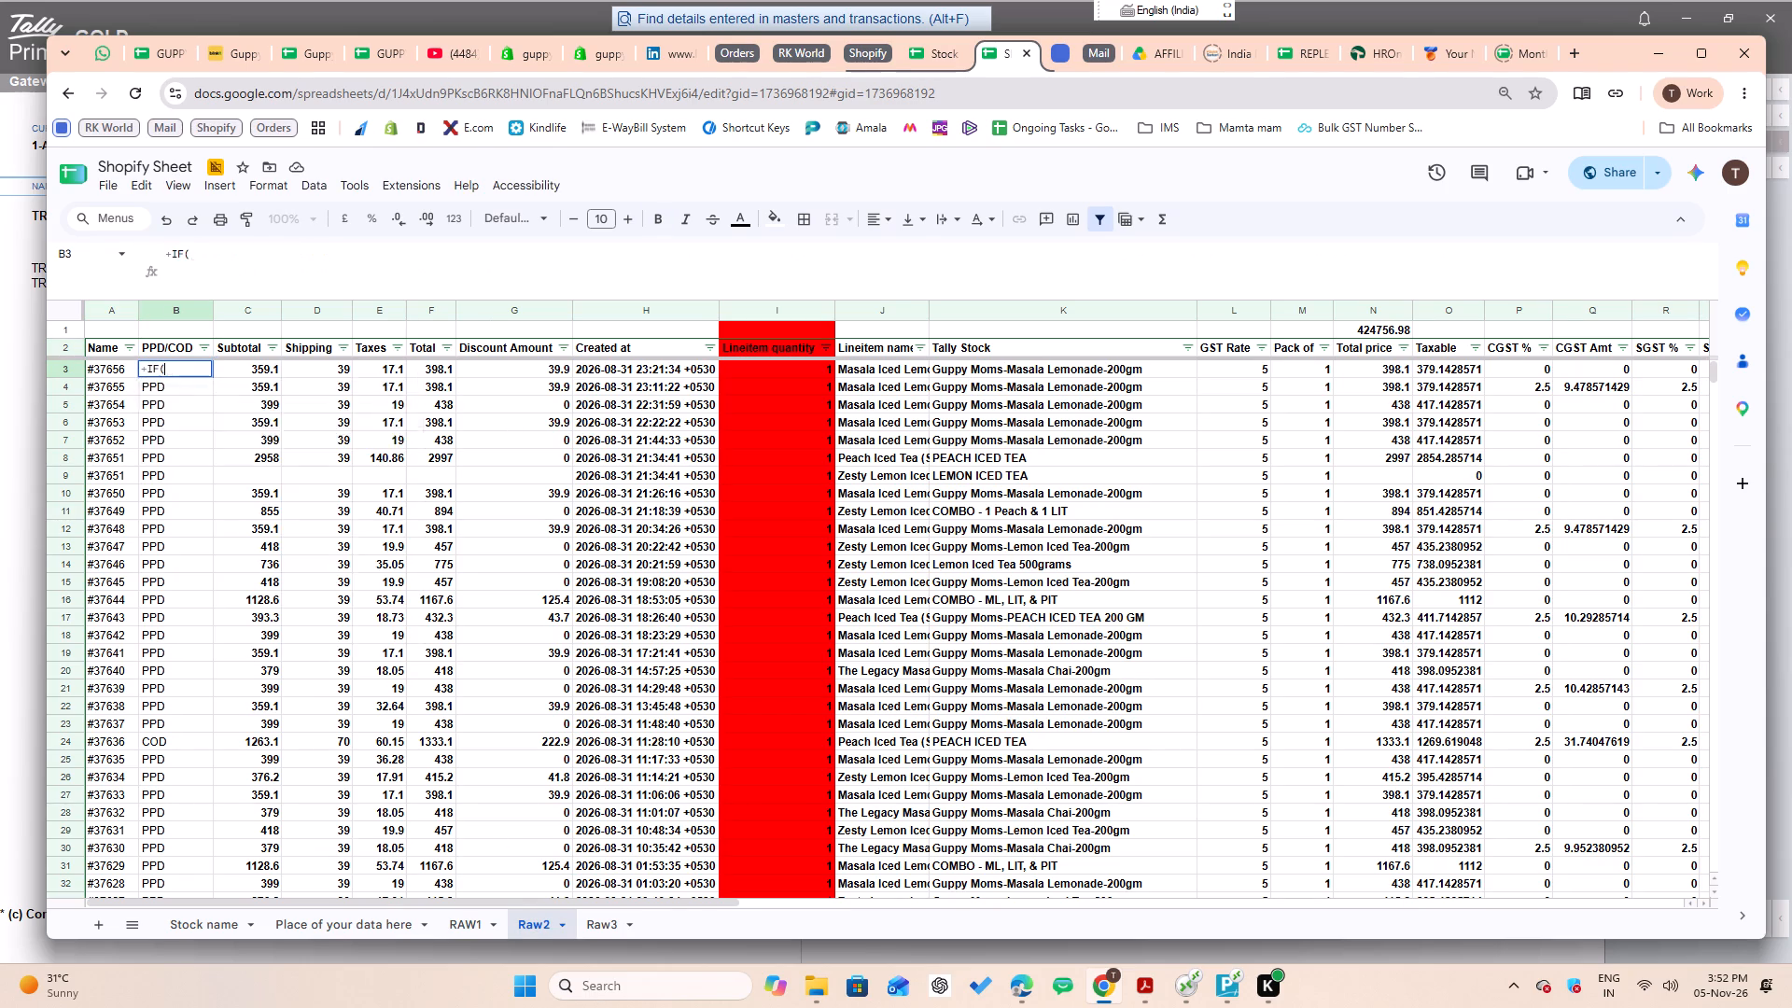
{"action": "type", "text": "isnum"}
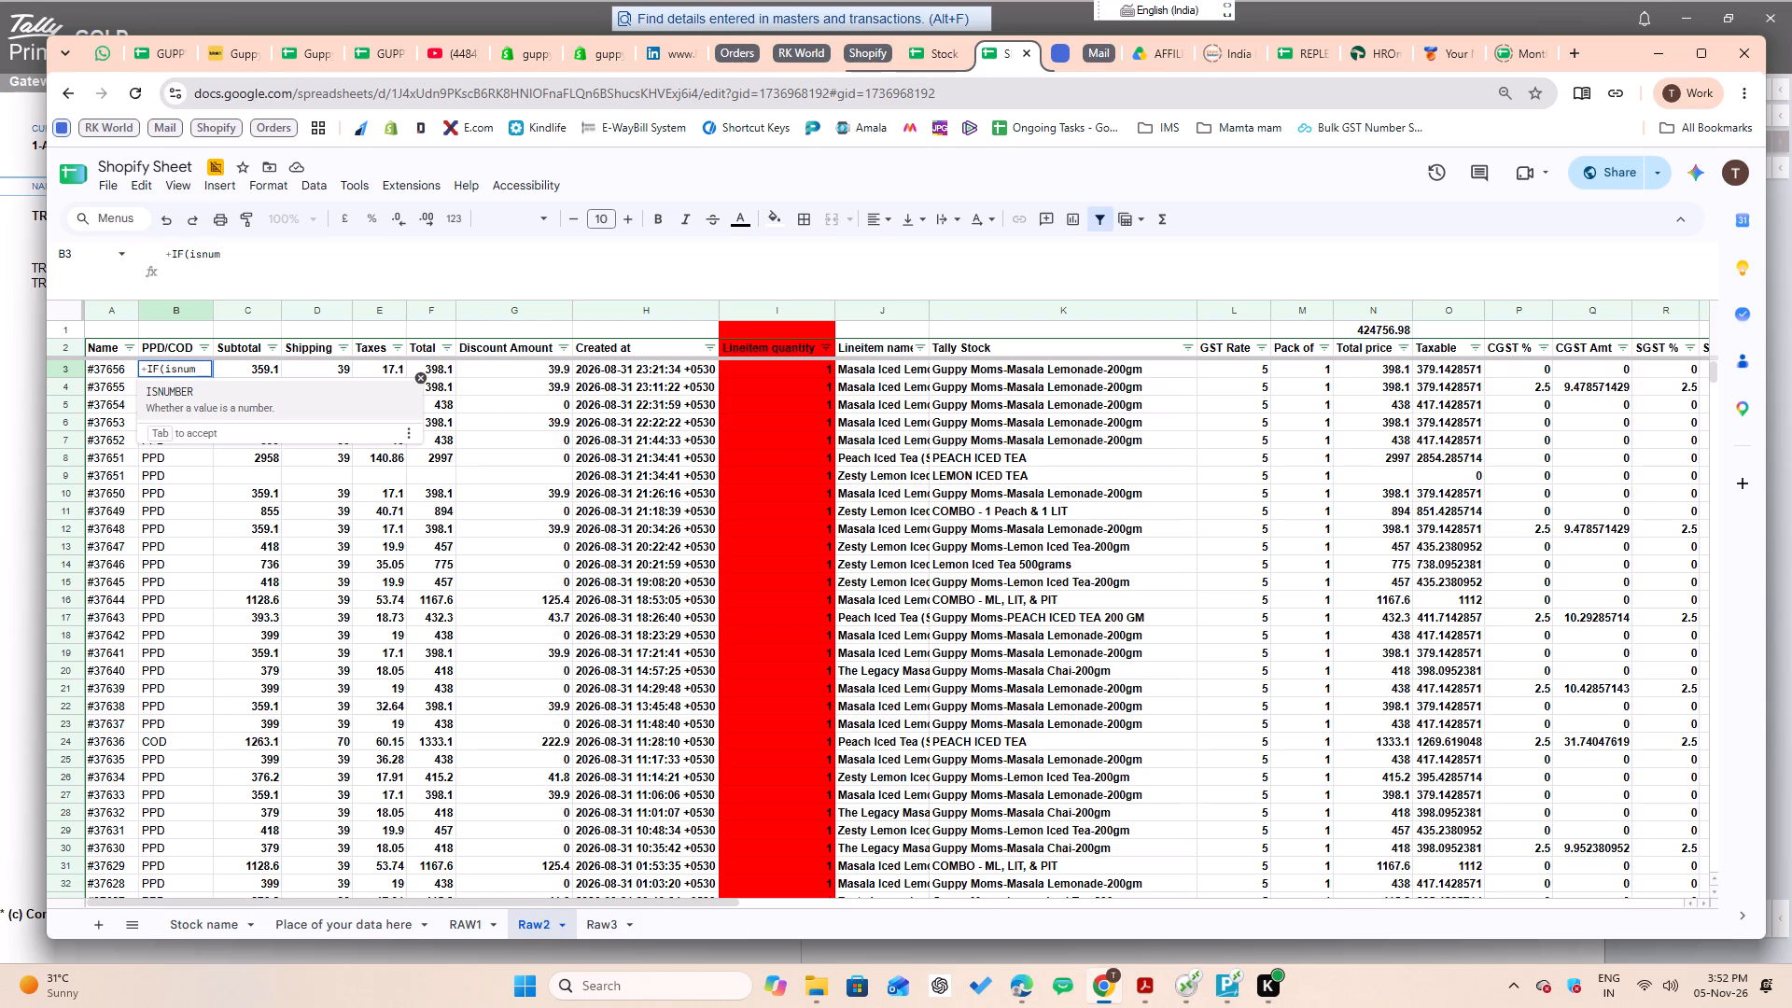
{"action": "key", "text": "Tab"}
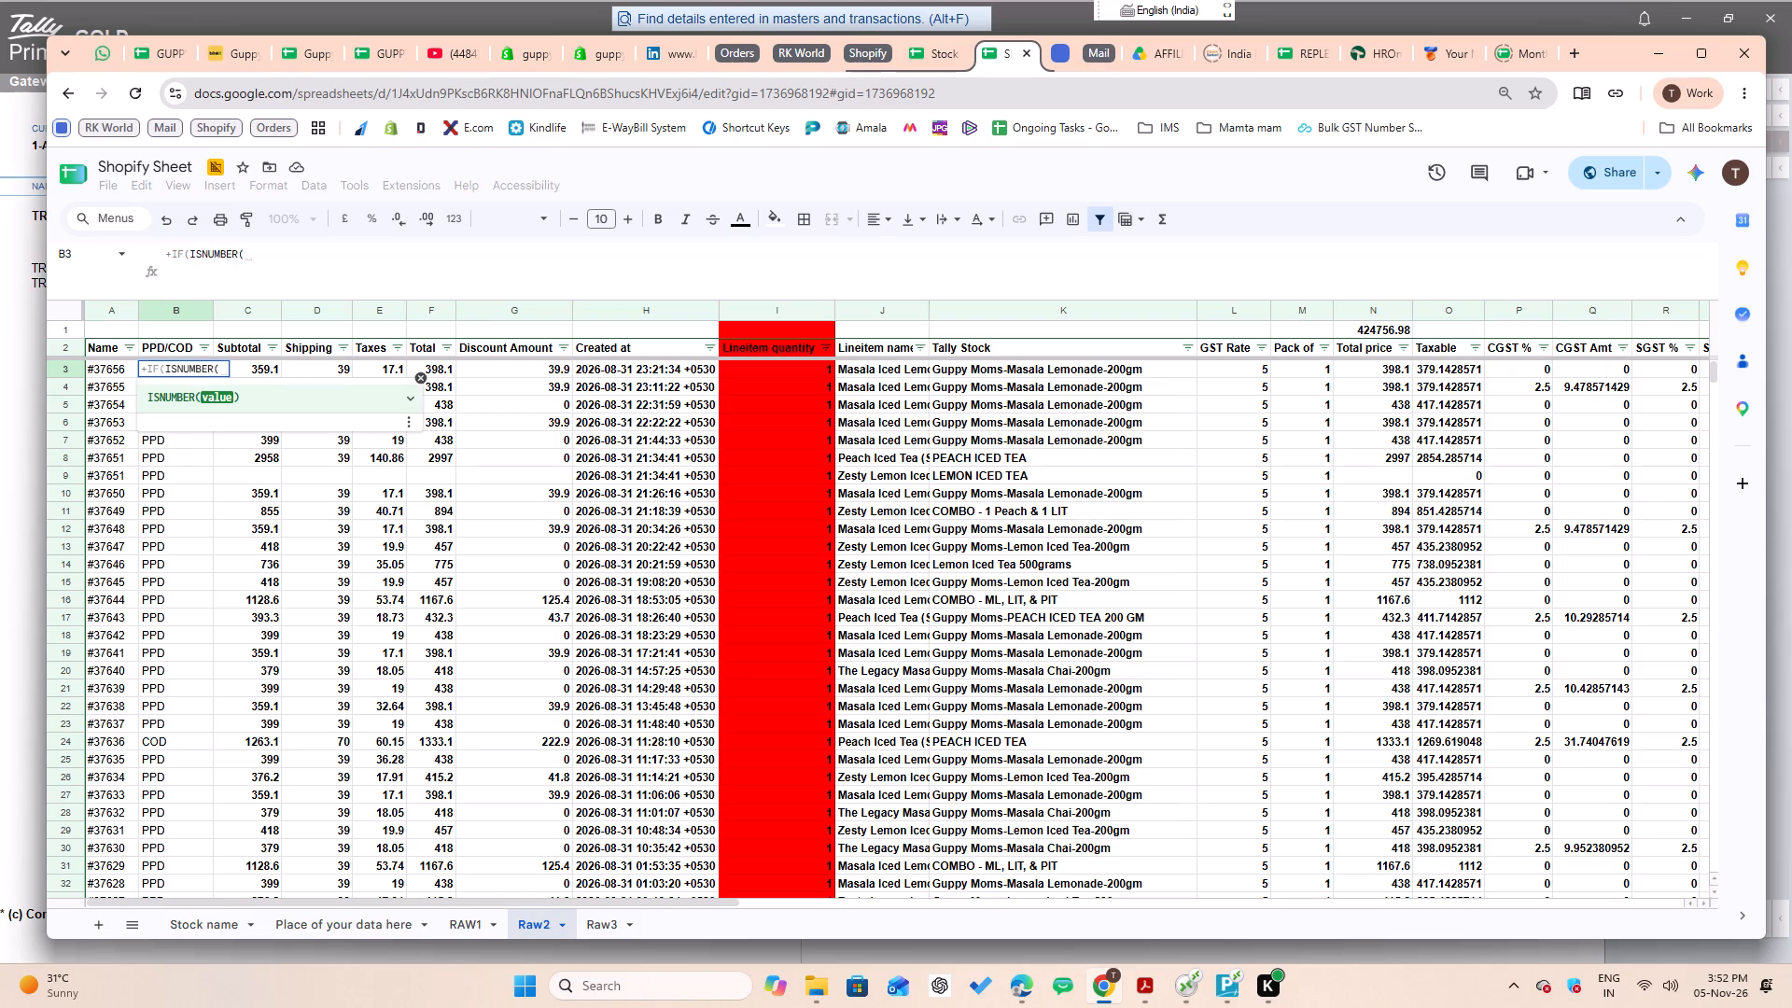
{"action": "type", "text": "search"}
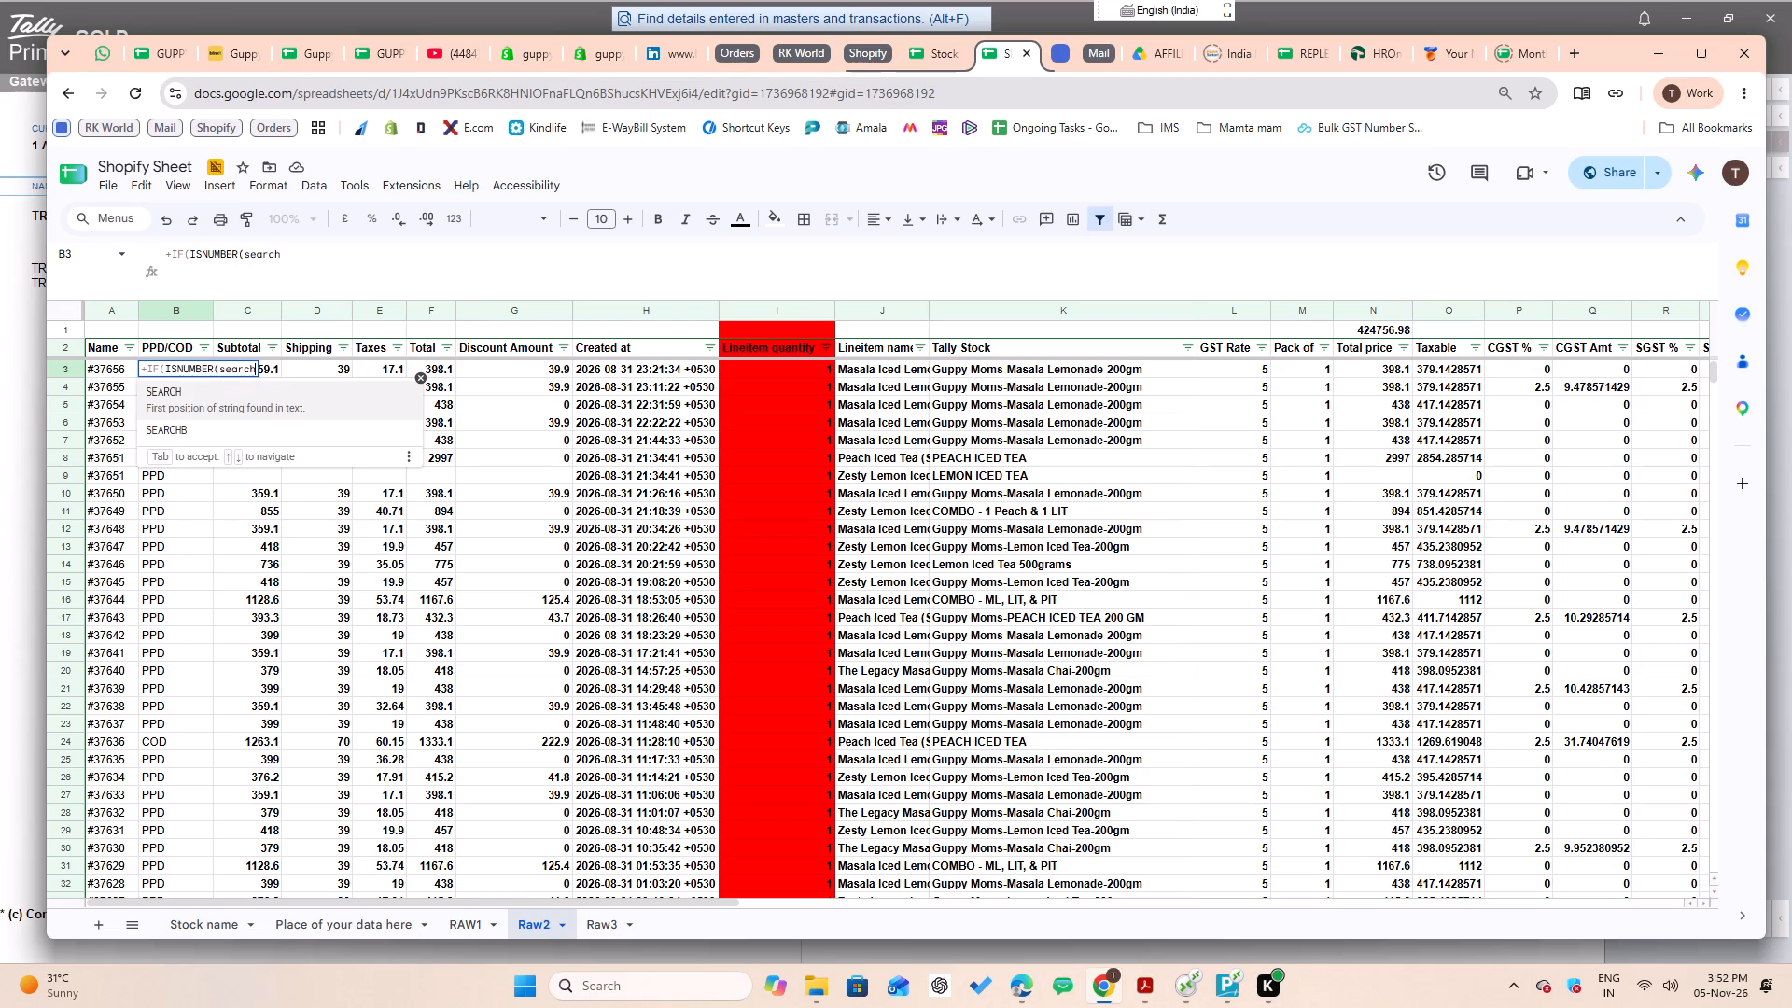
{"action": "key", "text": "Tab"}
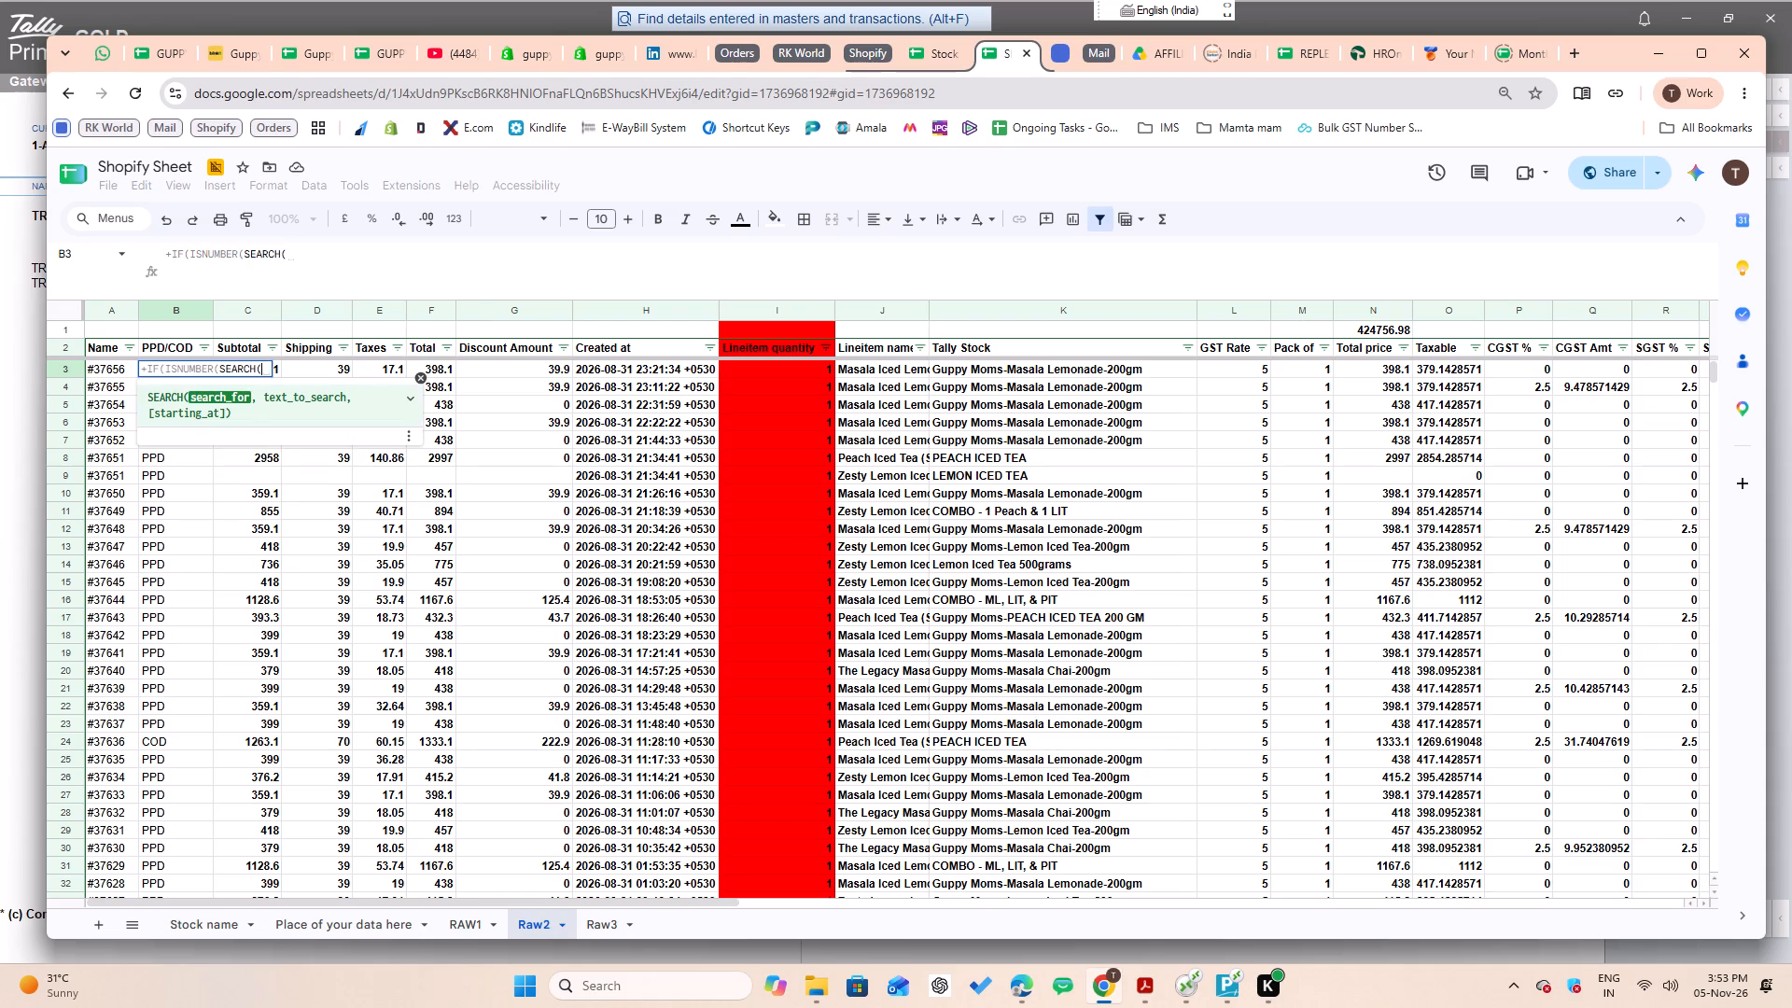
{"action": "key", "text": "Left"}
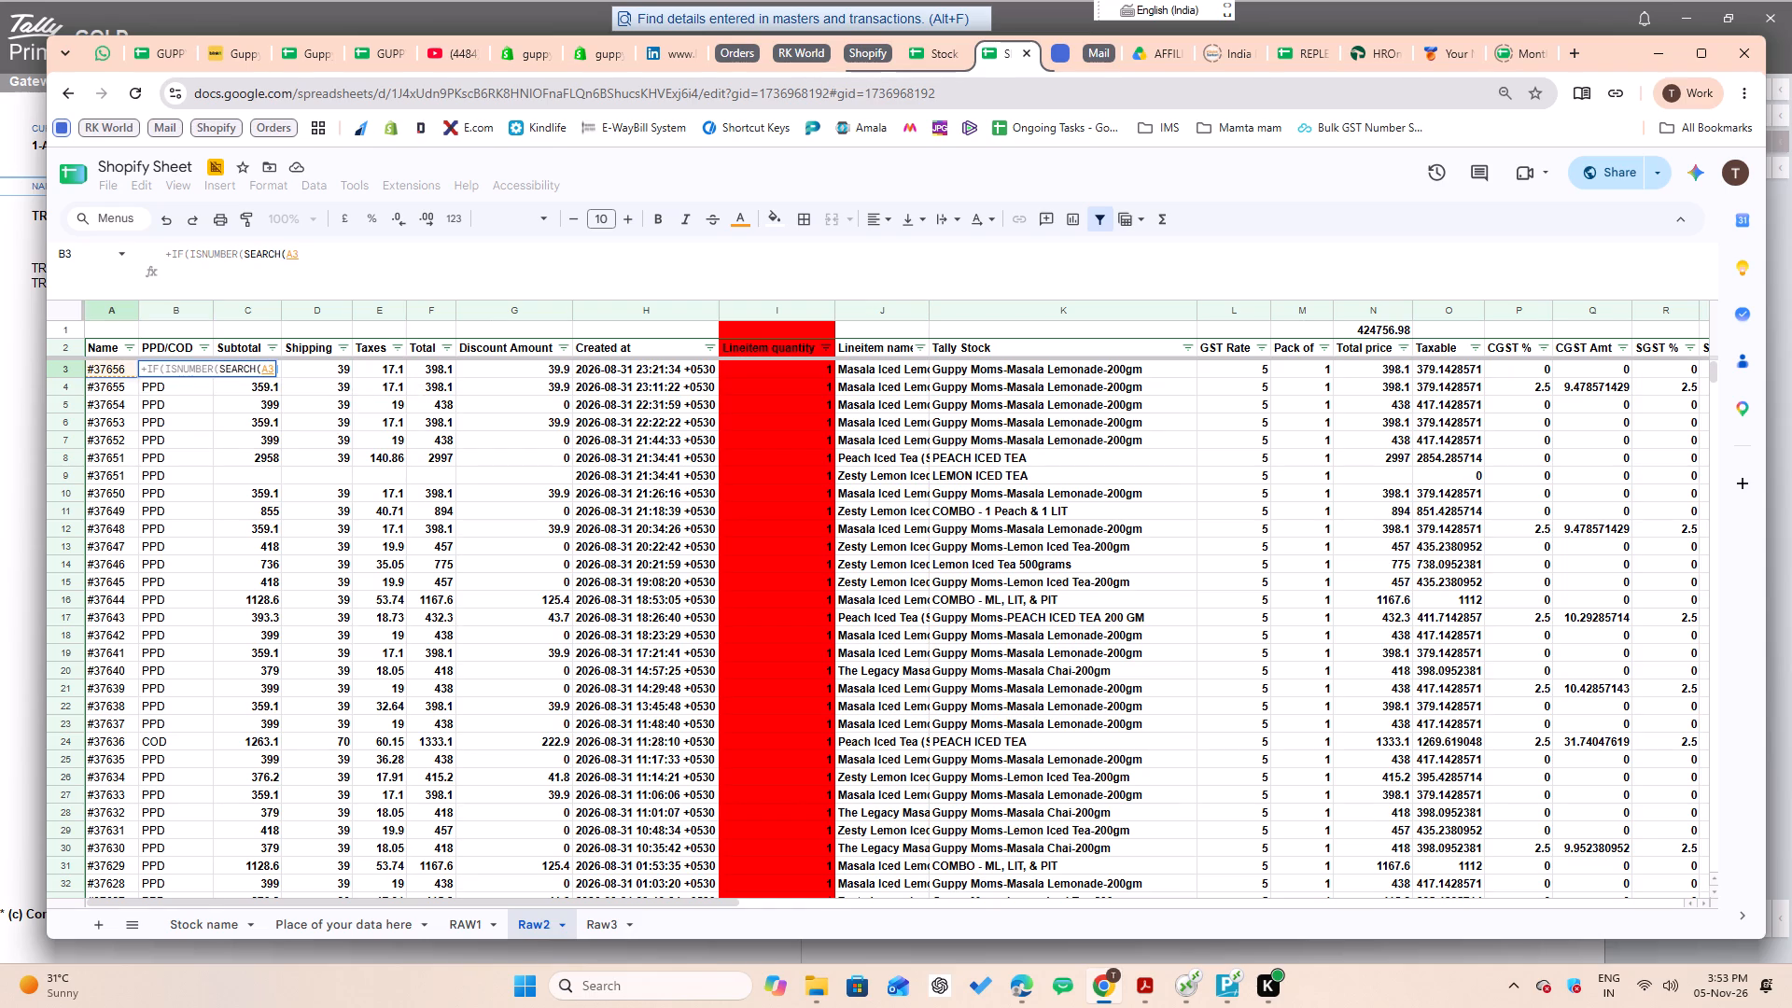
{"action": "key", "text": "comma"}
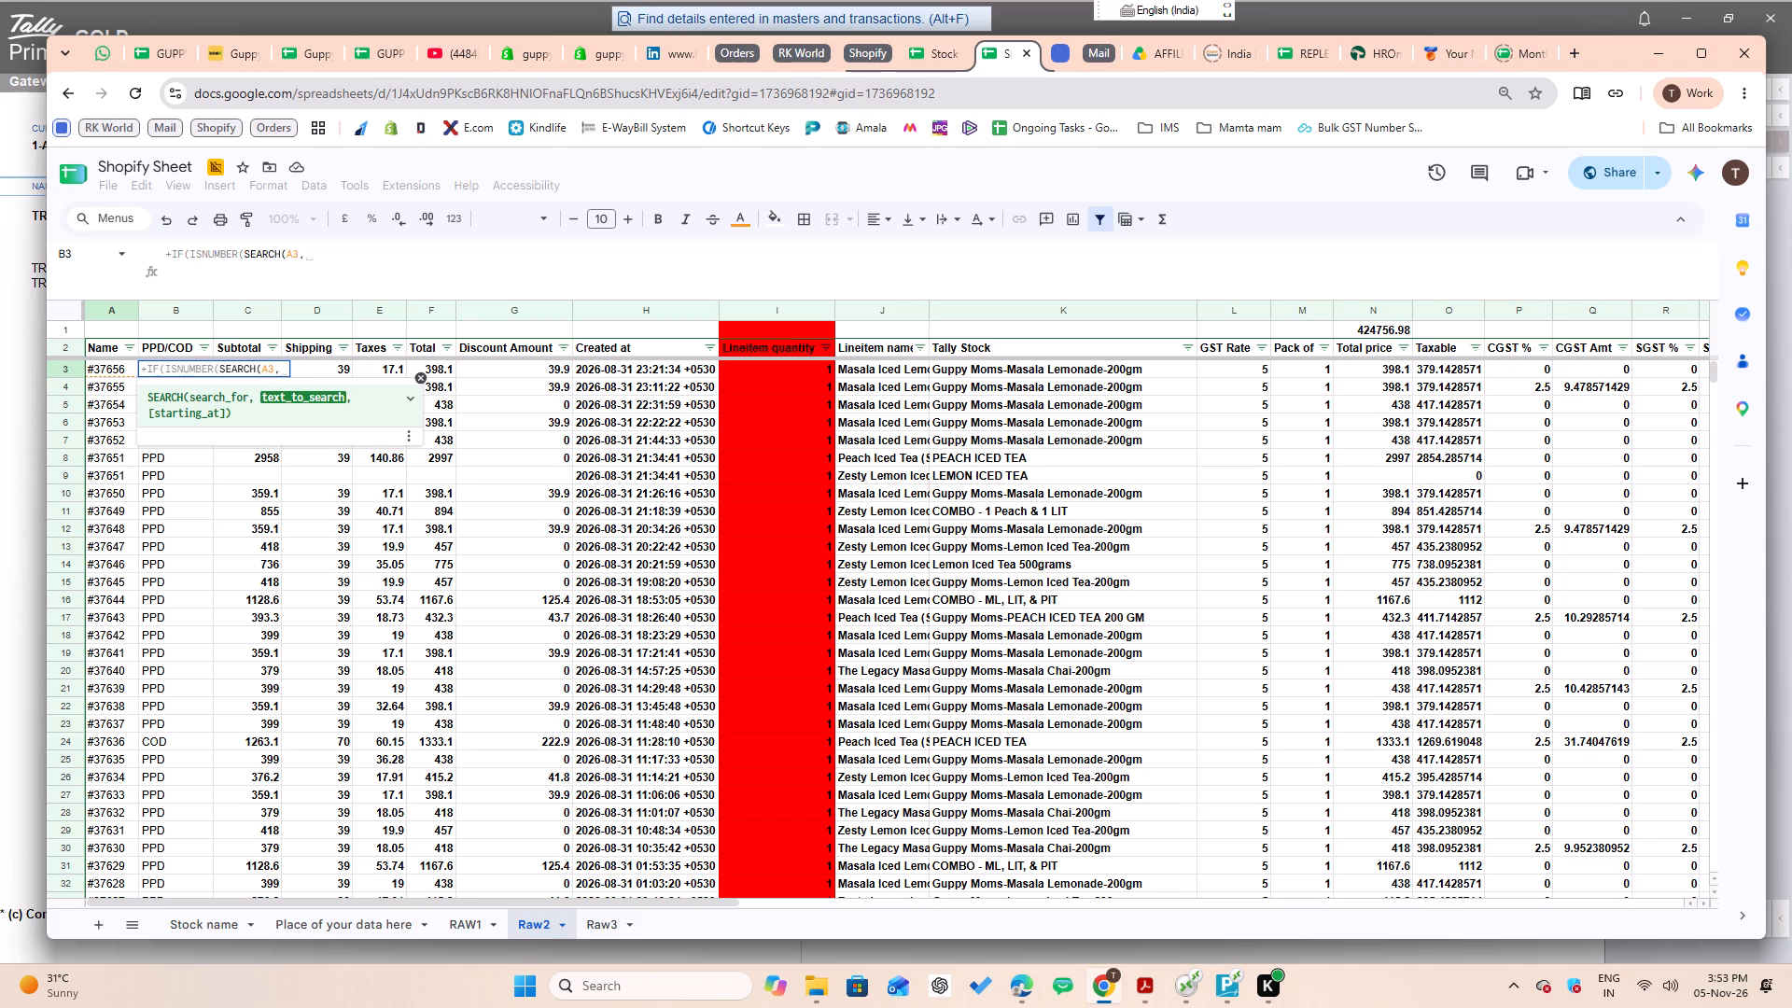
{"action": "key", "text": "BackSpace"}
{"action": "key", "text": "BackSpace"}
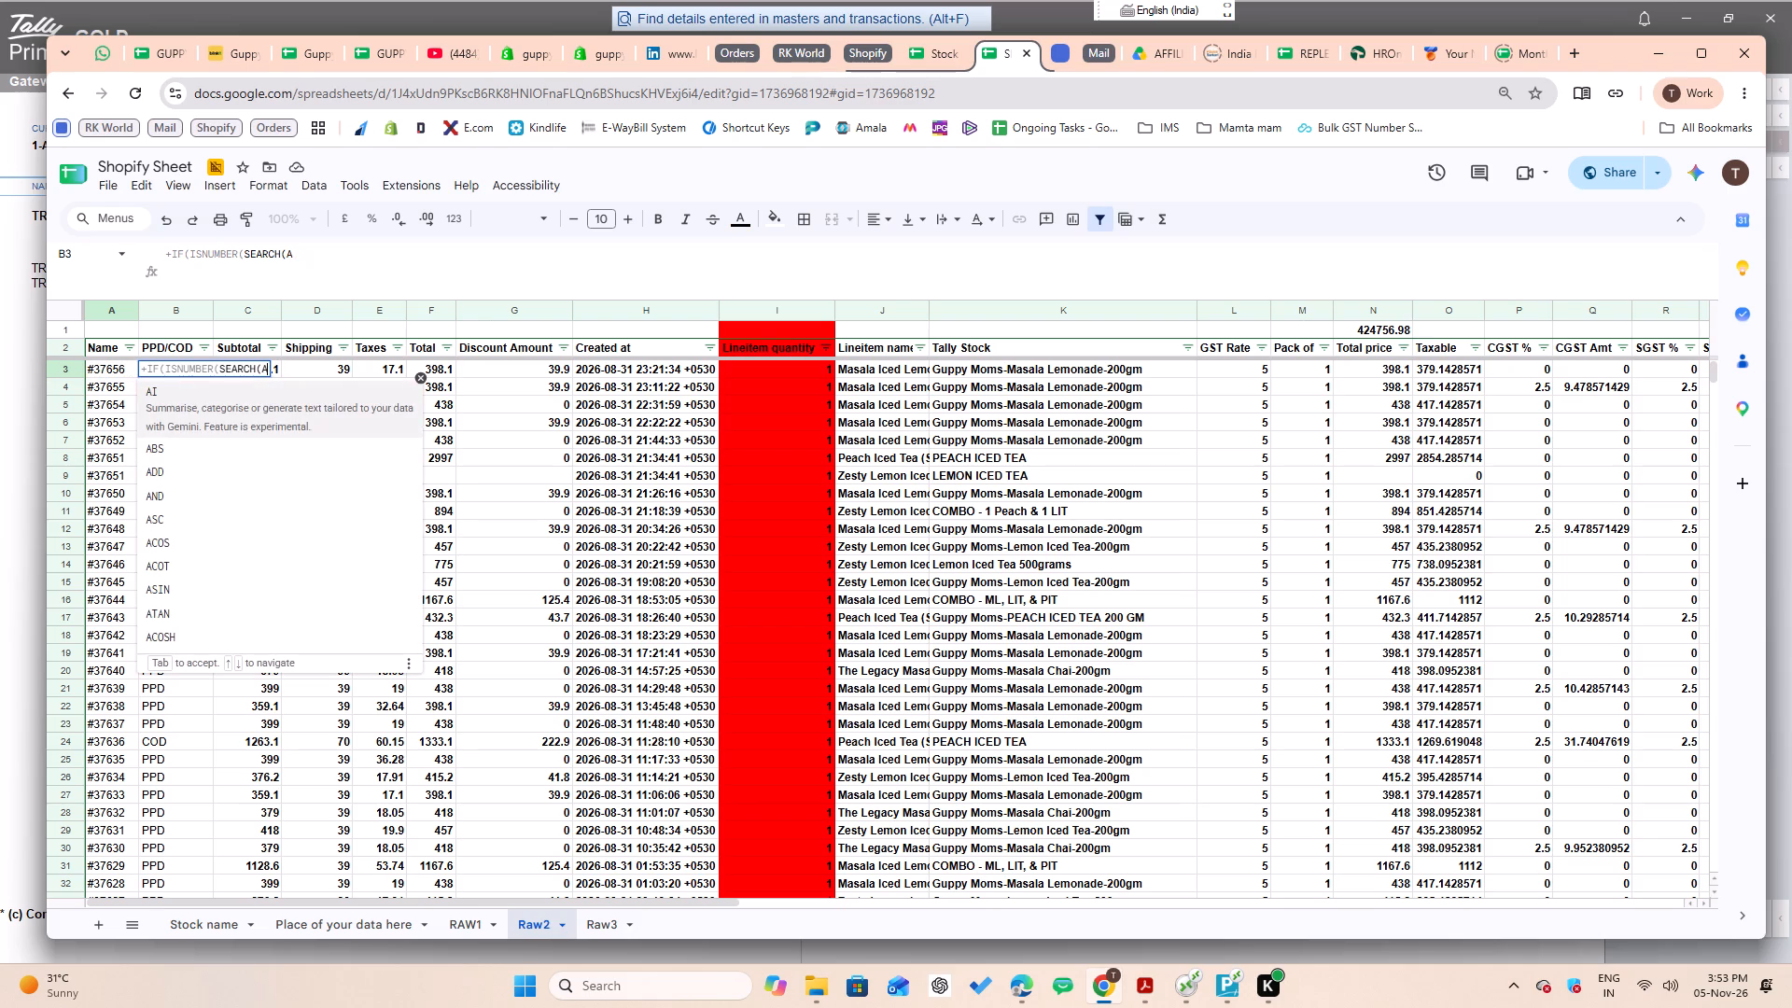
{"action": "key", "text": "3"}
{"action": "key", "text": "shift+parenright"}
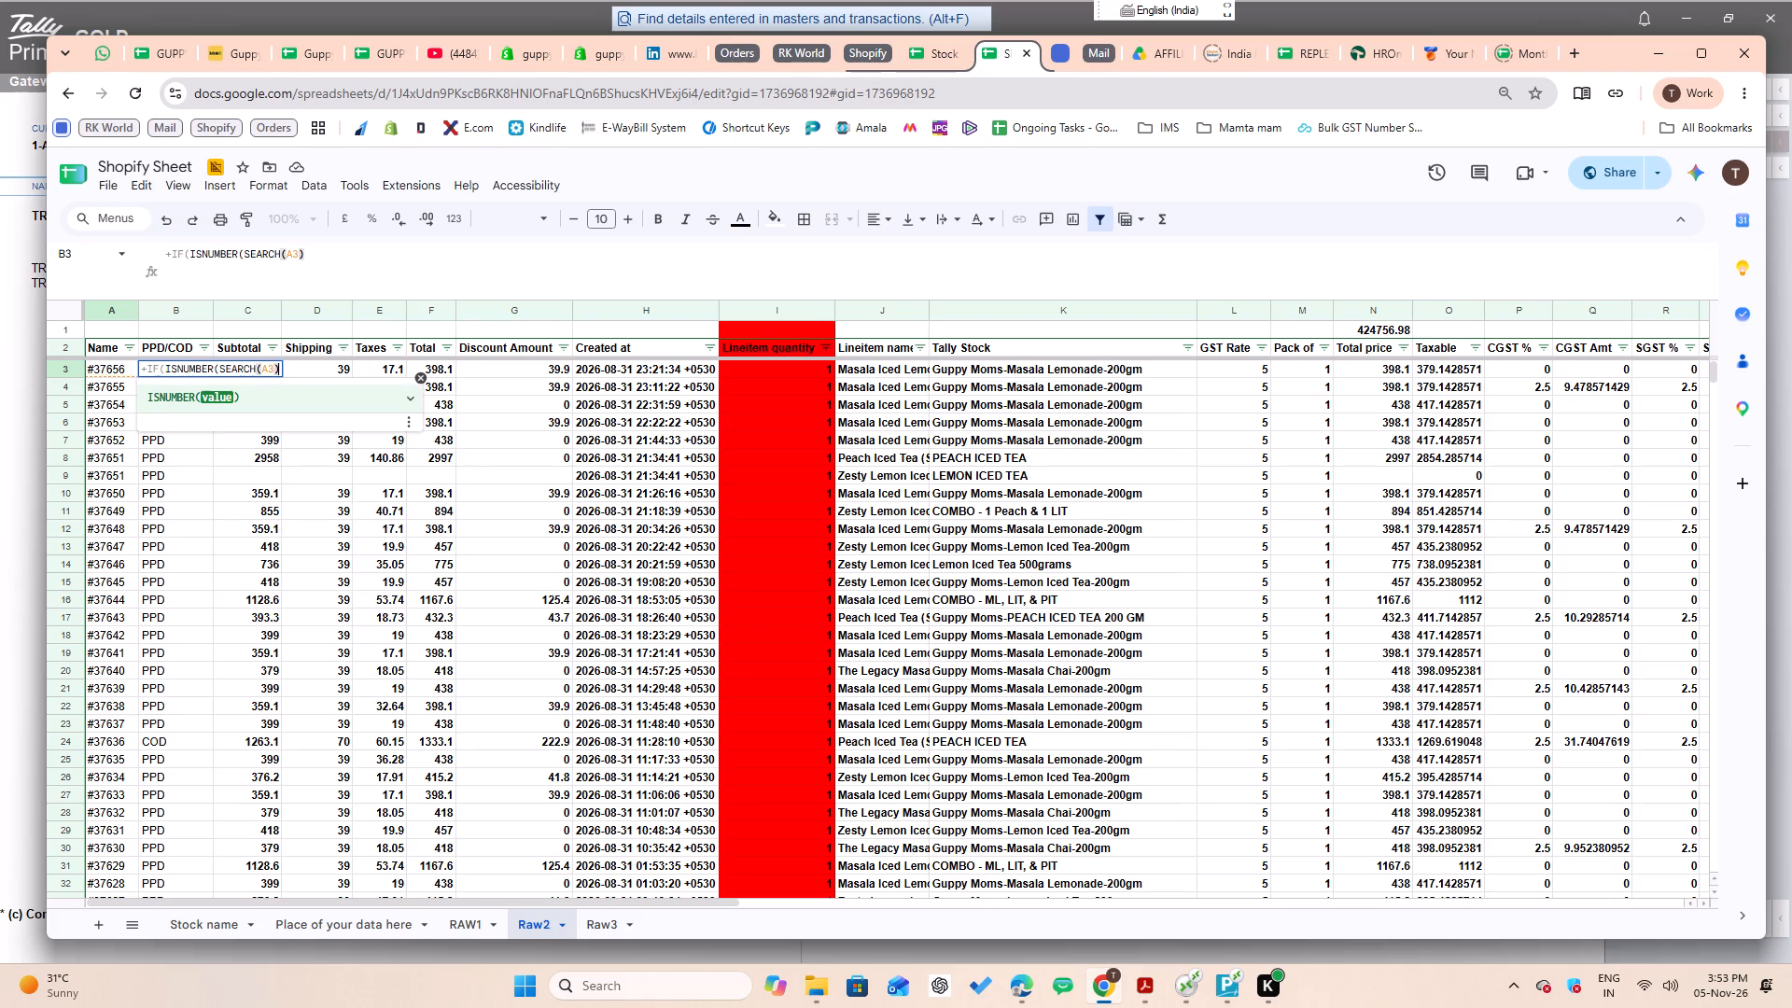
{"action": "key", "text": "shift+parenright"}
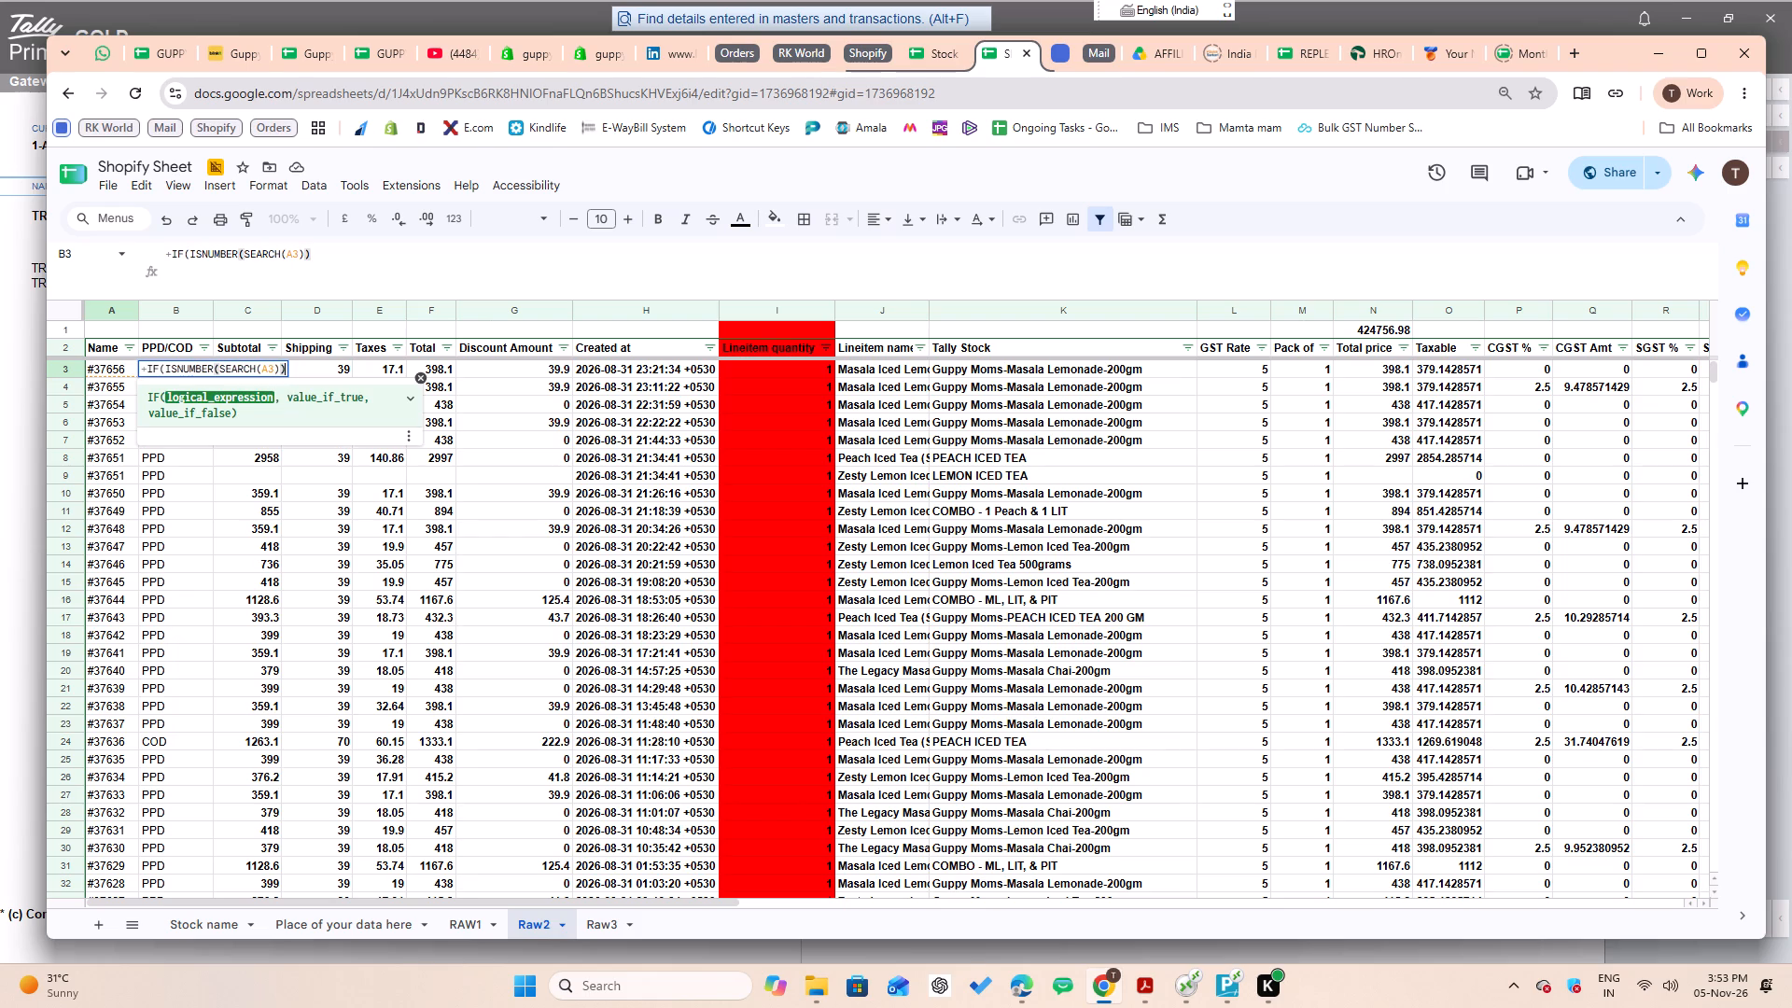
{"action": "key", "text": "comma"}
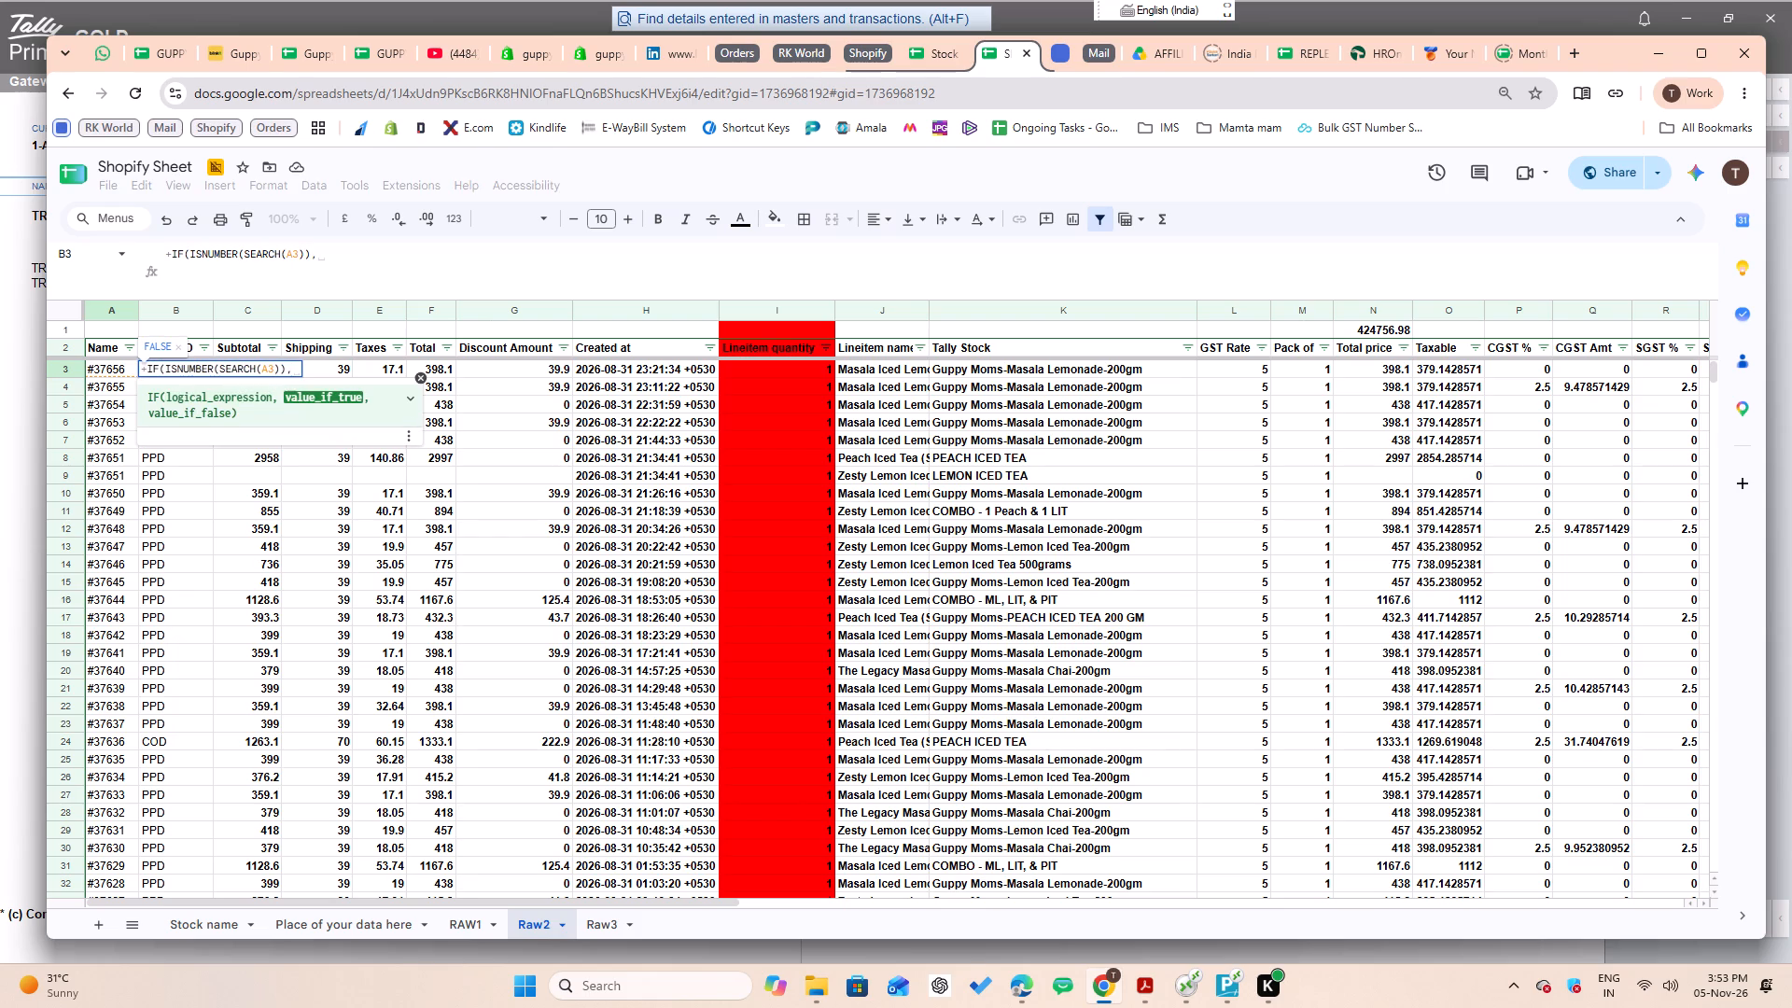
Complete the B3 formula with VLOOKUP(A3,'RAW1'!E:F,2,0) as the value if true.
{"action": "type", "text": "vlo"}
{"action": "key", "text": "Tab"}
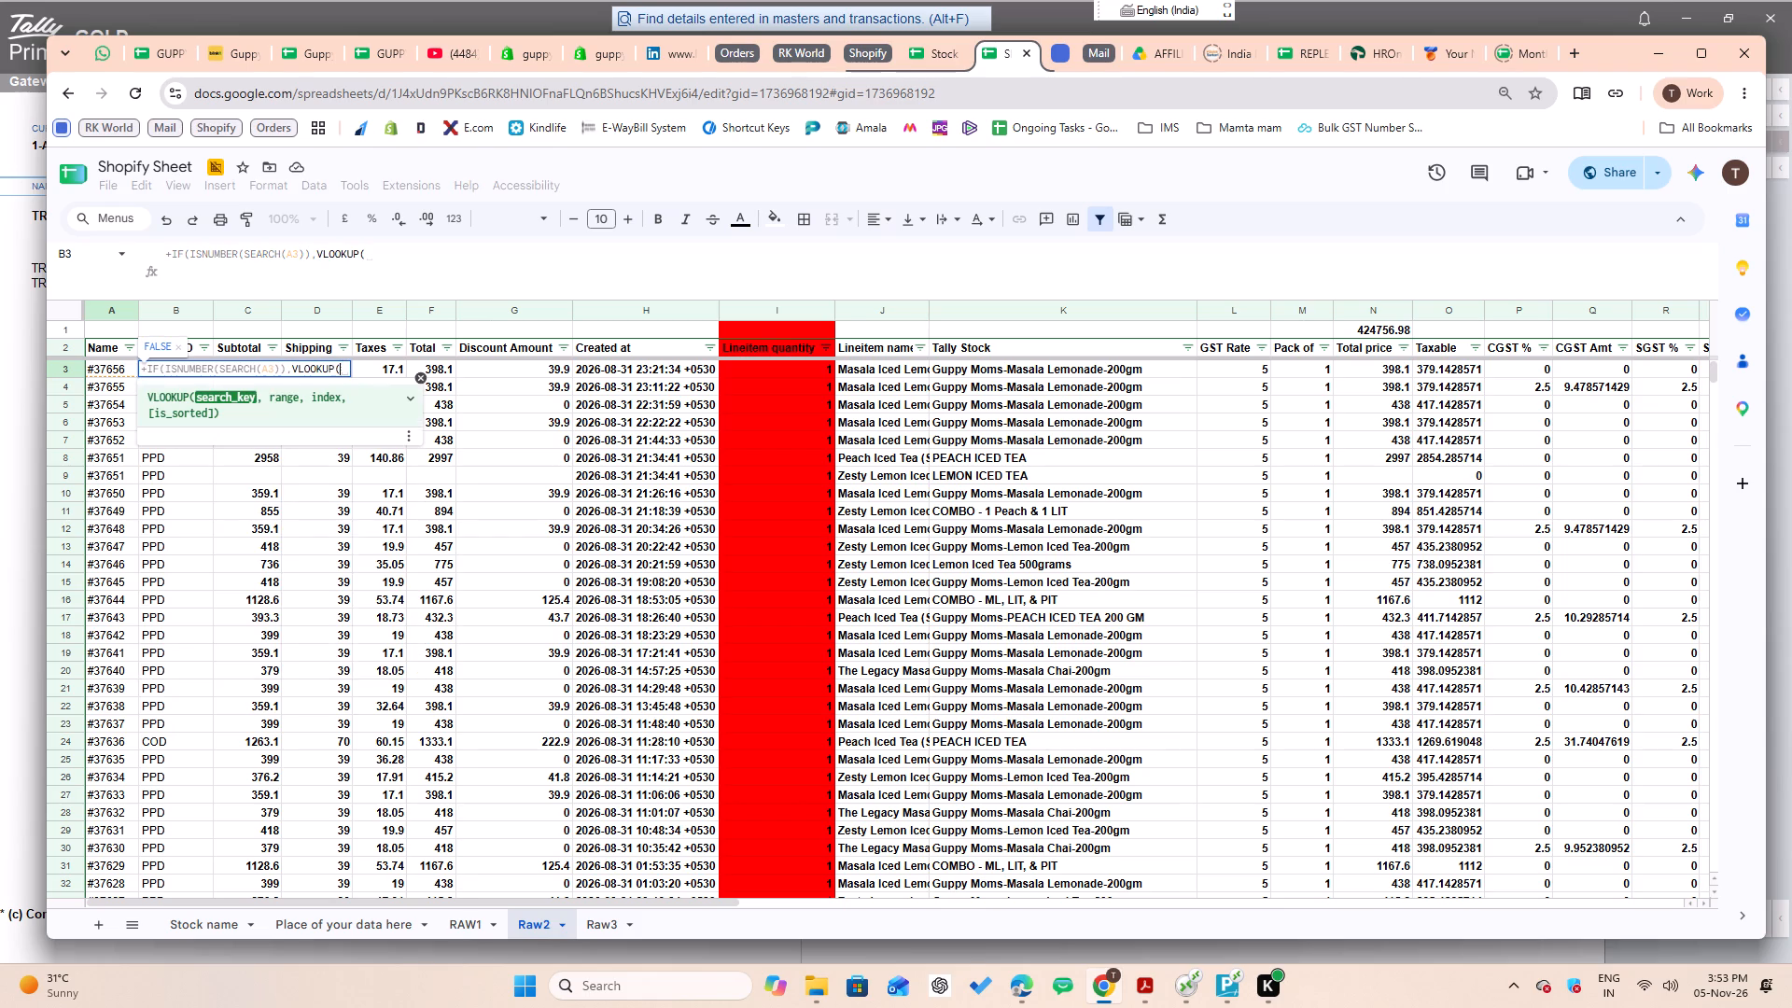
{"action": "key", "text": "Left"}
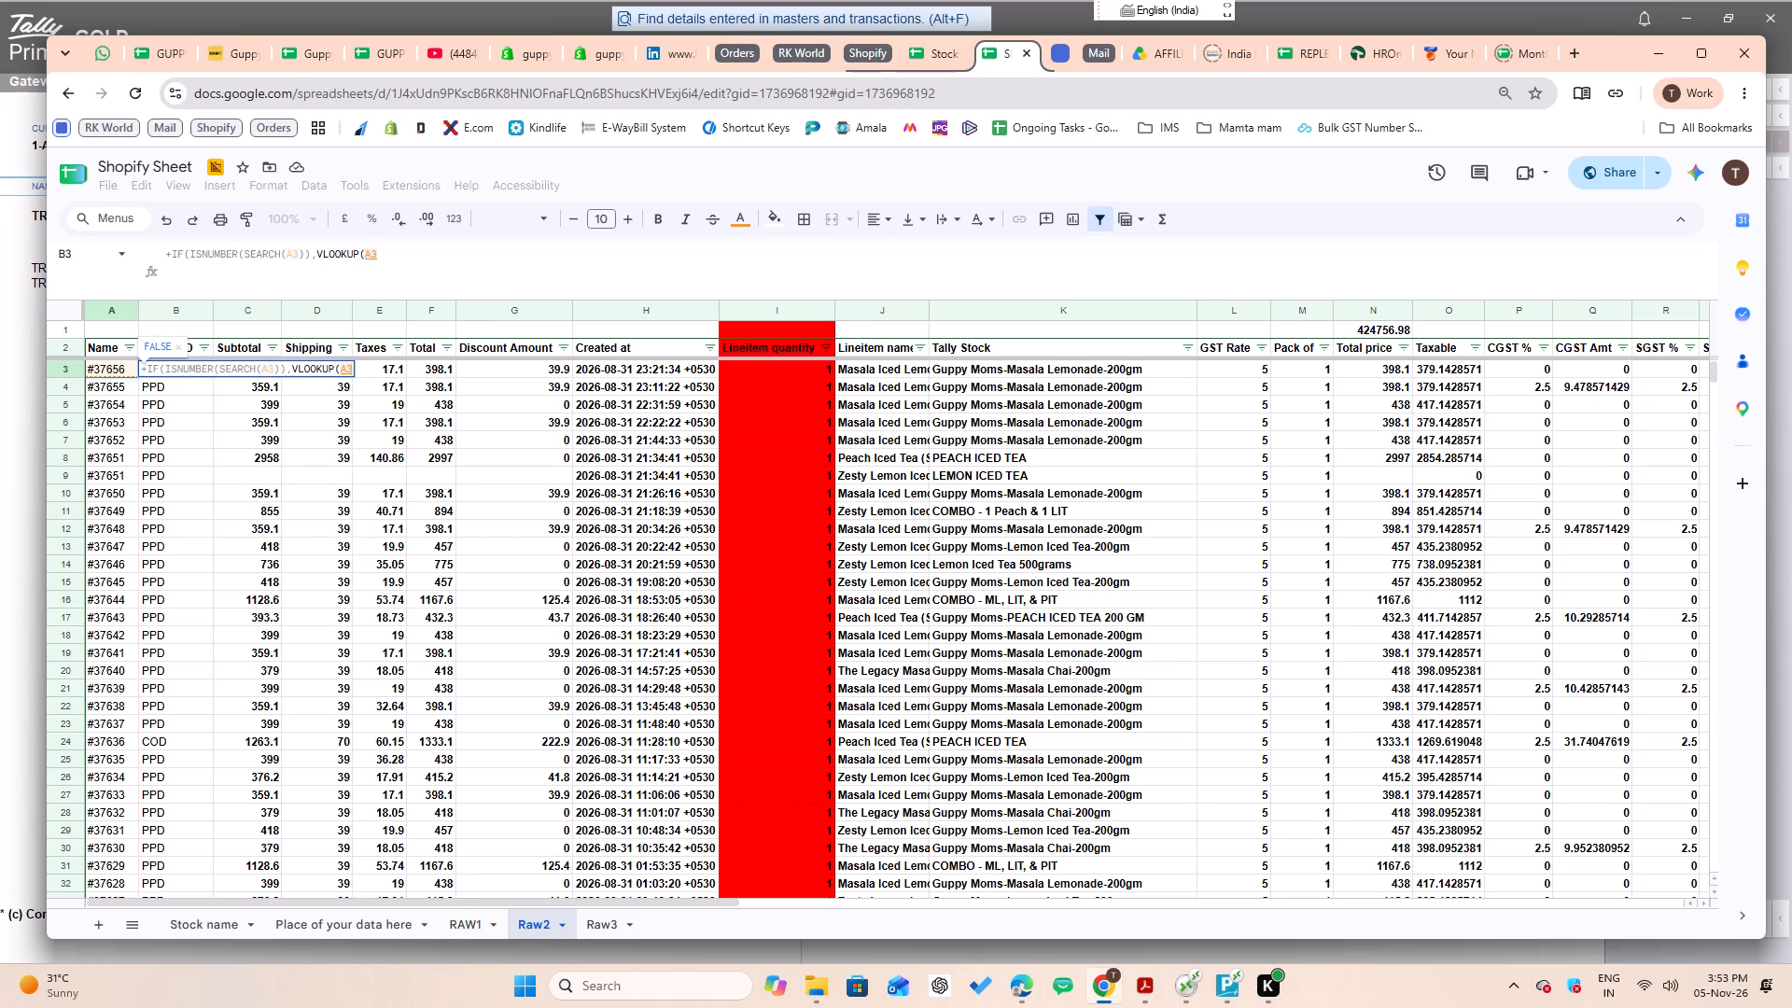
{"action": "key", "text": "comma"}
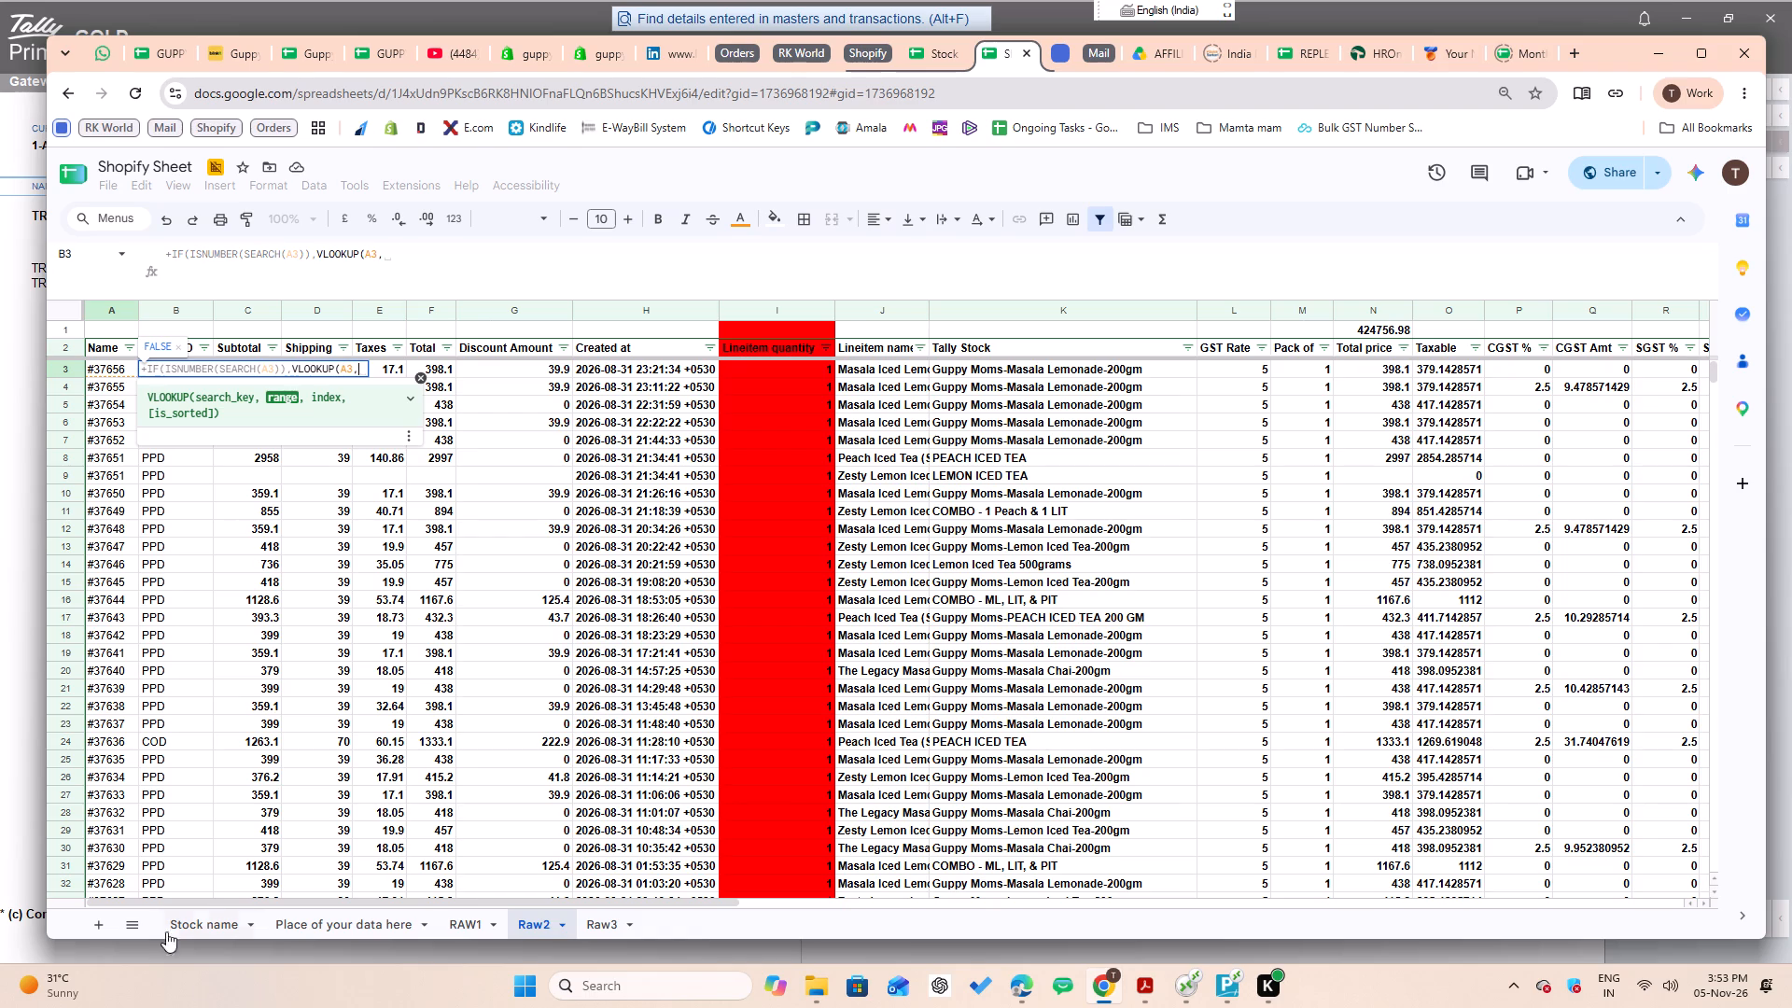
{"action": "left_click", "coordinate": [474, 929]}
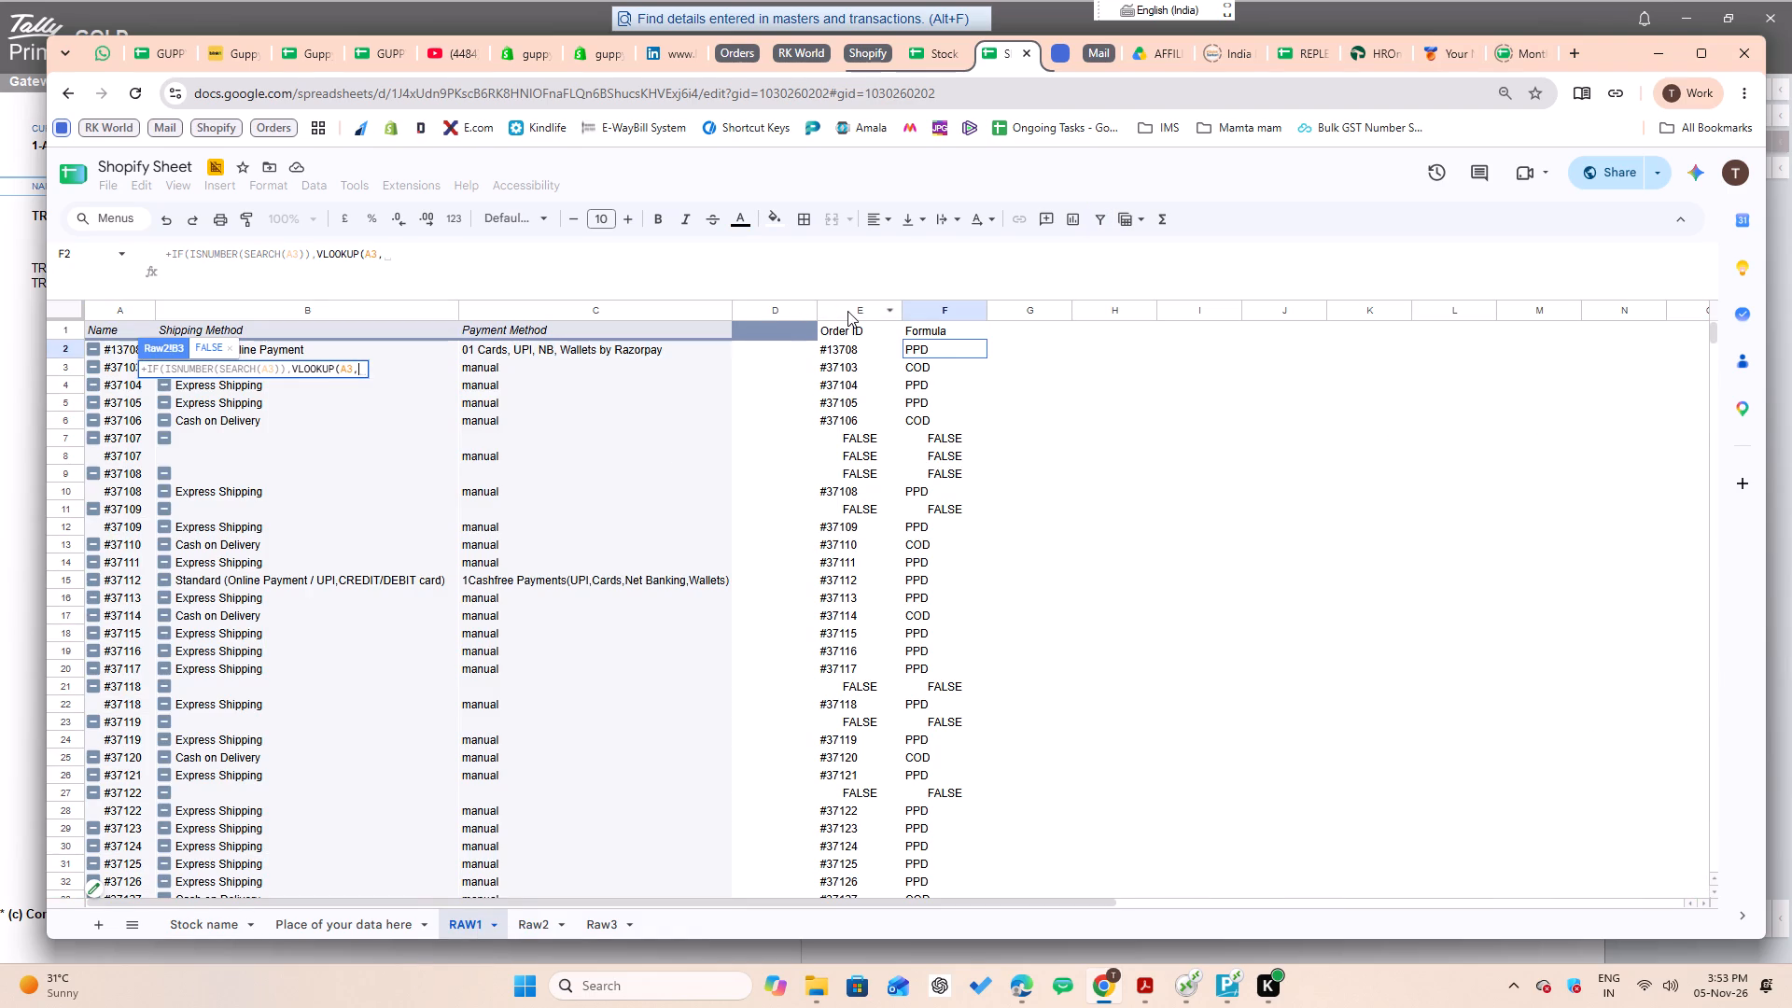
{"action": "left_click_drag", "start_coordinate": [849, 311], "coordinate": [914, 311]}
{"action": "type", "text": ",2,0"}
{"action": "key", "text": "shift+parenright"}
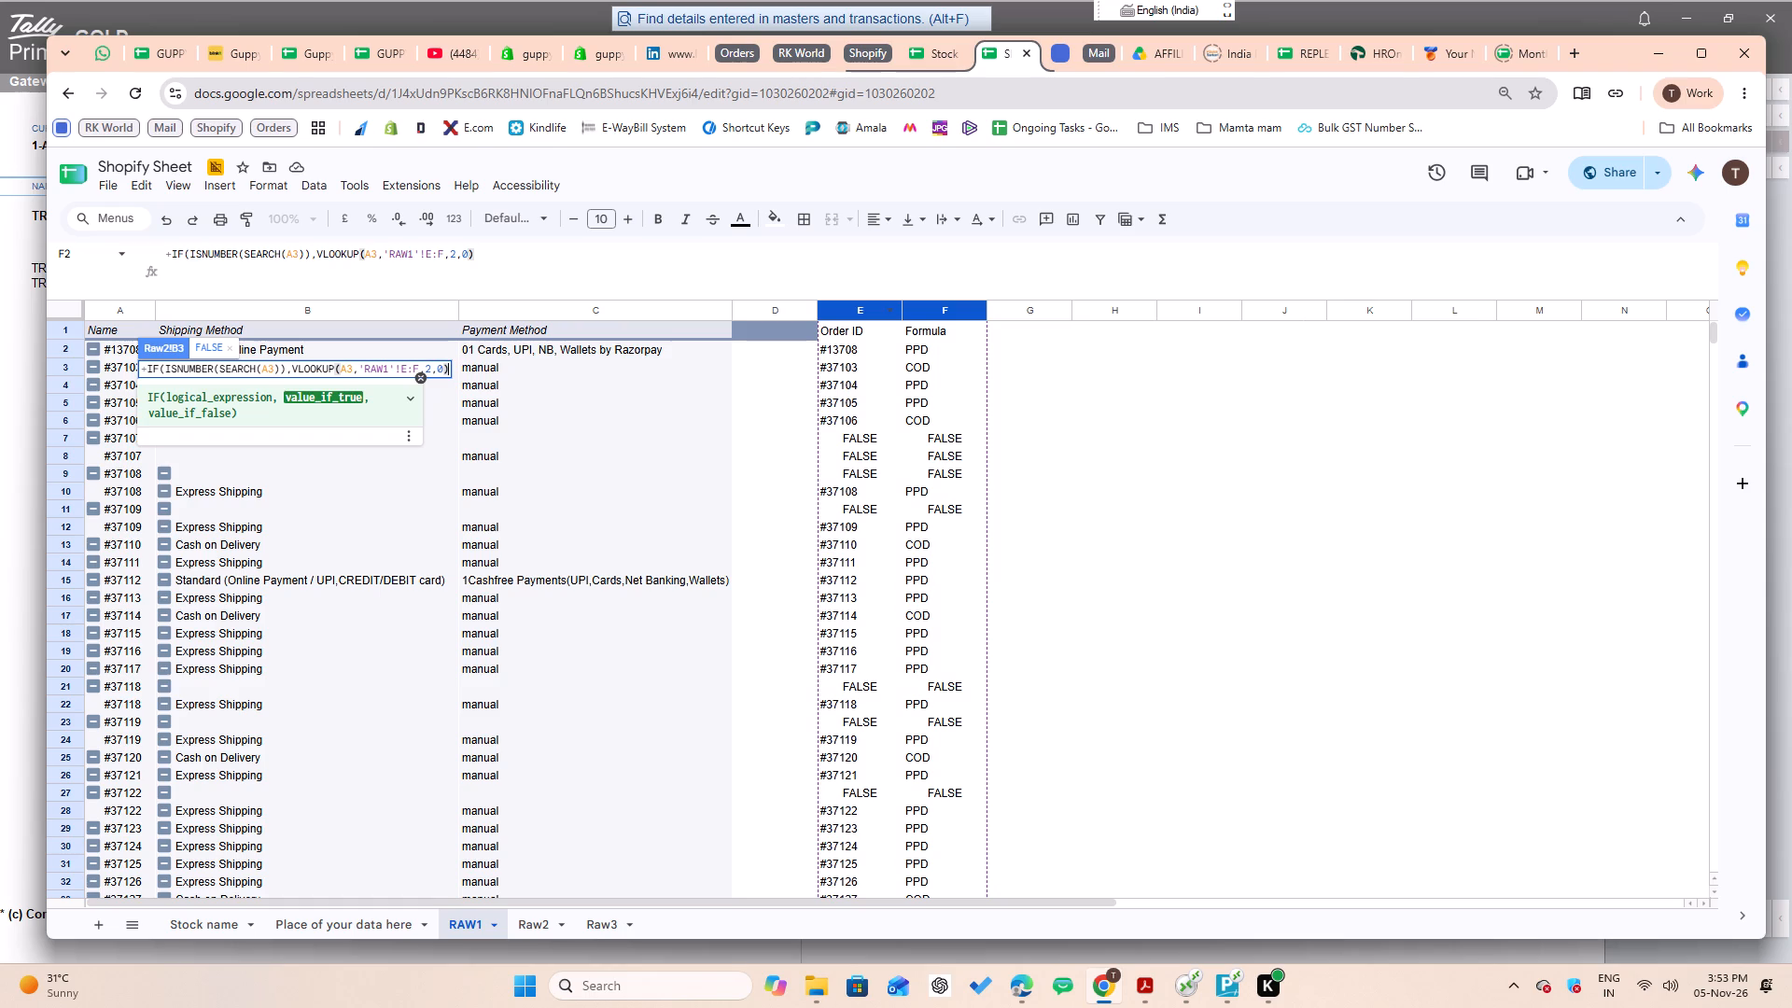
{"action": "key", "text": "shift+parenright"}
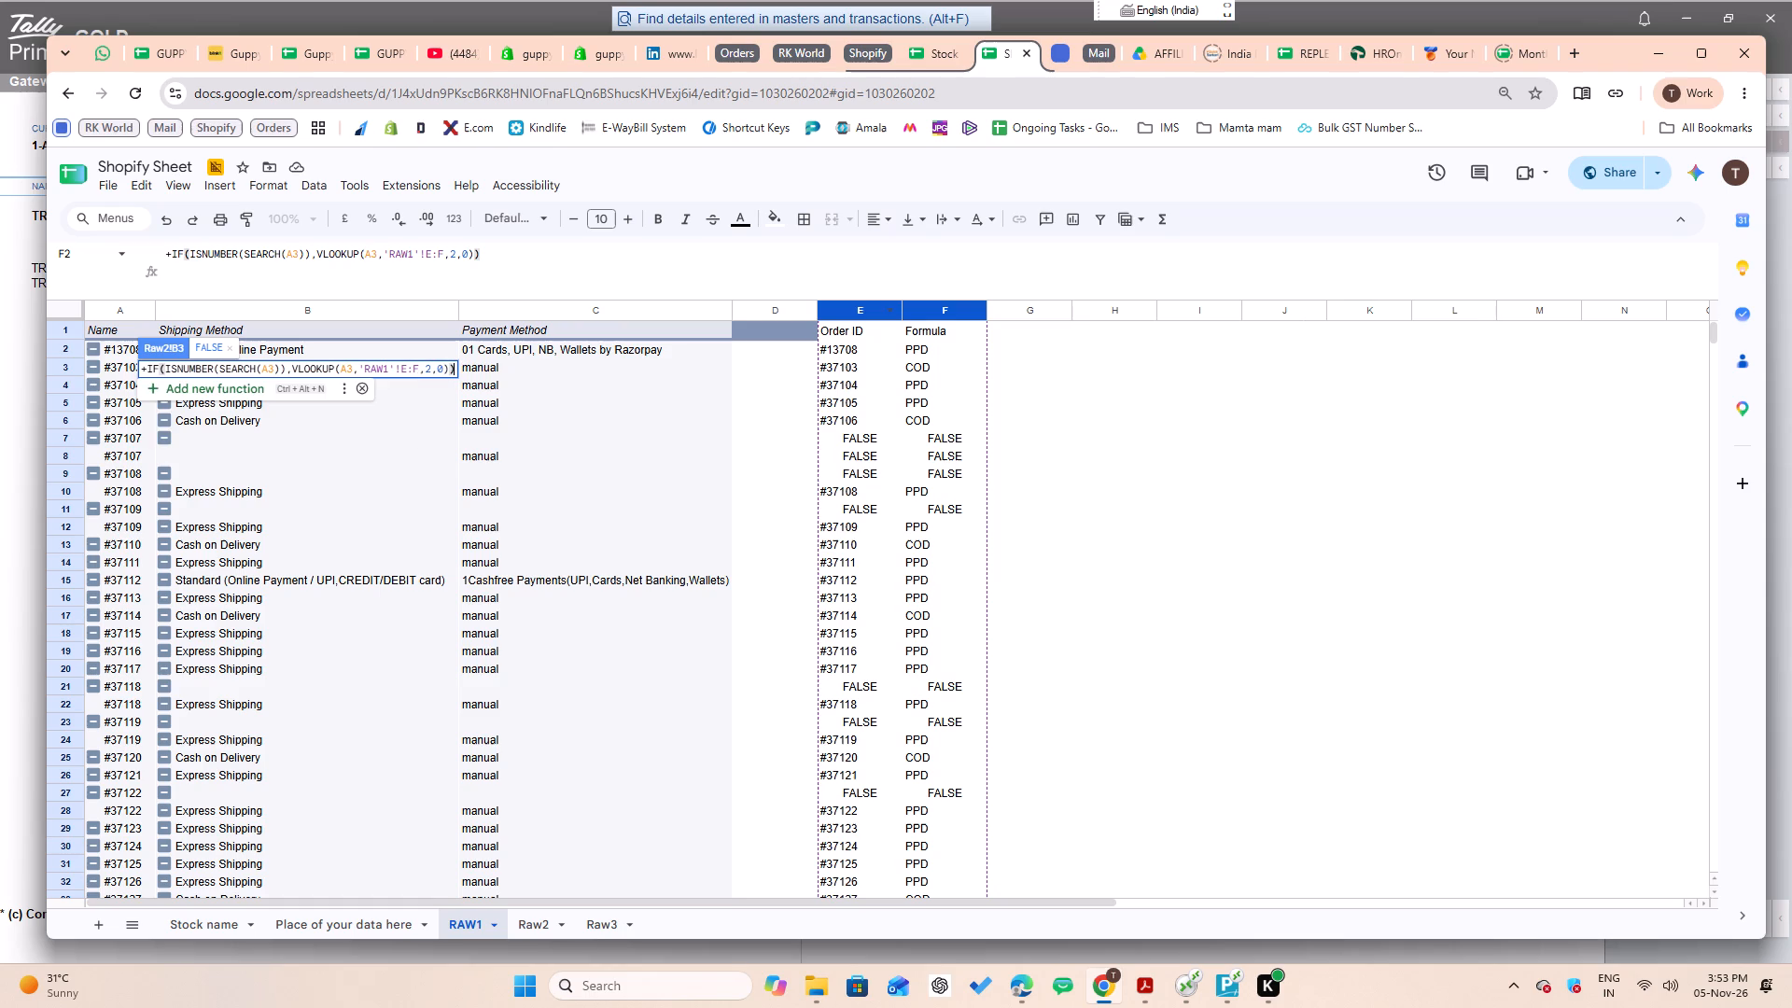
{"action": "key", "text": "Return"}
Cut the VLOOKUP argument out of the Raw2 B3 formula, leaving =IF(ISNUMBER(SEARCH(A3))).
{"action": "key", "text": "Up"}
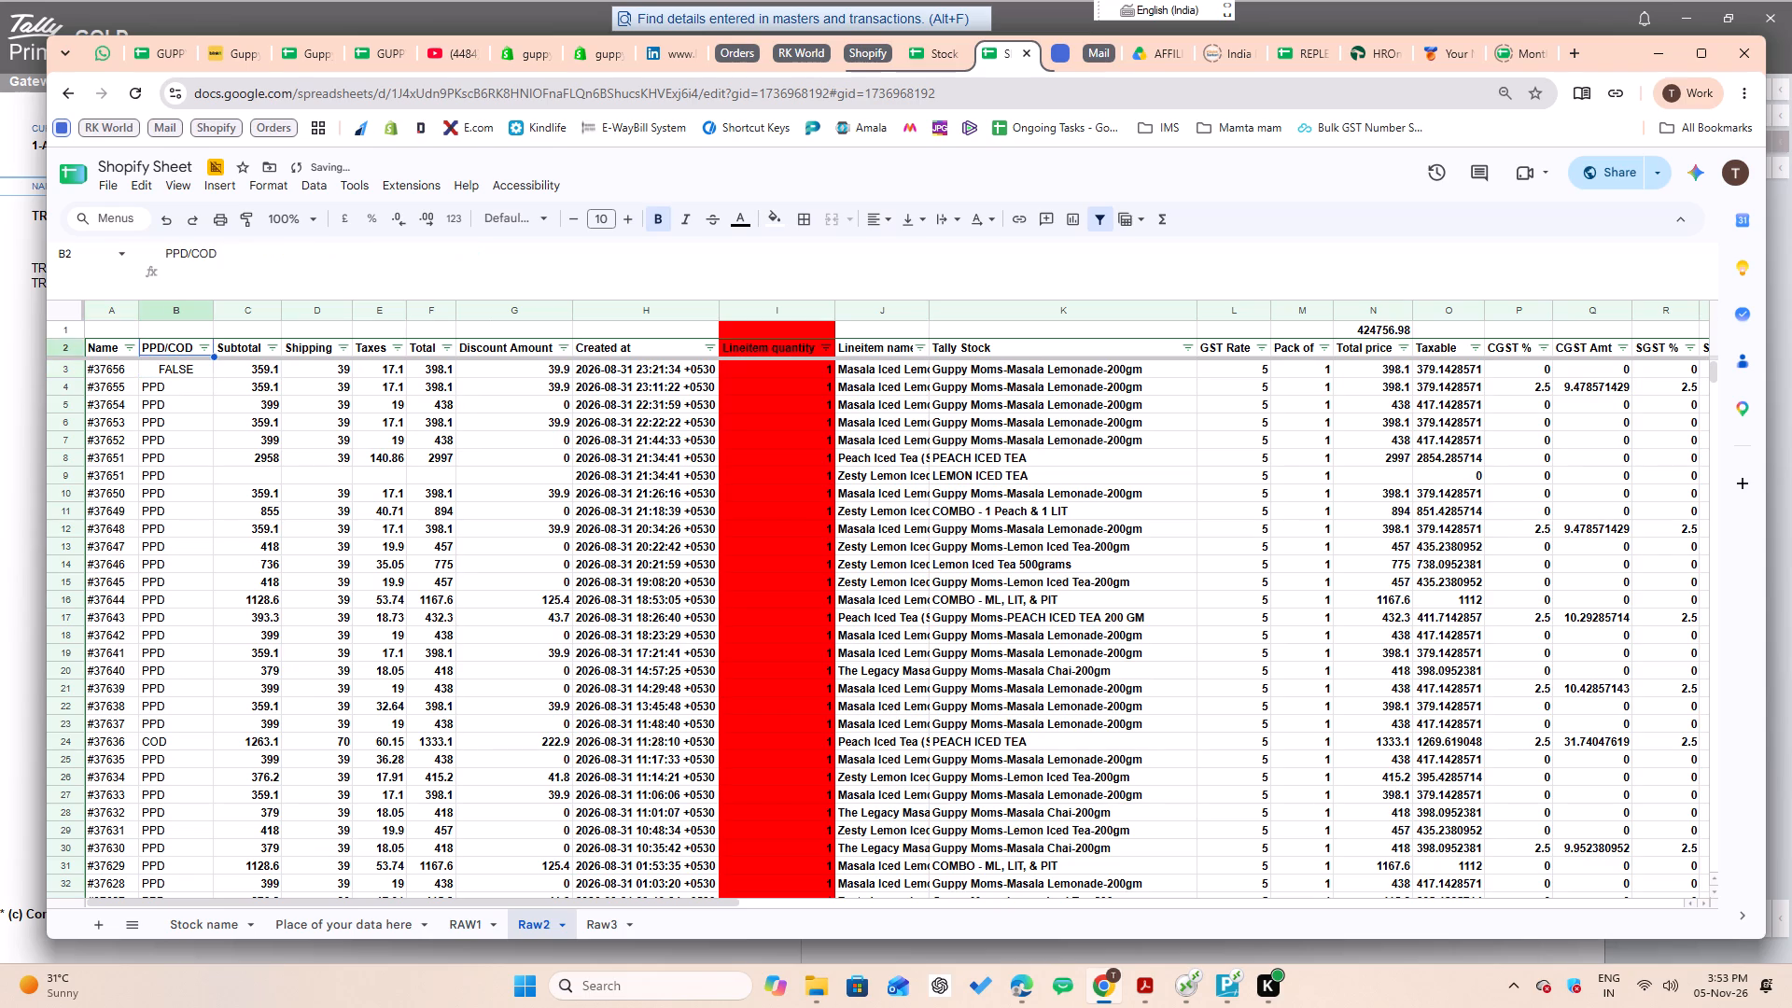
{"action": "key", "text": "Up"}
{"action": "key", "text": "Down"}
{"action": "key", "text": "Down"}
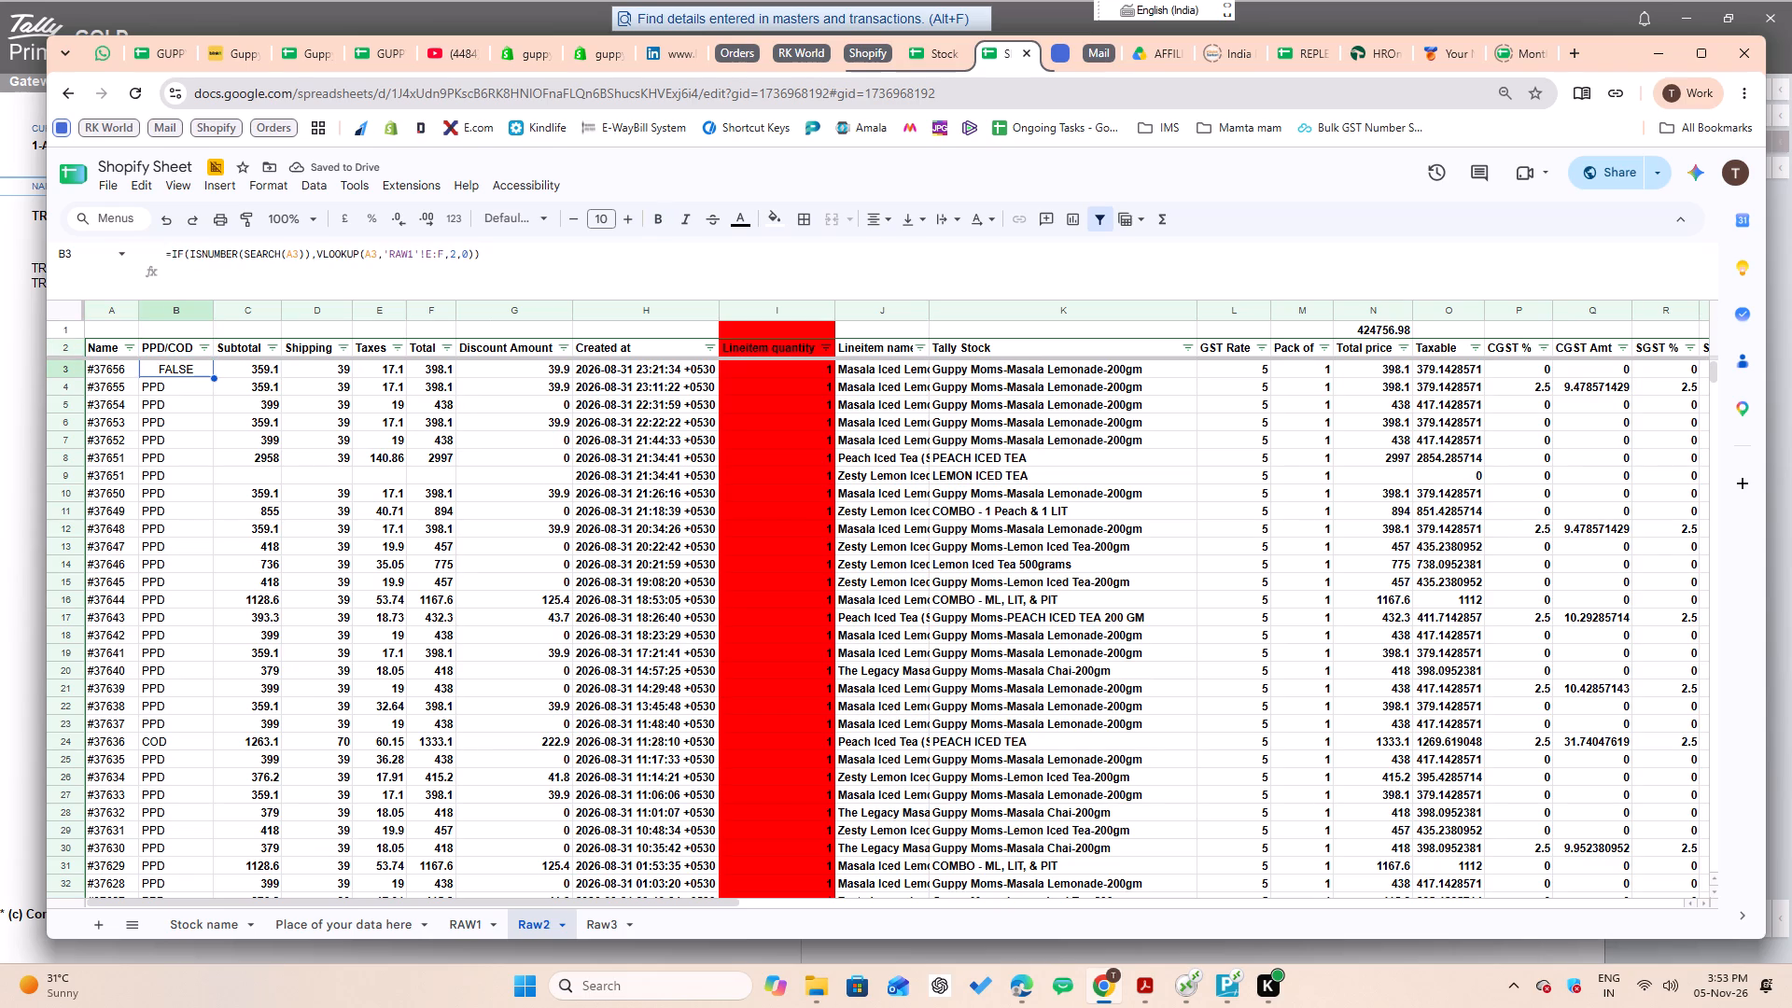
{"action": "key", "text": "F2"}
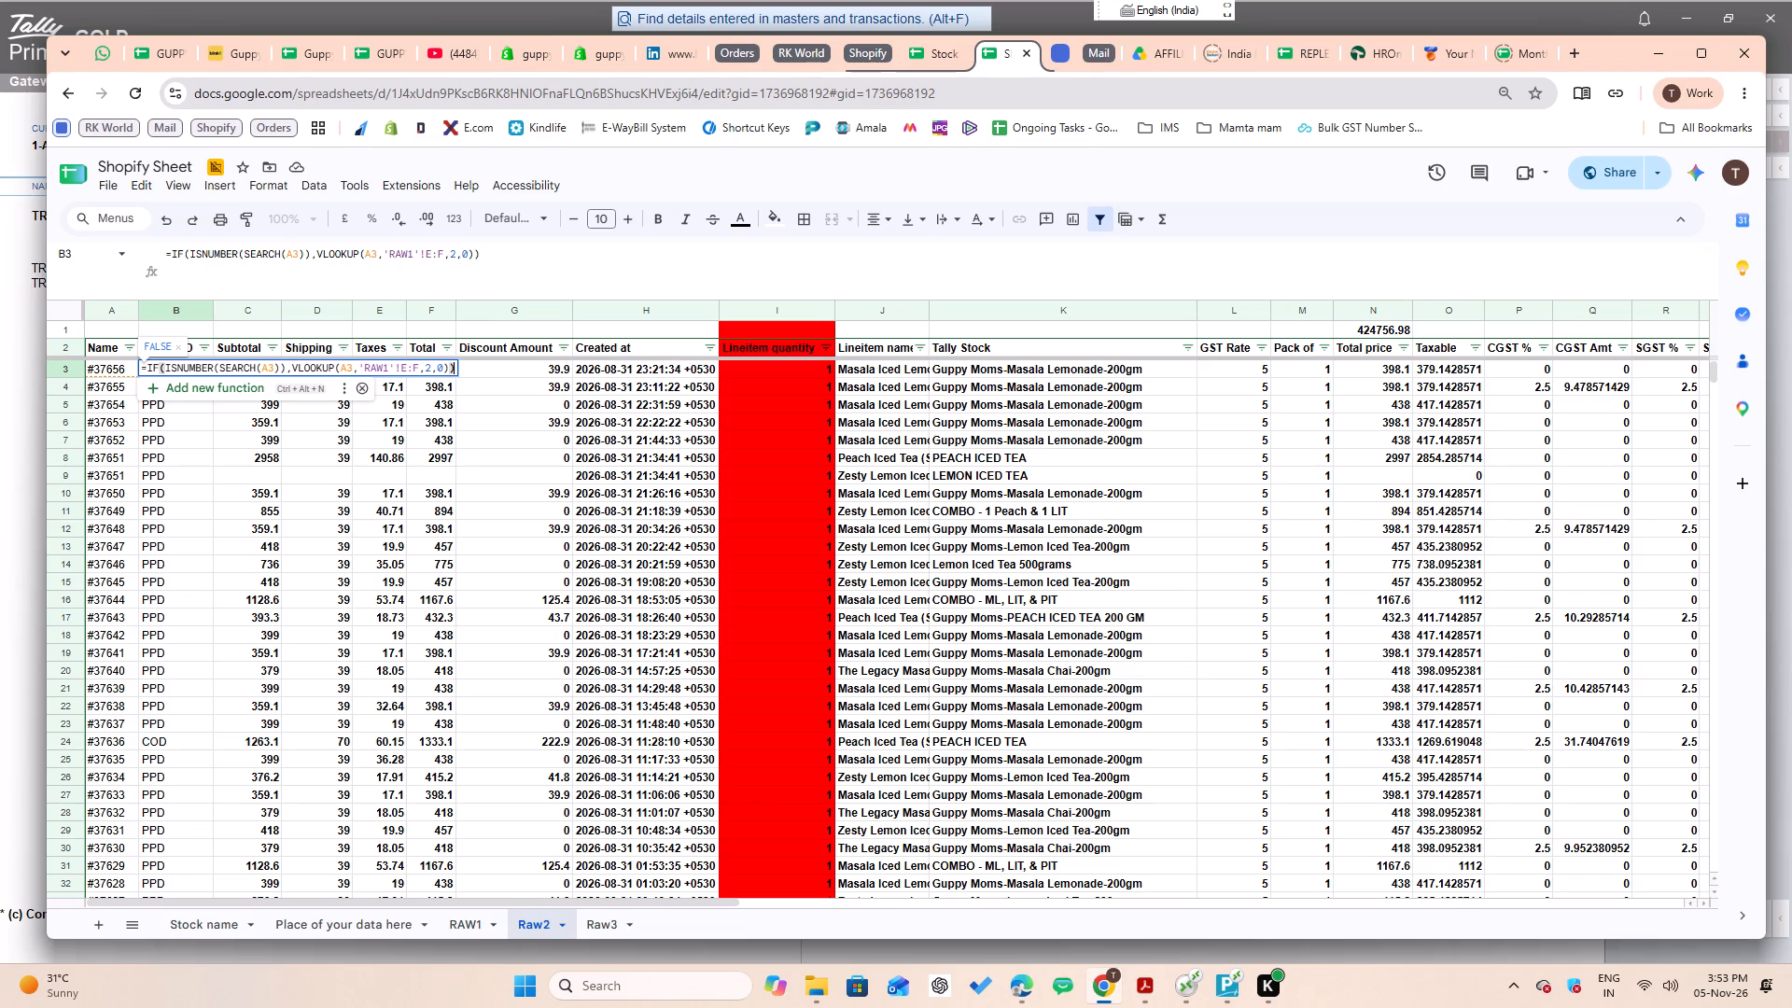
{"action": "key", "text": "shift+Left"}
{"action": "key", "text": "shift+Left"}
{"action": "key", "text": "shift+Left"}
{"action": "key", "text": "shift+Left"}
{"action": "key", "text": "shift+Left"}
{"action": "key", "text": "shift+Left"}
{"action": "key", "text": "shift+Left"}
{"action": "key", "text": "shift+Left"}
{"action": "key", "text": "shift+Left"}
{"action": "key", "text": "shift+Left"}
{"action": "key", "text": "shift+Left"}
{"action": "key", "text": "shift+Left"}
{"action": "key", "text": "shift+Left"}
{"action": "key", "text": "shift+Left"}
{"action": "key", "text": "shift+Left"}
{"action": "key", "text": "shift+Left"}
{"action": "key", "text": "shift+Left"}
{"action": "key", "text": "shift+Left"}
{"action": "key", "text": "shift+Left"}
{"action": "key", "text": "shift+Left"}
{"action": "key", "text": "Left"}
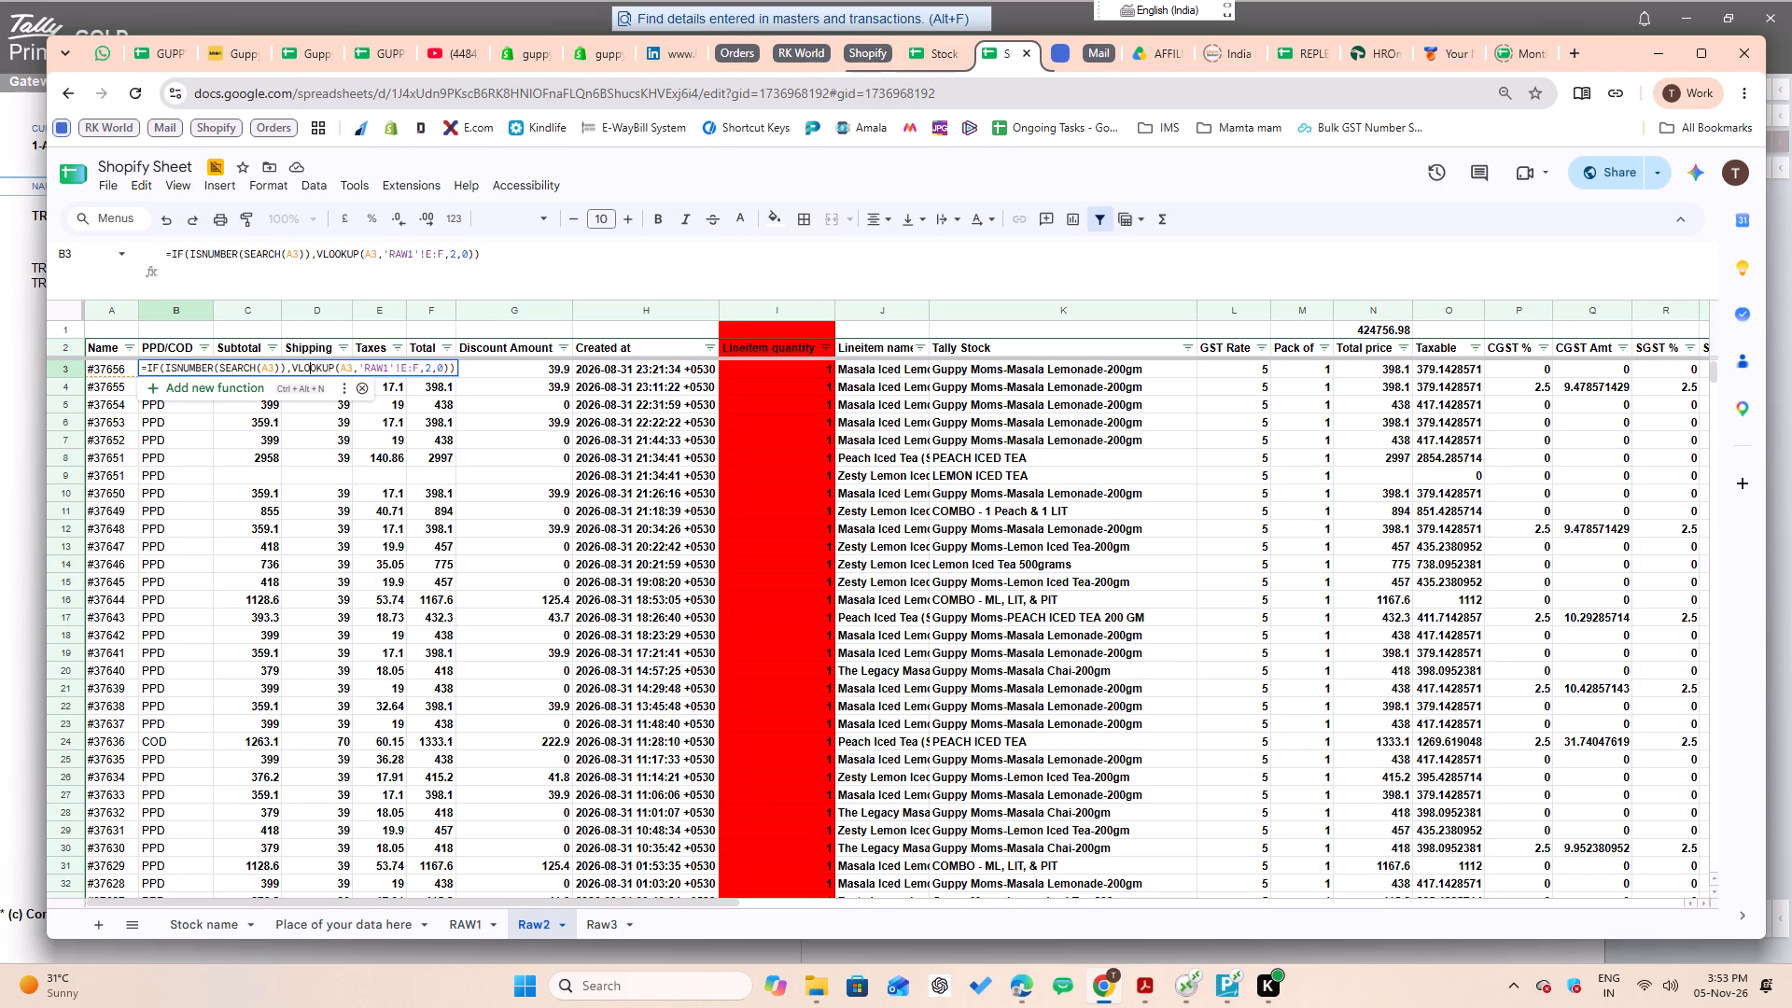
{"action": "key", "text": "Right"}
{"action": "key", "text": "Right"}
{"action": "key", "text": "Right"}
{"action": "key", "text": "Right"}
{"action": "key", "text": "Left"}
{"action": "key", "text": "Left"}
{"action": "key", "text": "ctrl+Left"}
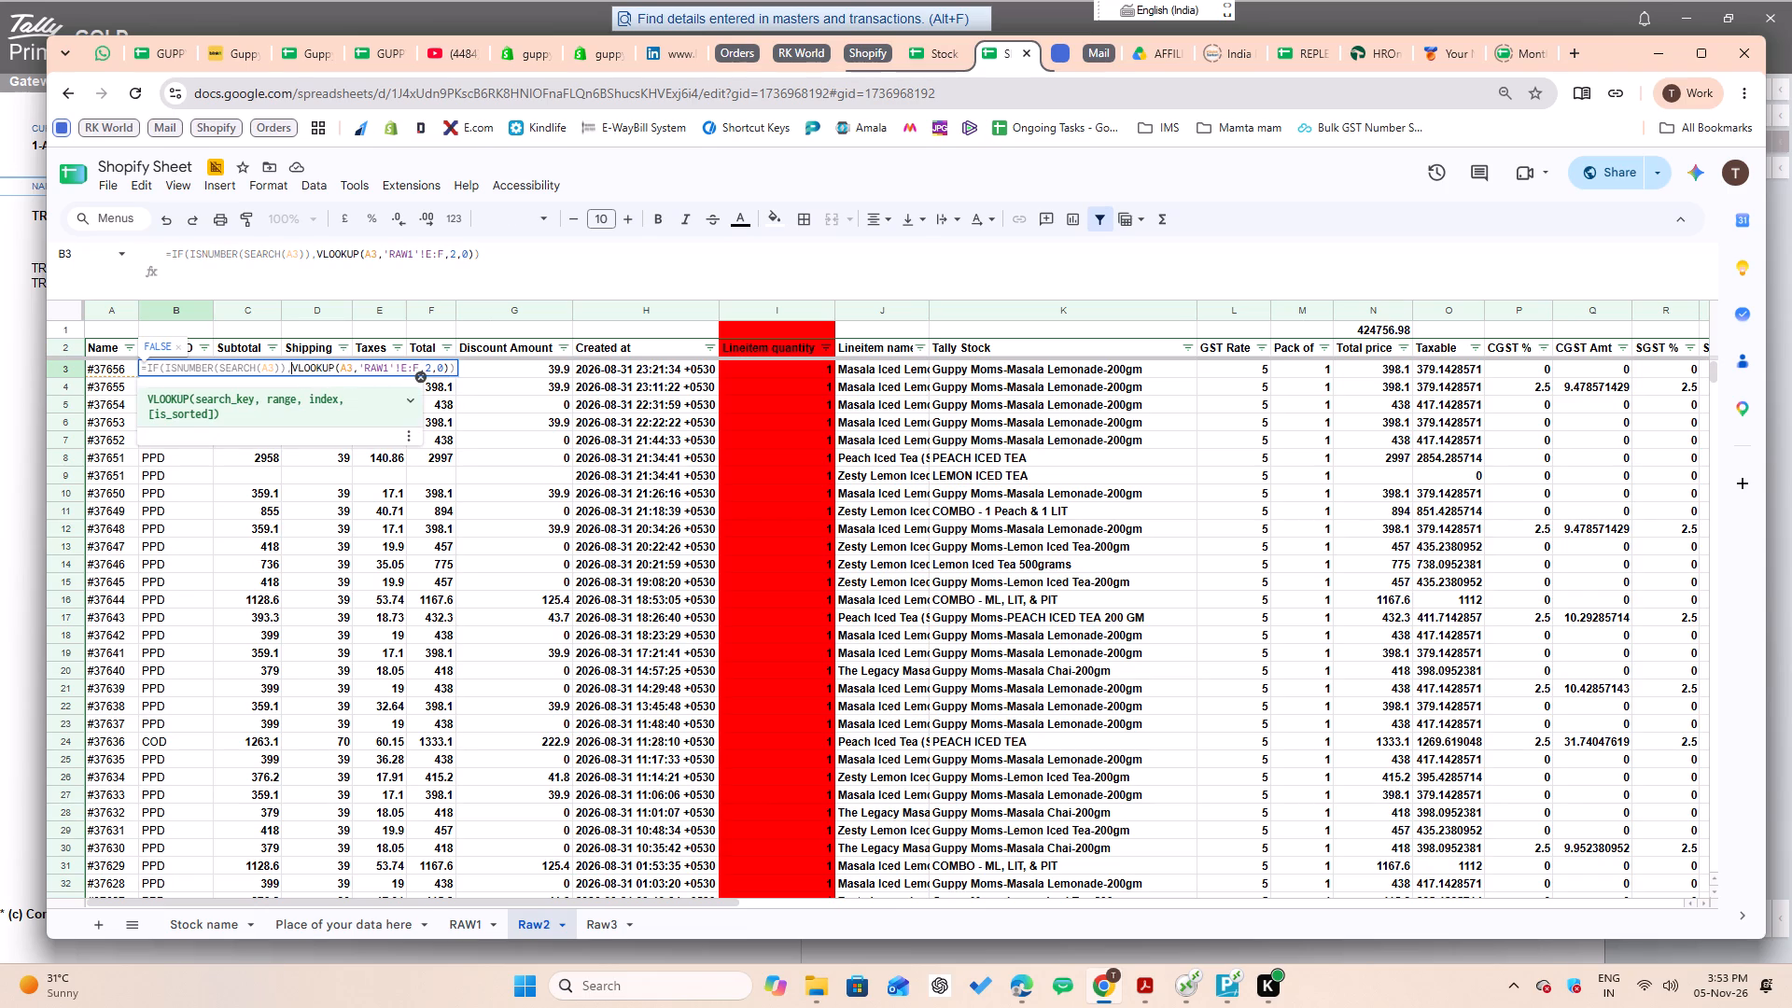
{"action": "key", "text": "Left"}
{"action": "key", "text": "ctrl+shift+Right"}
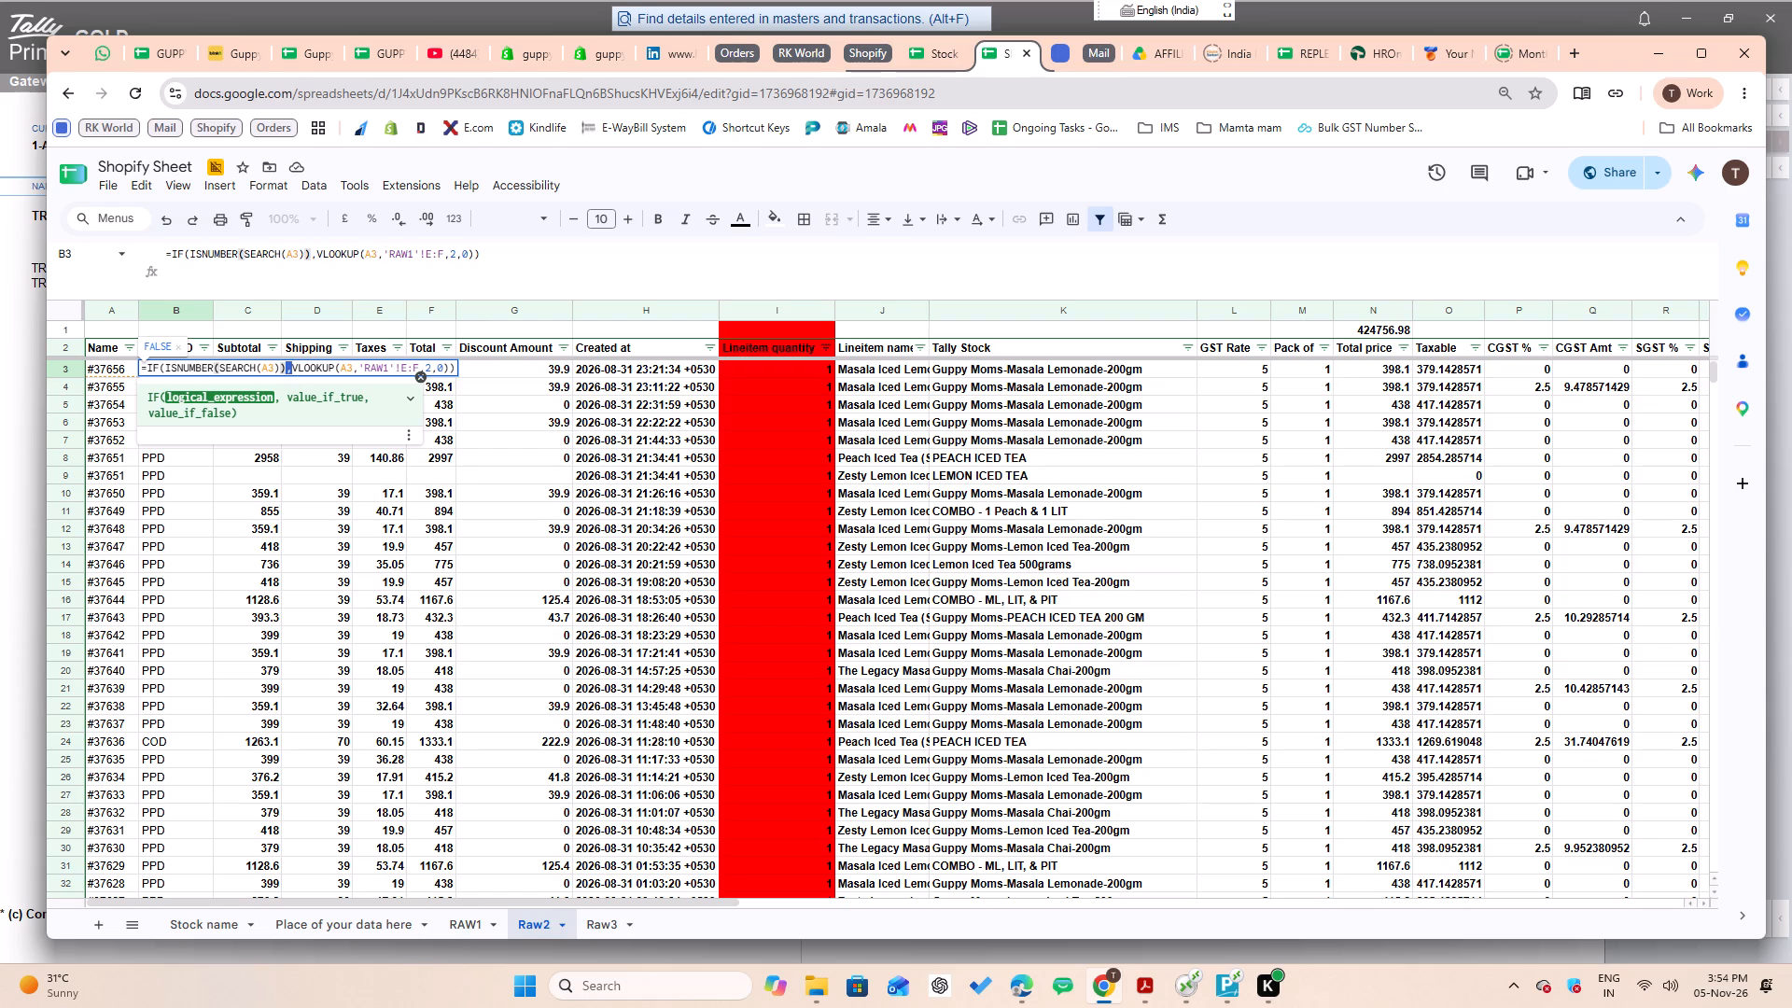
{"action": "key", "text": "ctrl+shift+Right"}
{"action": "key", "text": "ctrl+shift+Right"}
{"action": "key", "text": "ctrl+shift+Right"}
{"action": "key", "text": "ctrl+shift+Right"}
{"action": "key", "text": "ctrl+shift+Right"}
{"action": "key", "text": "ctrl+shift+Right"}
{"action": "key", "text": "ctrl+shift+Right"}
{"action": "key", "text": "ctrl+shift+Right"}
{"action": "key", "text": "ctrl+shift+Right"}
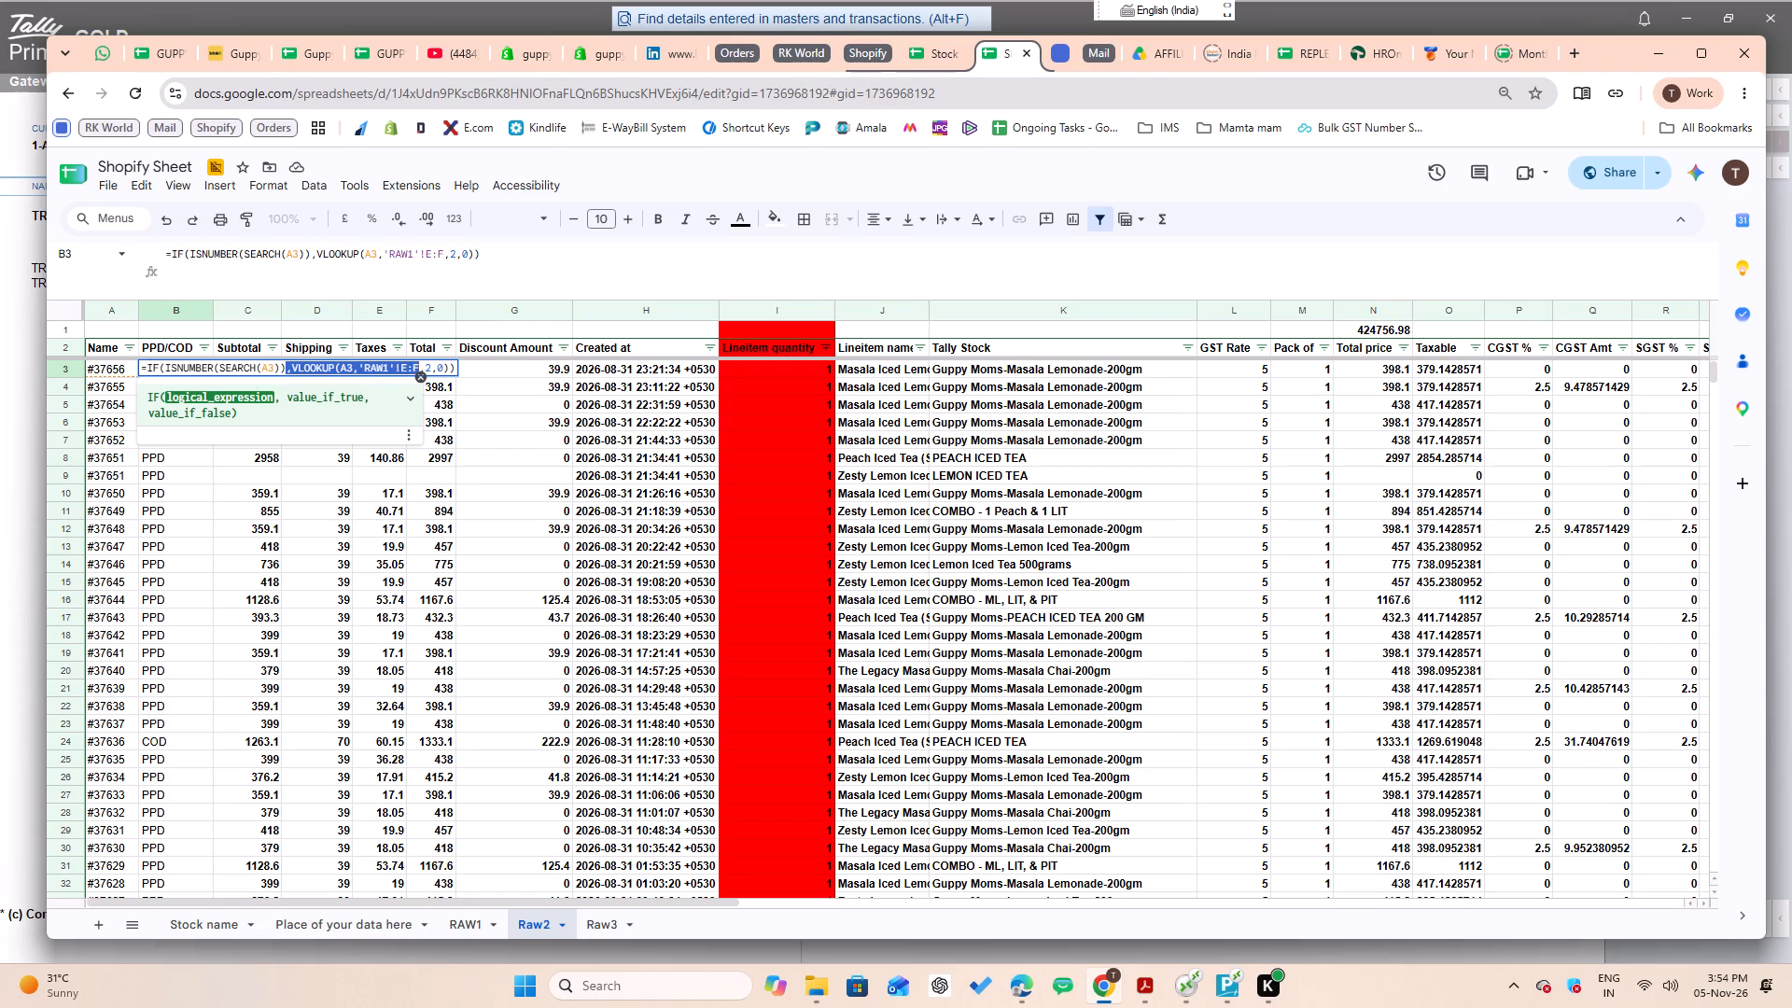
{"action": "key", "text": "ctrl+shift+Right"}
{"action": "key", "text": "ctrl+shift+Right"}
{"action": "key", "text": "ctrl+shift+Right"}
{"action": "key", "text": "ctrl+x"}
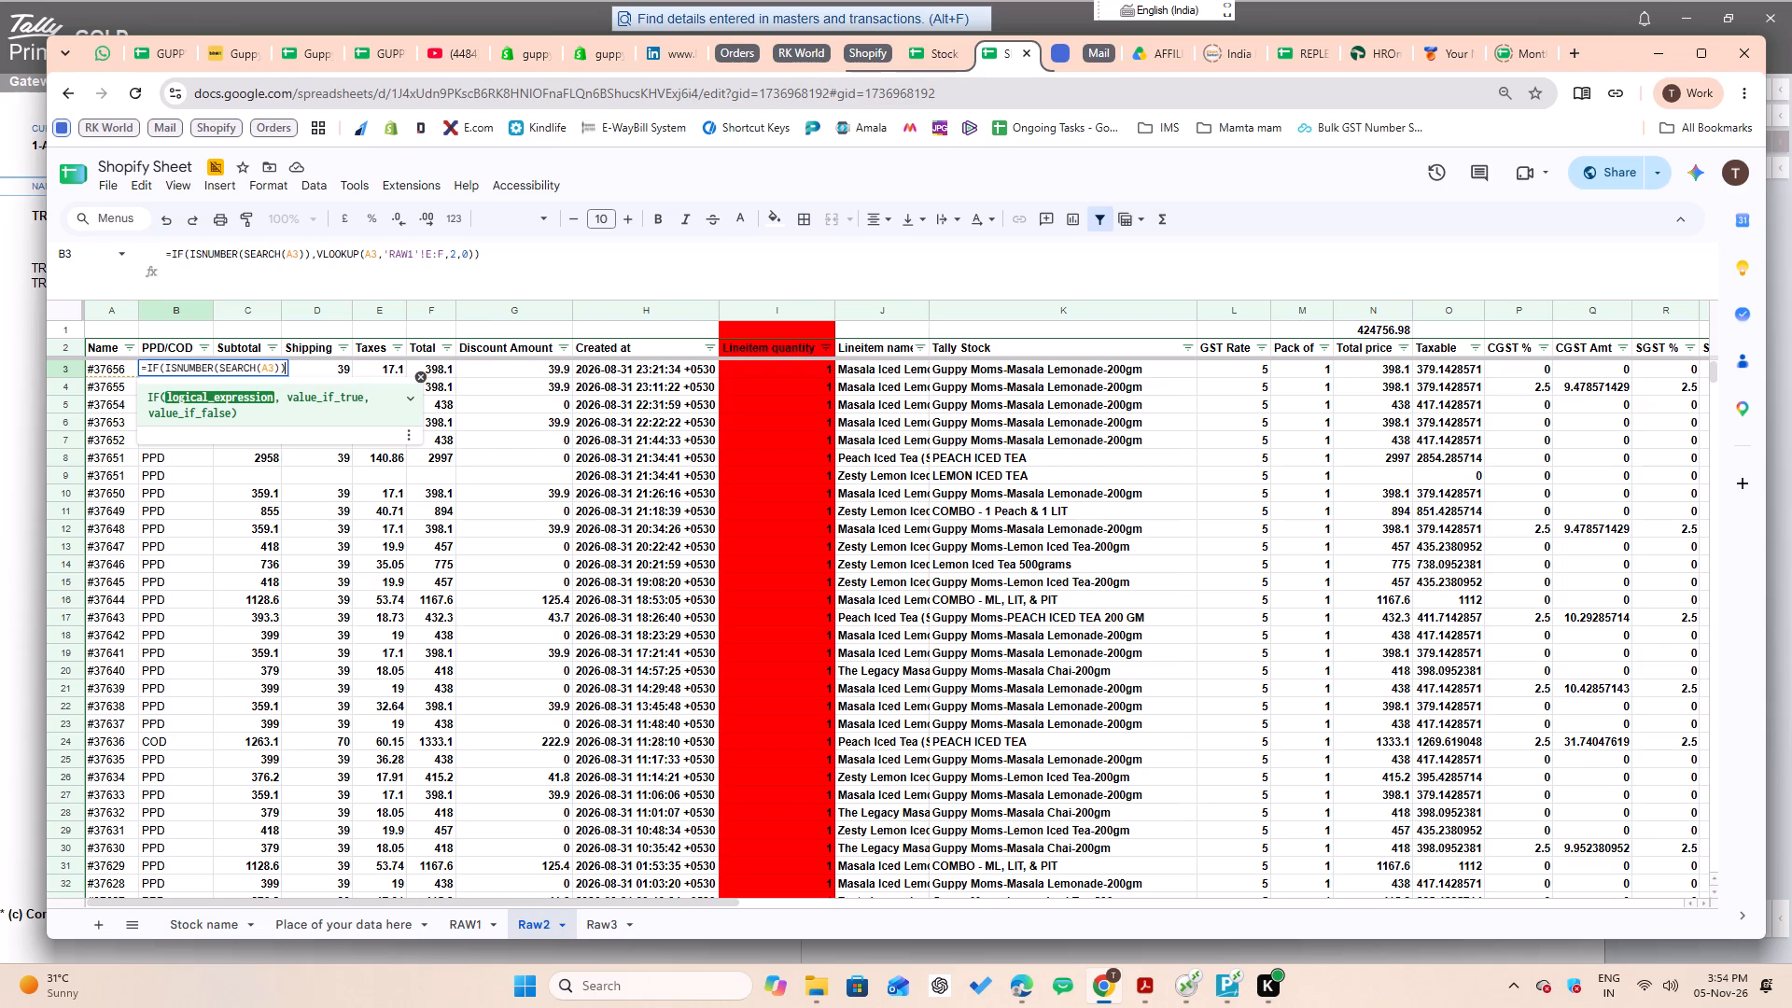
{"action": "key", "text": "Return"}
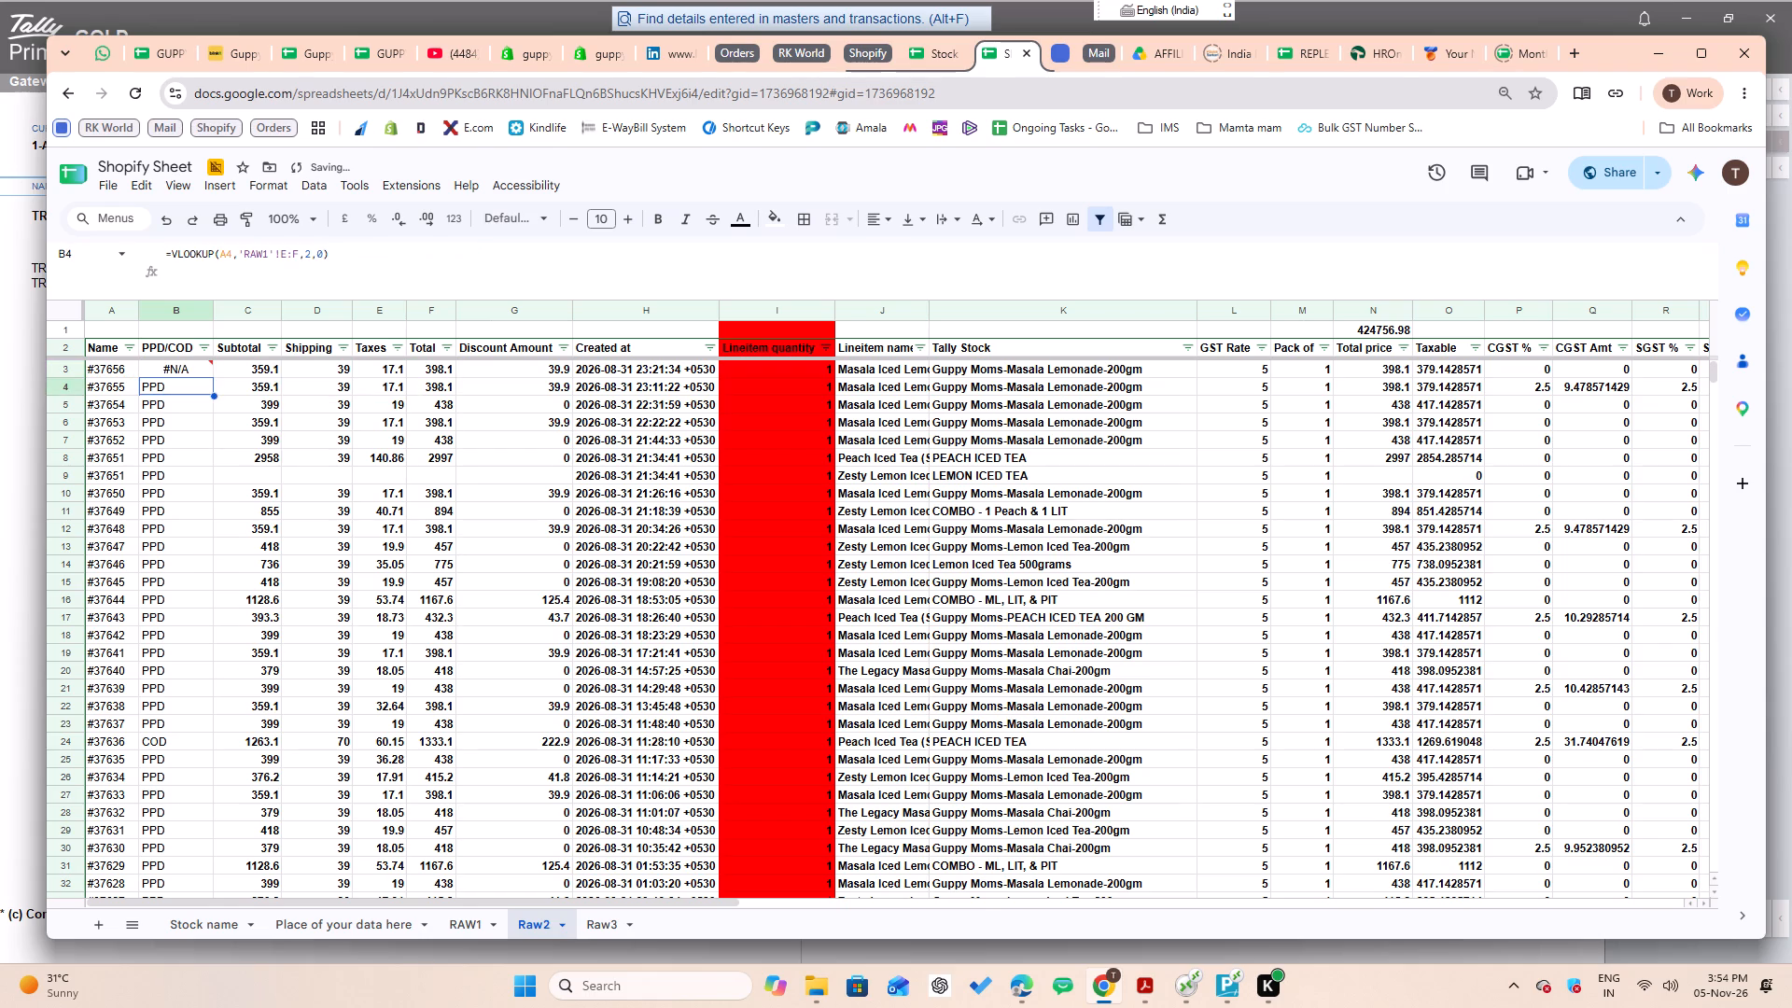
Remove the IF wrapper from the Raw2 B3 formula so it reads =ISNUMBER(SEARCH(A3)).
{"action": "key", "text": "Up"}
{"action": "key", "text": "F2"}
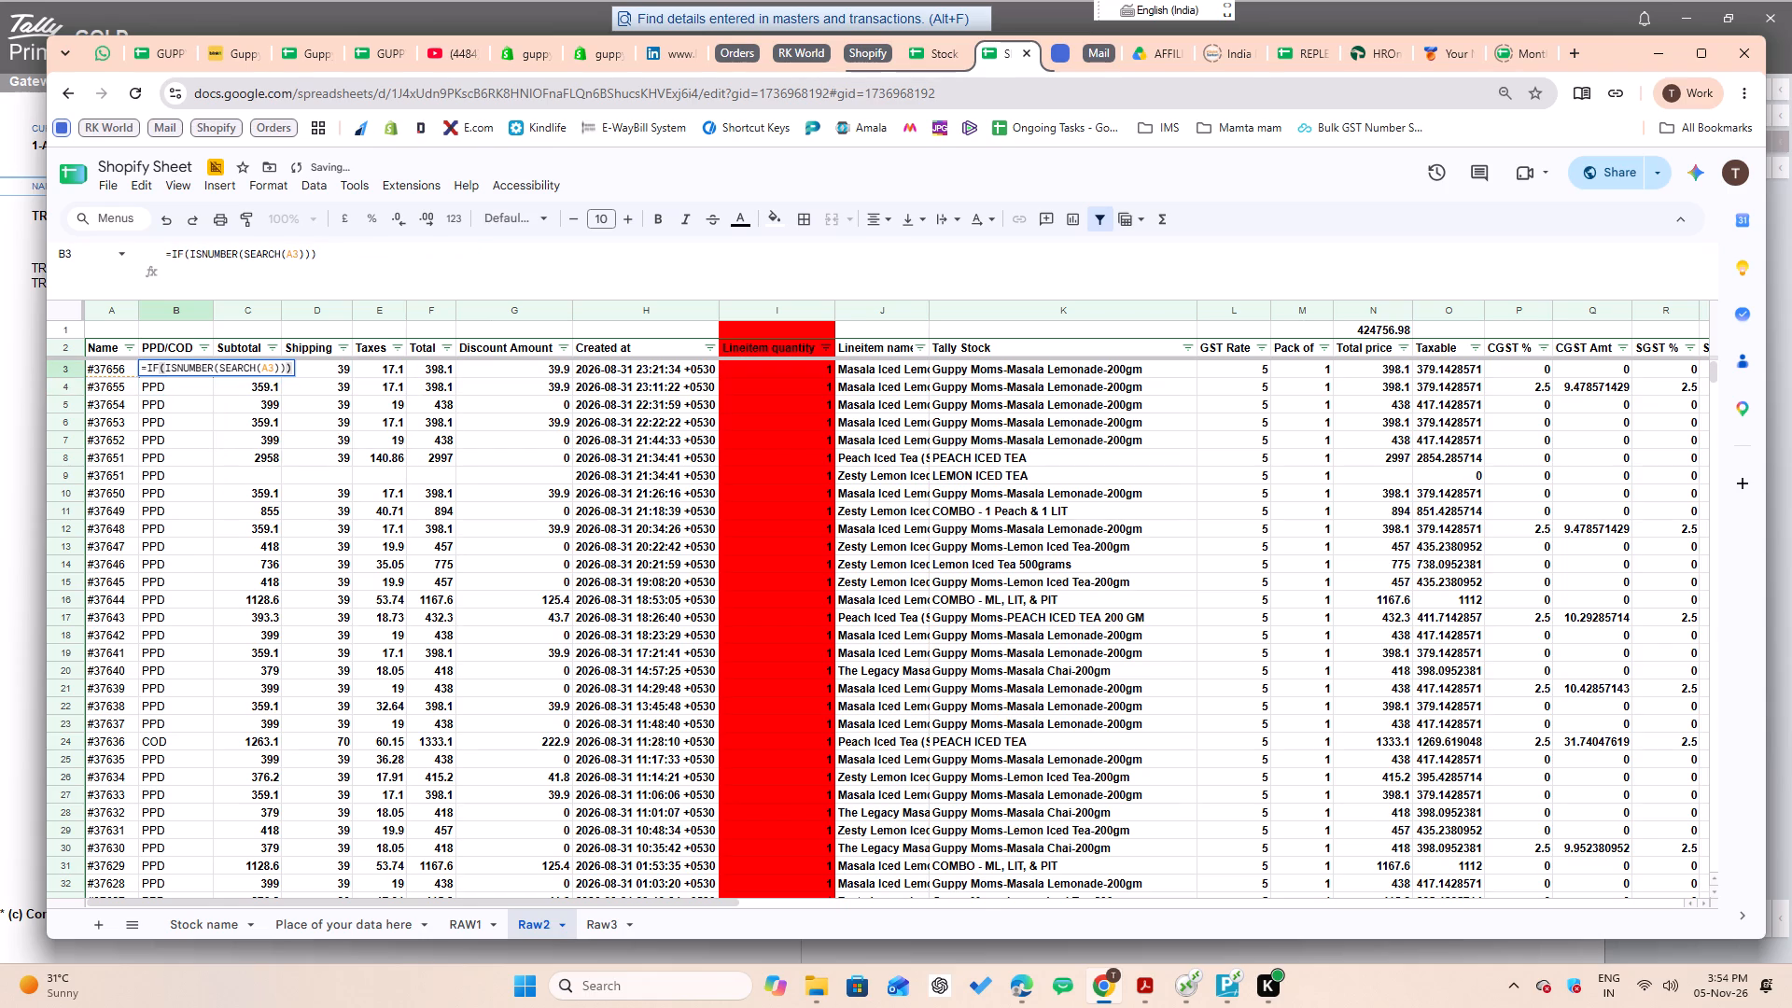
{"action": "key", "text": "BackSpace"}
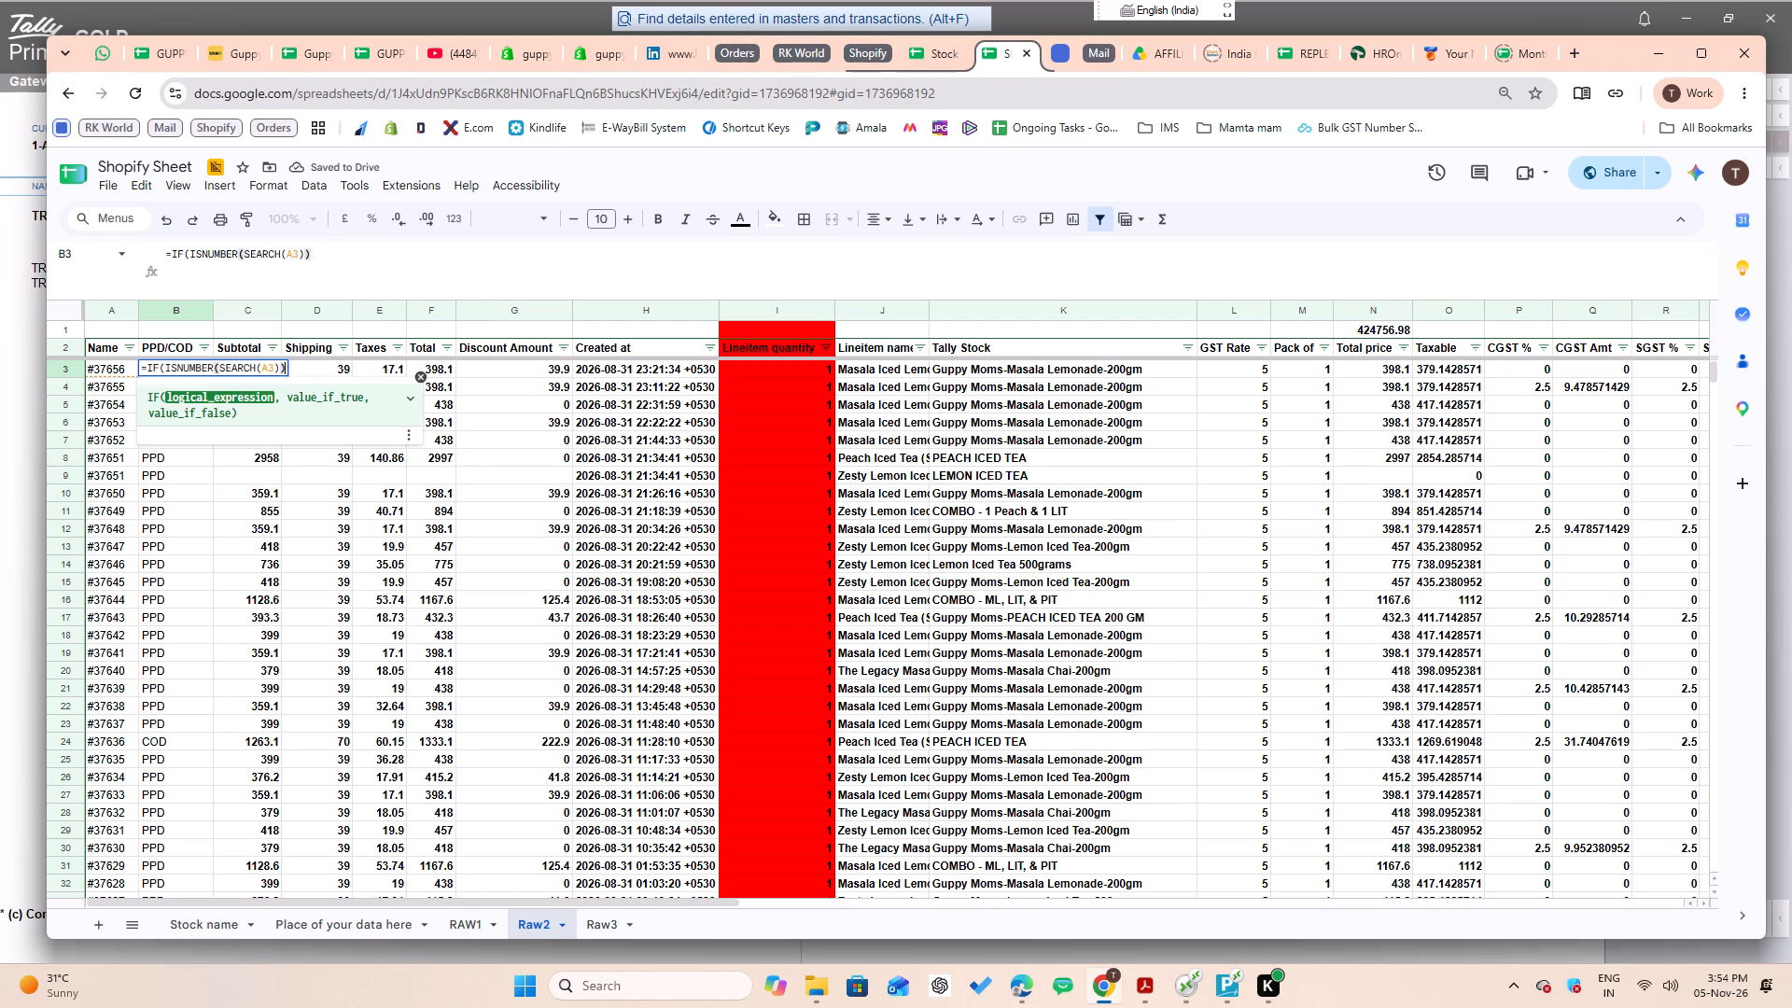
{"action": "key", "text": "ctrl+Left"}
{"action": "key", "text": "ctrl+Left"}
{"action": "key", "text": "ctrl+Left"}
{"action": "key", "text": "ctrl+Left"}
{"action": "key", "text": "ctrl+Left"}
{"action": "key", "text": "ctrl+Left"}
{"action": "key", "text": "ctrl+Left"}
{"action": "key", "text": "ctrl+Left"}
{"action": "key", "text": "ctrl+Left"}
{"action": "key", "text": "ctrl+Left"}
{"action": "key", "text": "ctrl+Left"}
{"action": "key", "text": "ctrl+Left"}
{"action": "key", "text": "ctrl+Left"}
{"action": "key", "text": "ctrl+Left"}
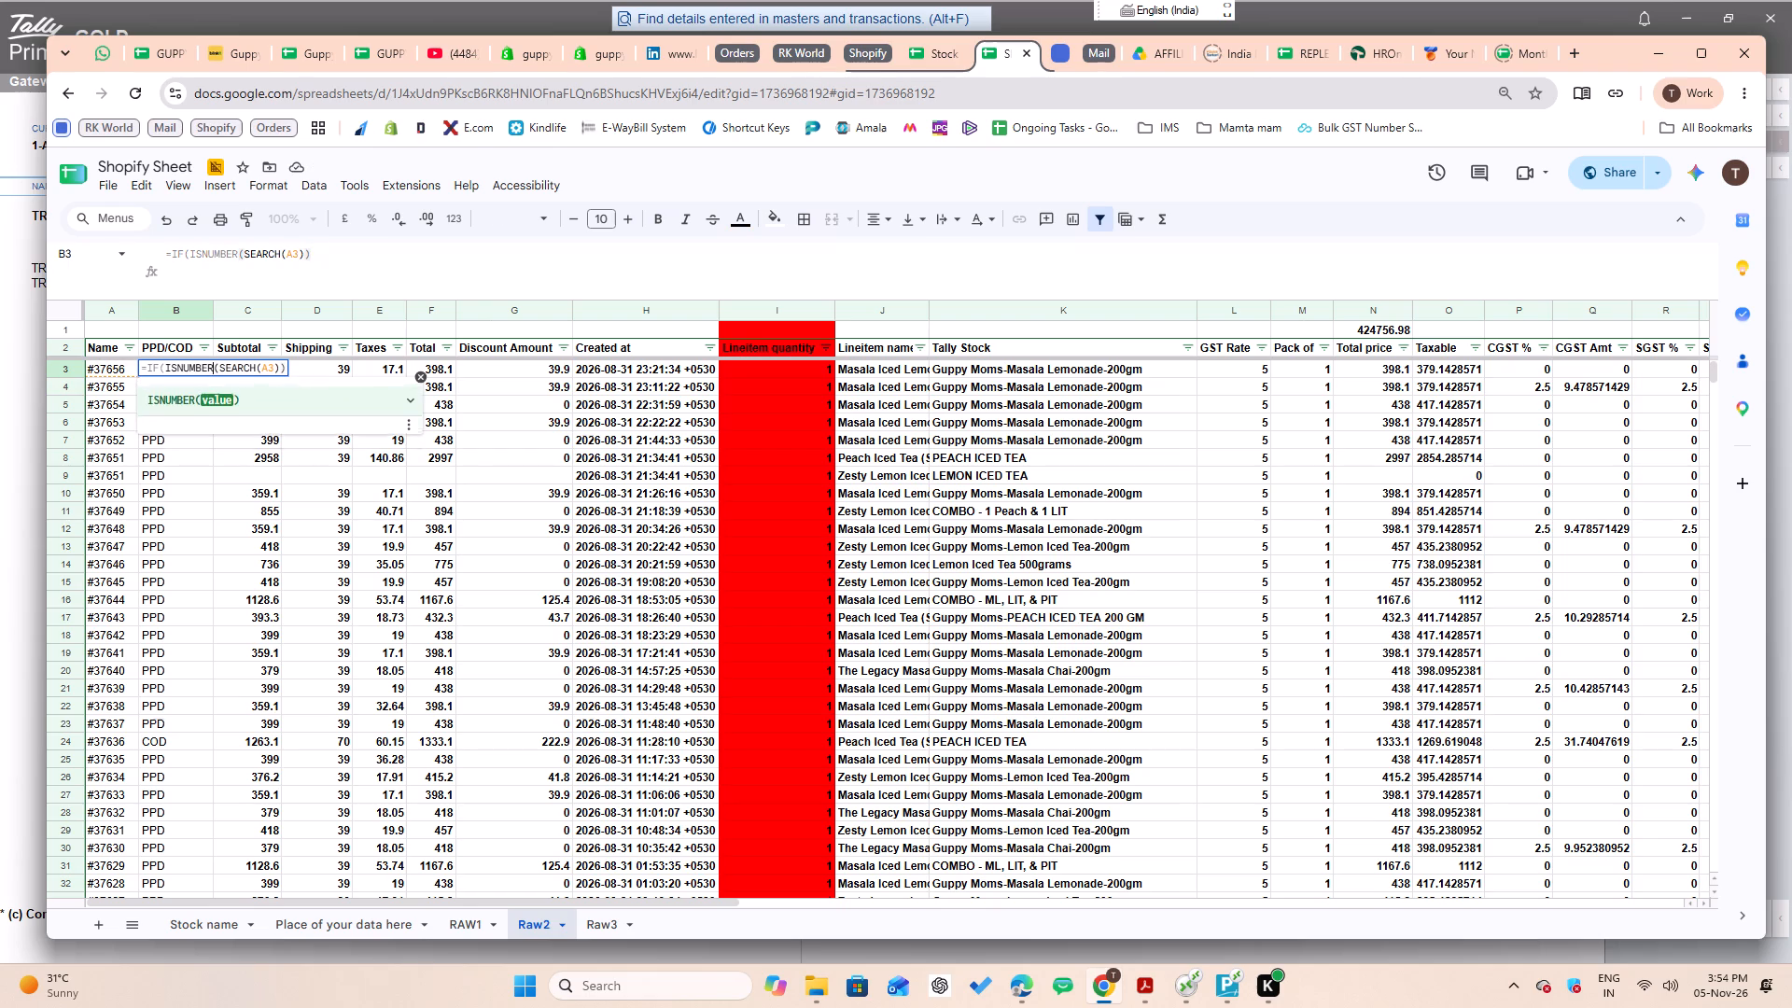
{"action": "key", "text": "Right"}
{"action": "key", "text": "Delete"}
{"action": "key", "text": "Delete"}
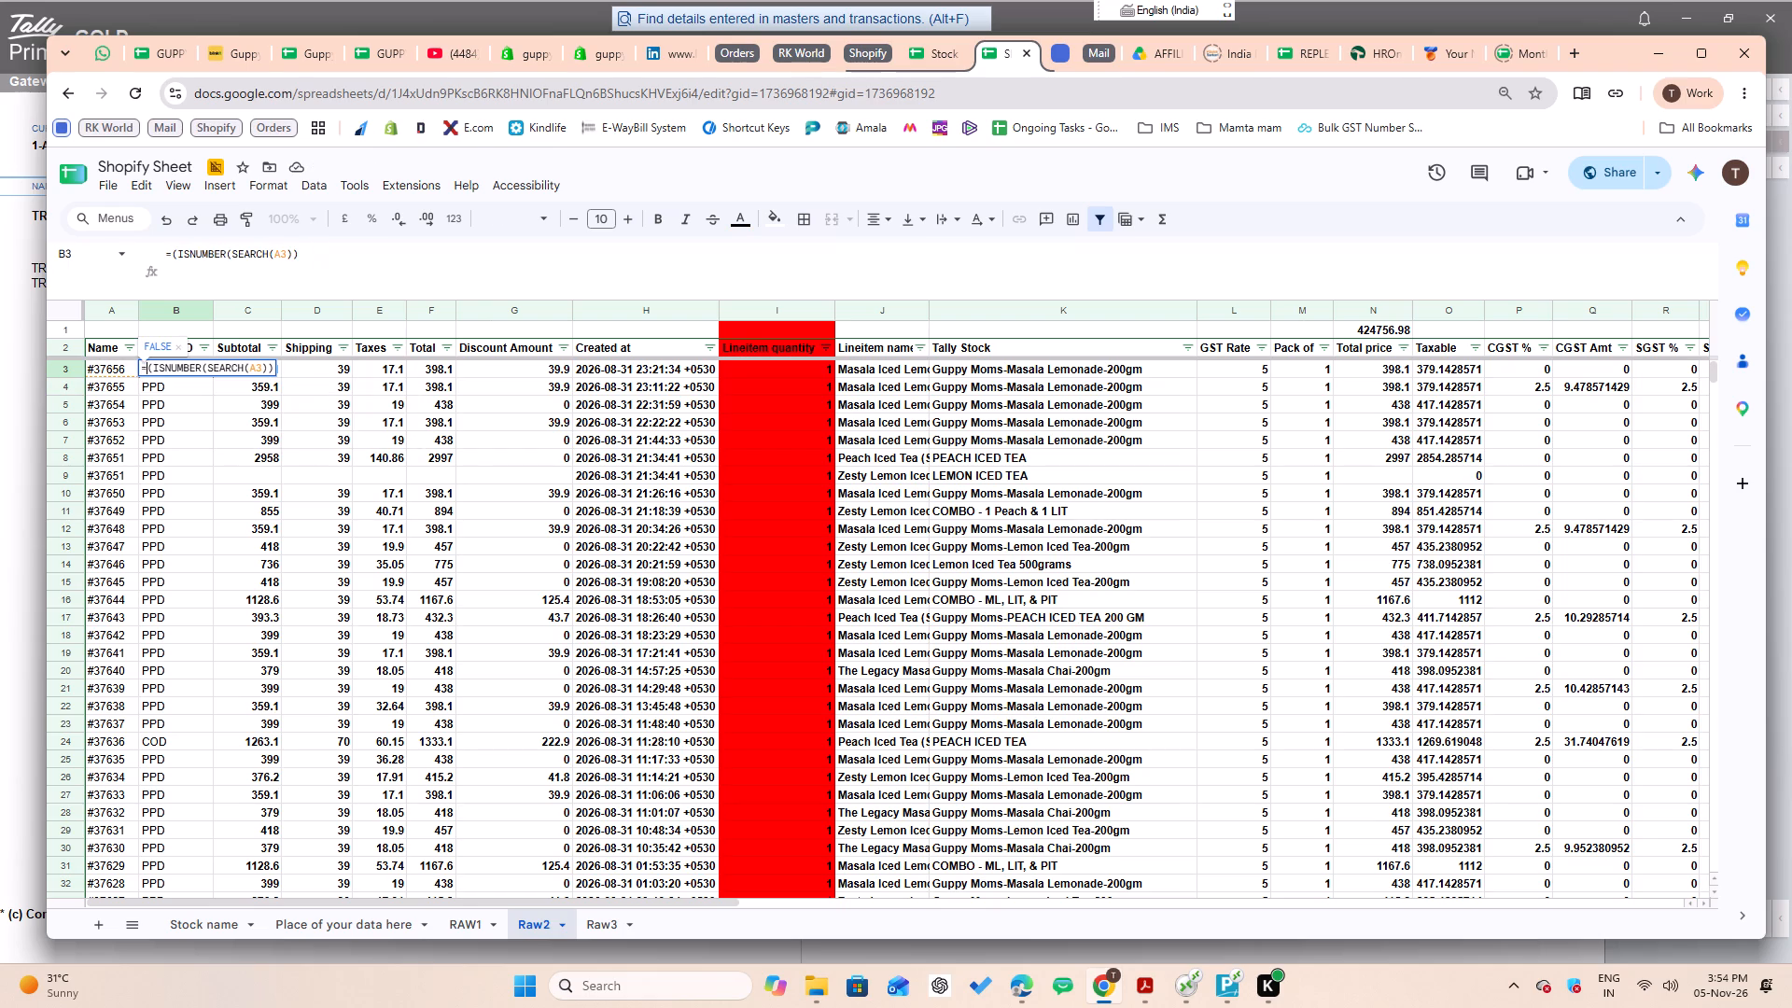
{"action": "key", "text": "Delete"}
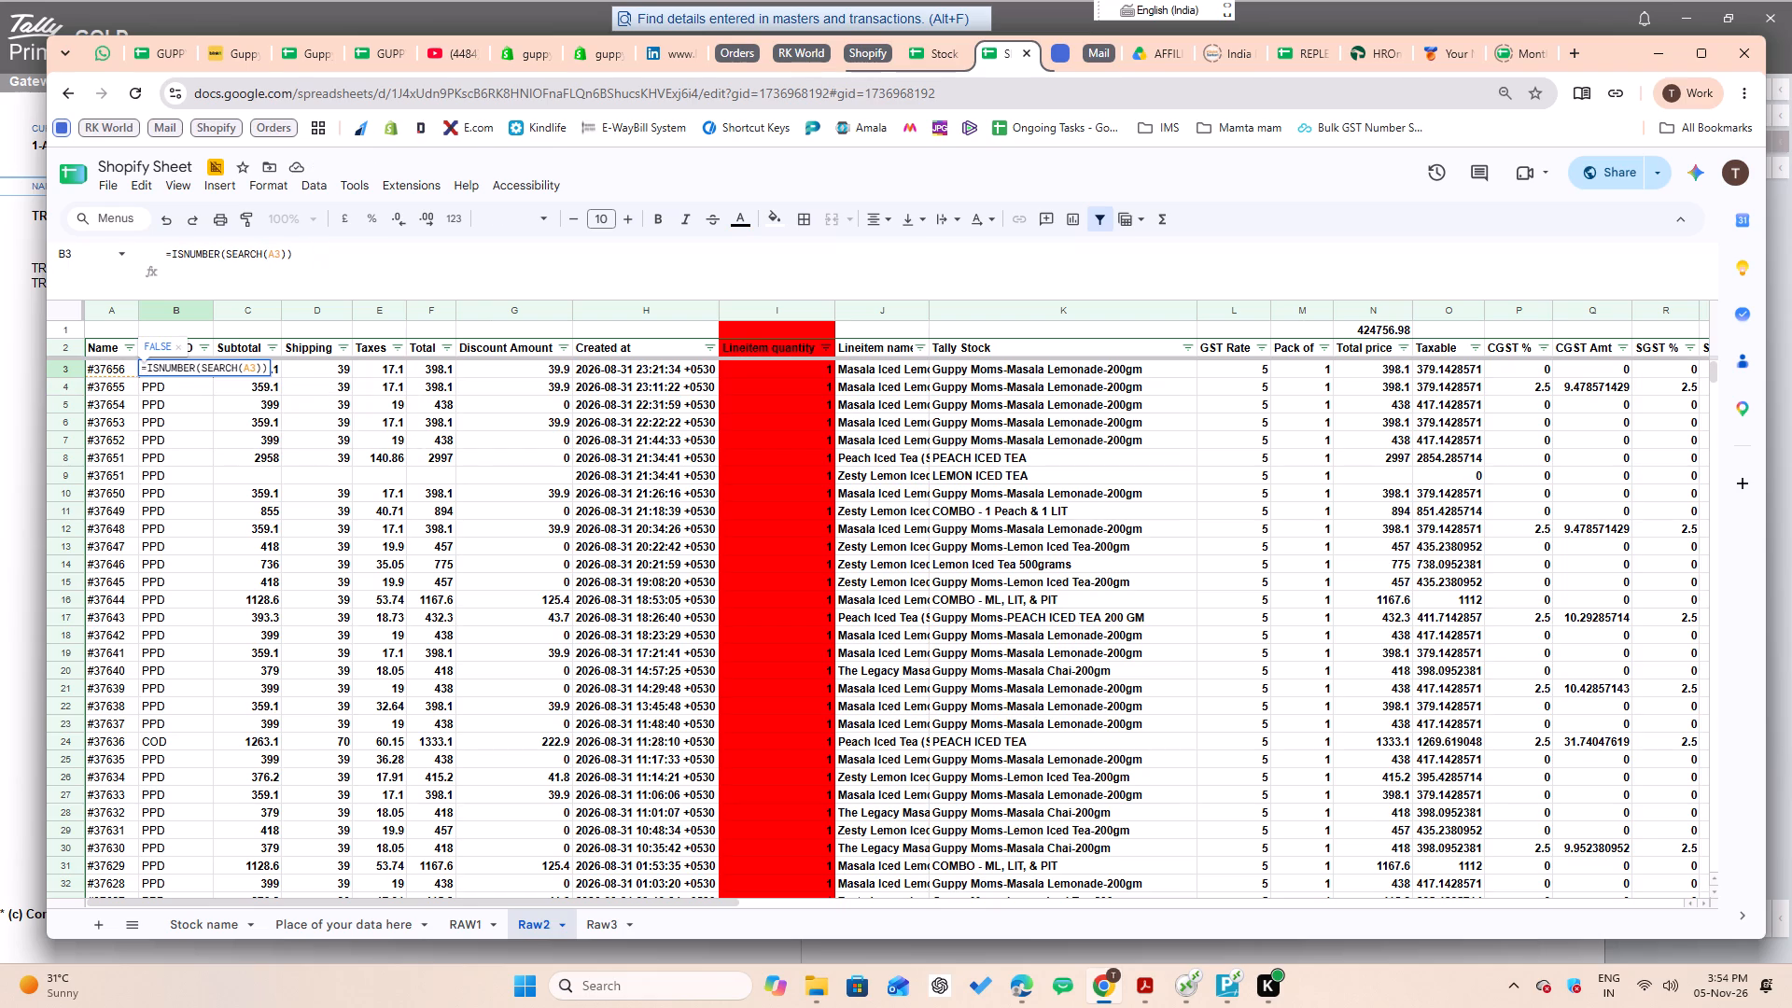
{"action": "key", "text": "End"}
{"action": "key", "text": "BackSpace"}
{"action": "key", "text": "Return"}
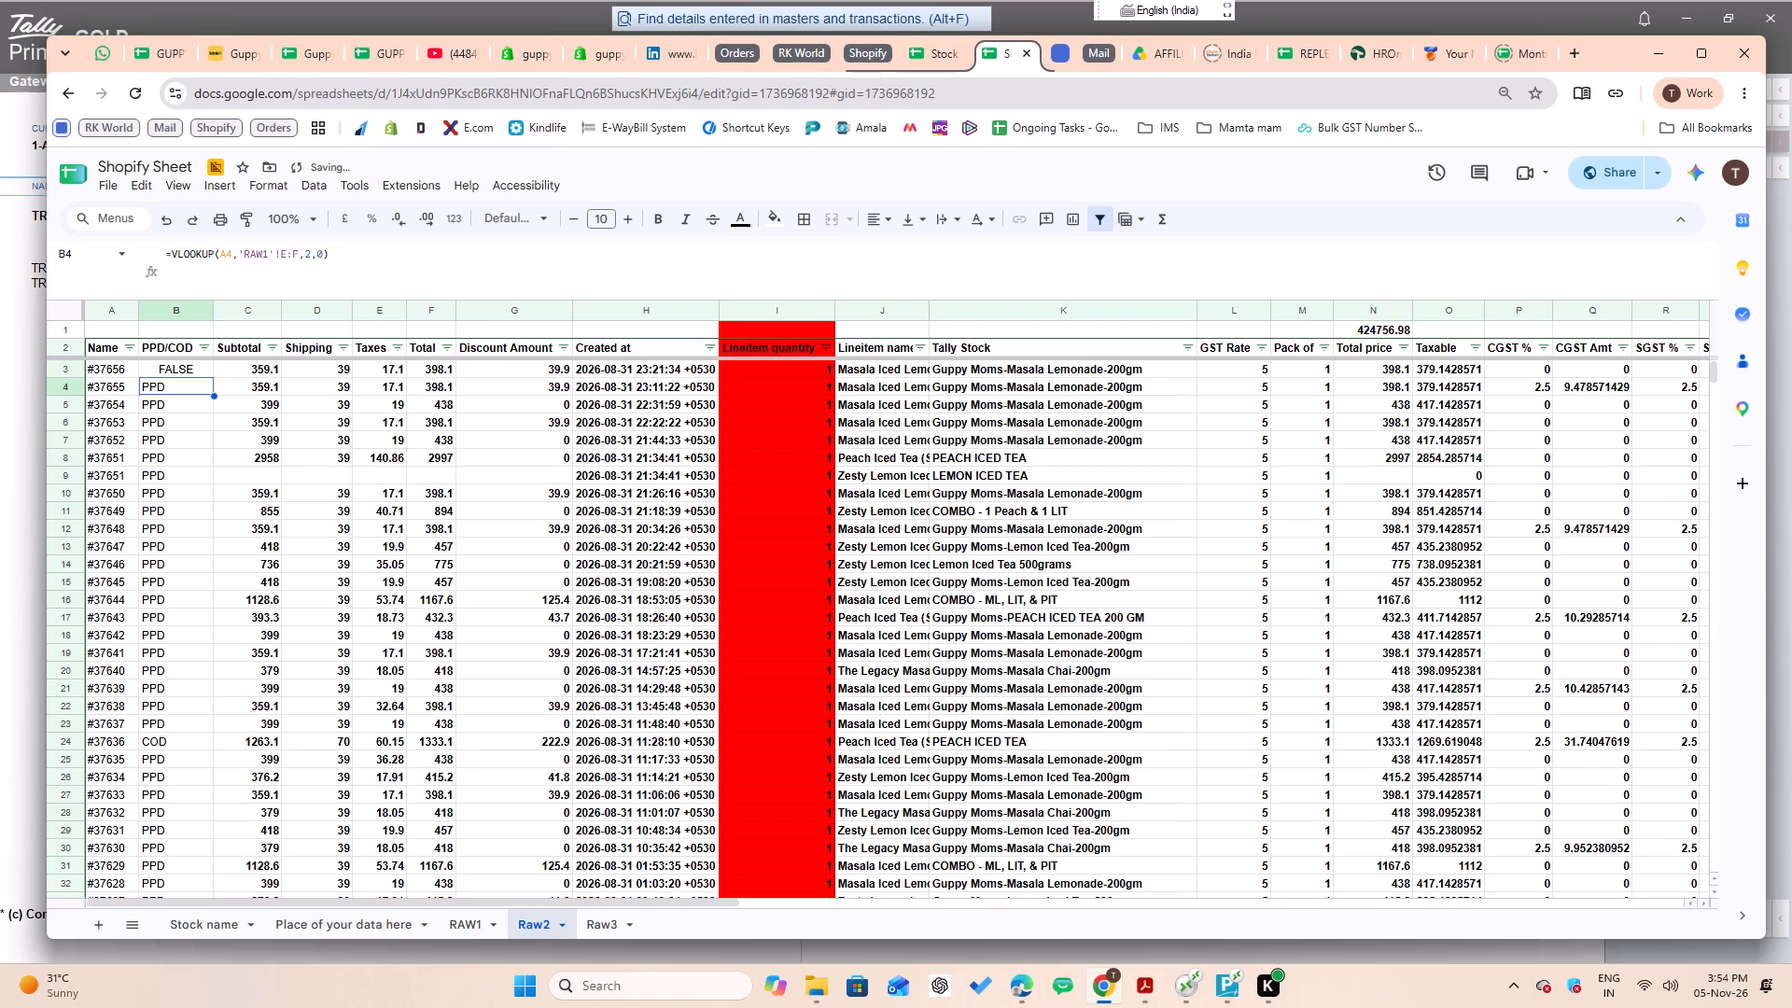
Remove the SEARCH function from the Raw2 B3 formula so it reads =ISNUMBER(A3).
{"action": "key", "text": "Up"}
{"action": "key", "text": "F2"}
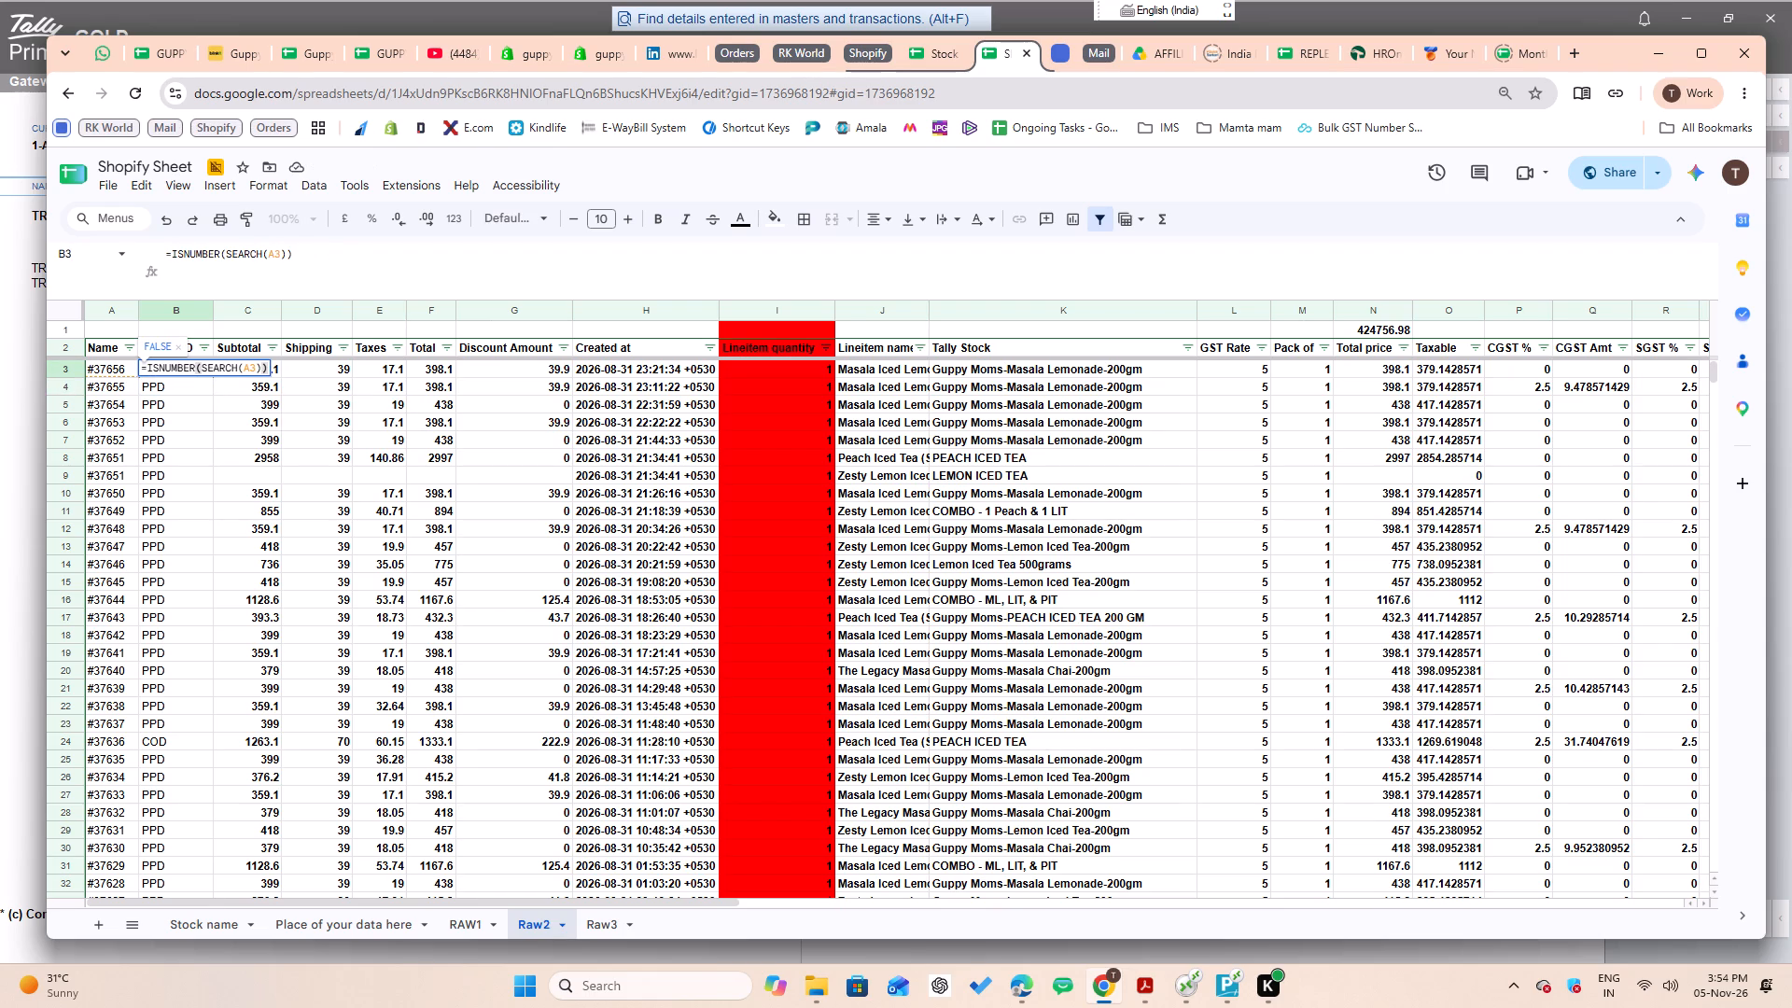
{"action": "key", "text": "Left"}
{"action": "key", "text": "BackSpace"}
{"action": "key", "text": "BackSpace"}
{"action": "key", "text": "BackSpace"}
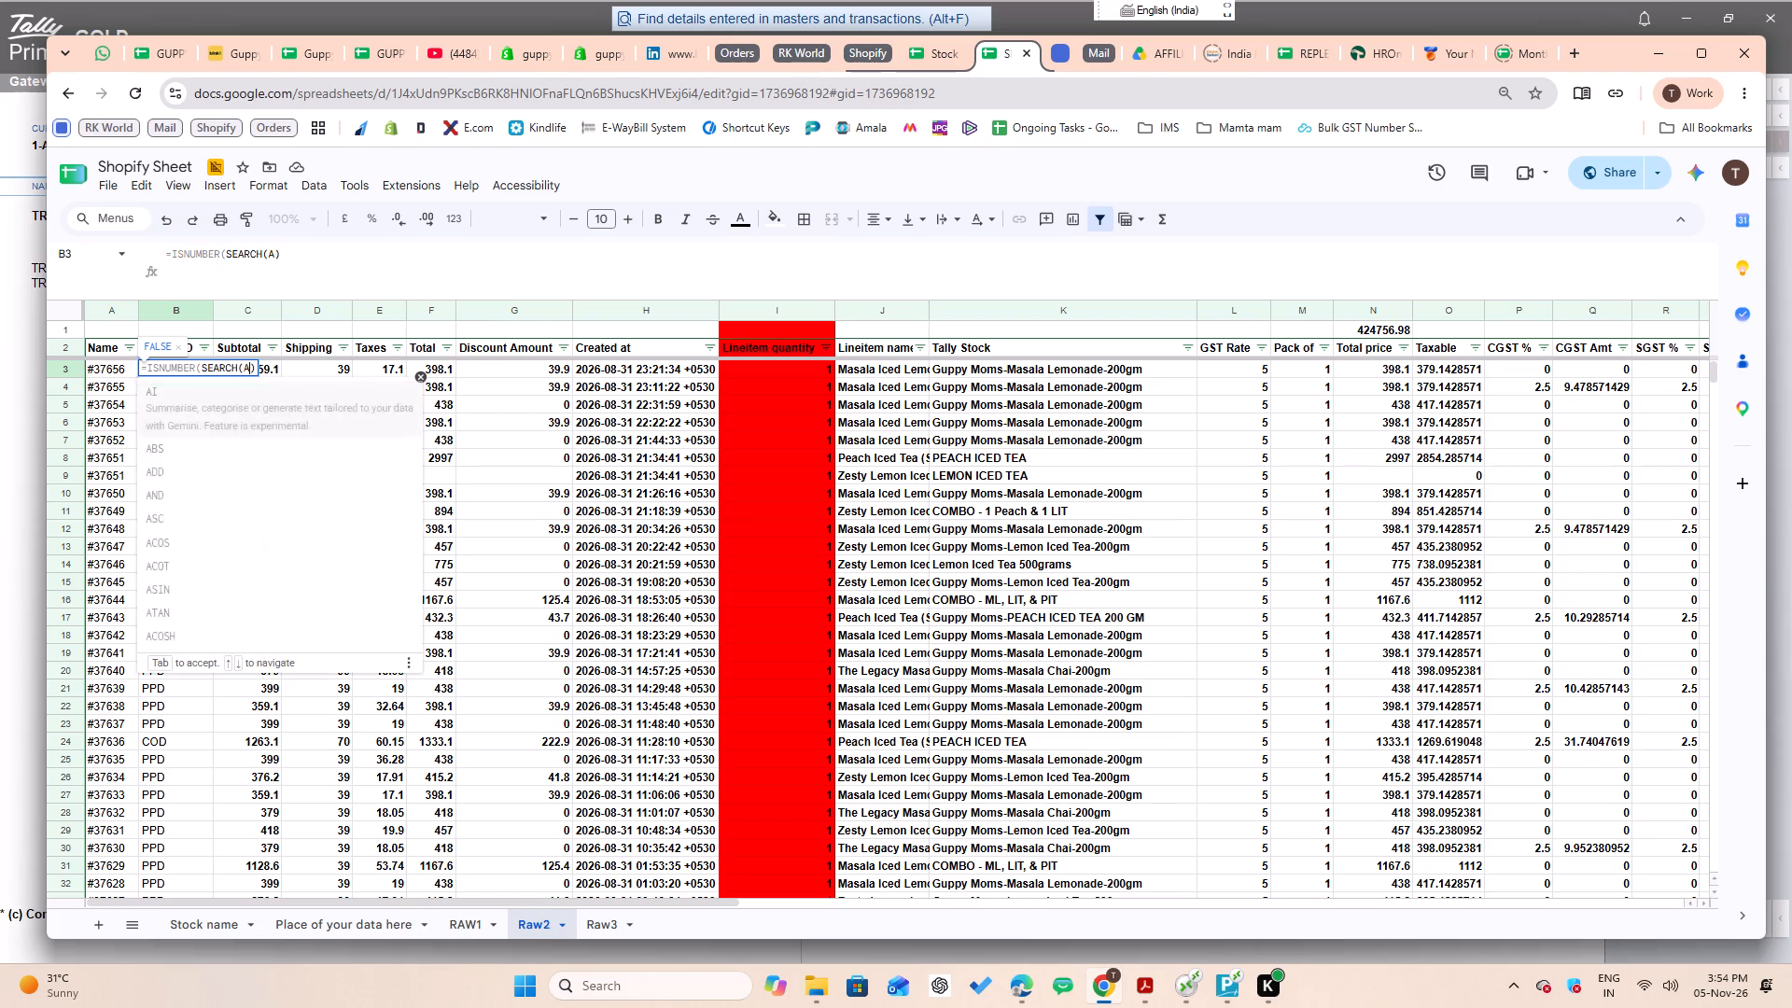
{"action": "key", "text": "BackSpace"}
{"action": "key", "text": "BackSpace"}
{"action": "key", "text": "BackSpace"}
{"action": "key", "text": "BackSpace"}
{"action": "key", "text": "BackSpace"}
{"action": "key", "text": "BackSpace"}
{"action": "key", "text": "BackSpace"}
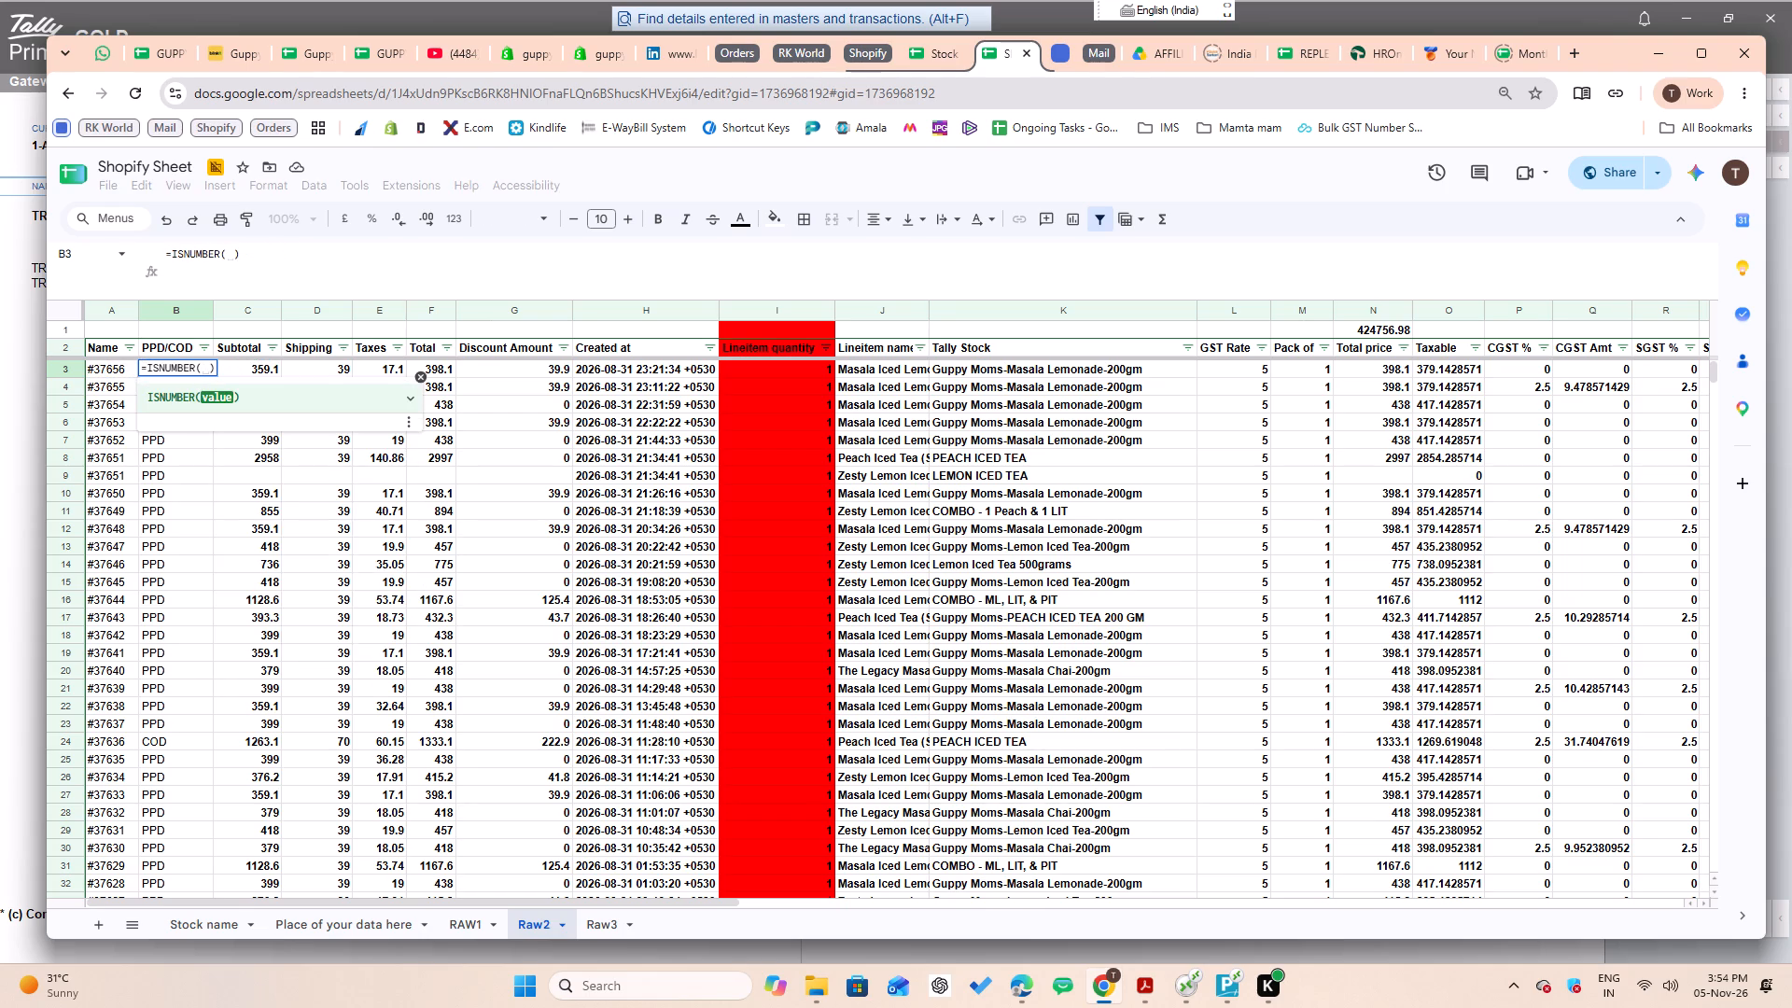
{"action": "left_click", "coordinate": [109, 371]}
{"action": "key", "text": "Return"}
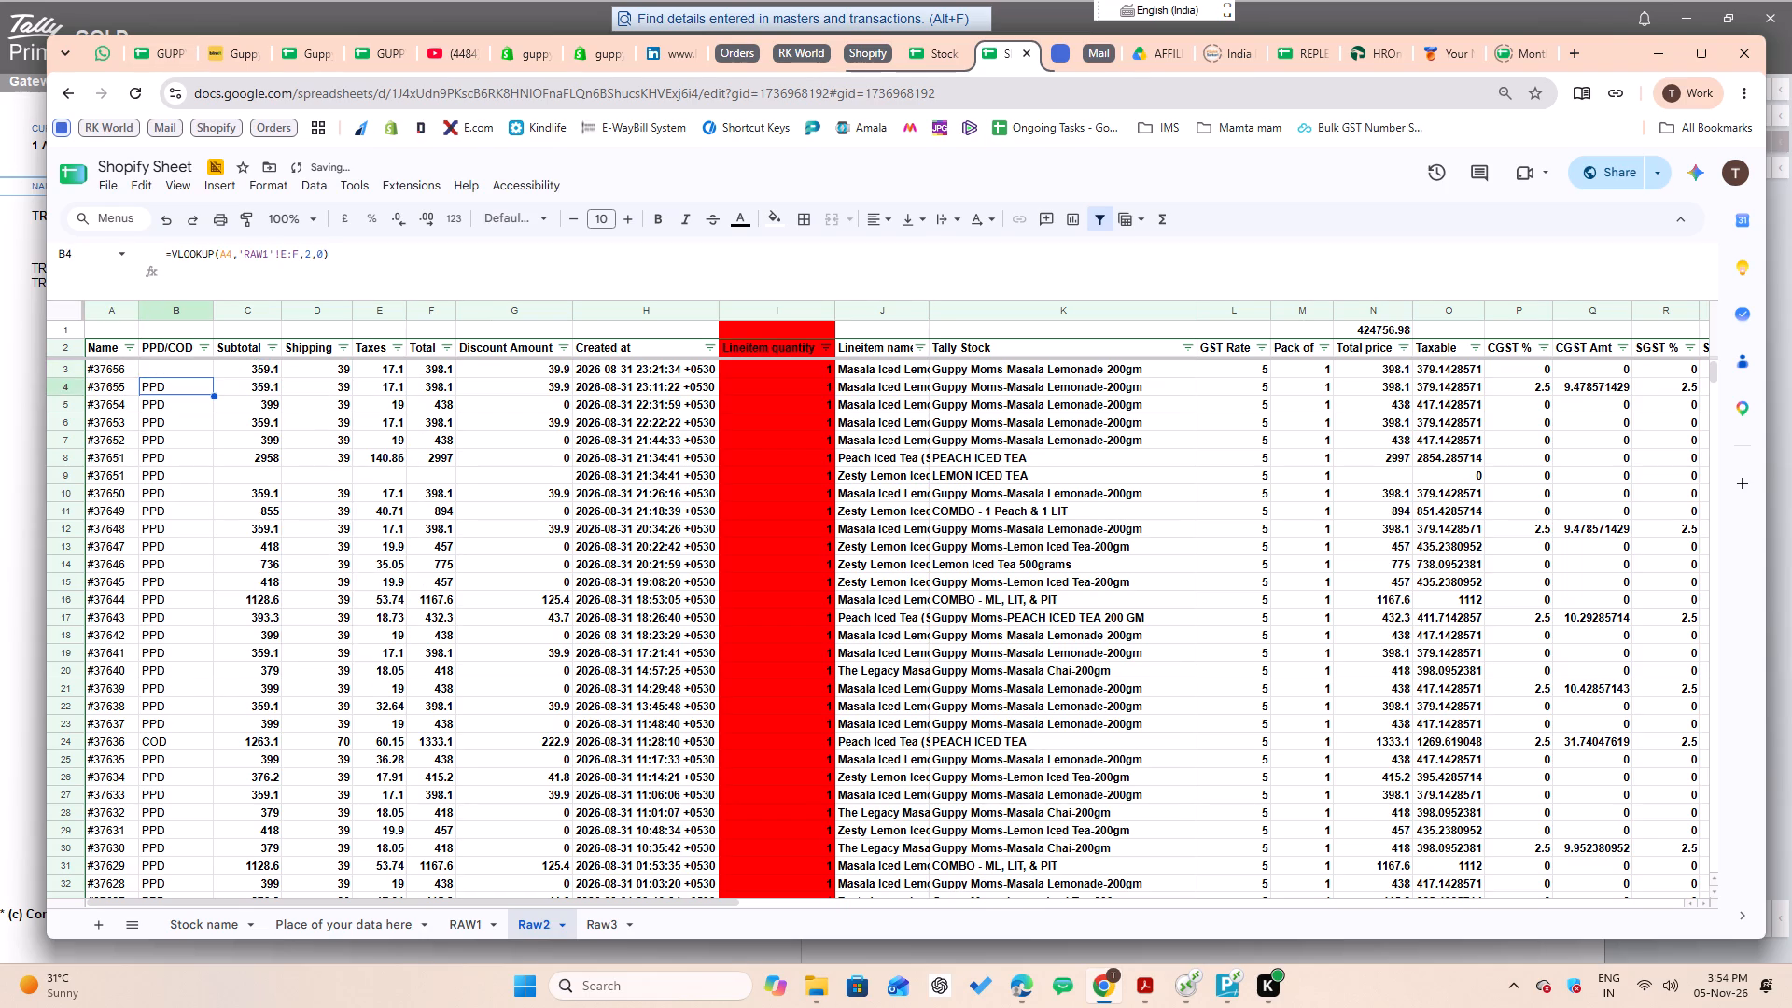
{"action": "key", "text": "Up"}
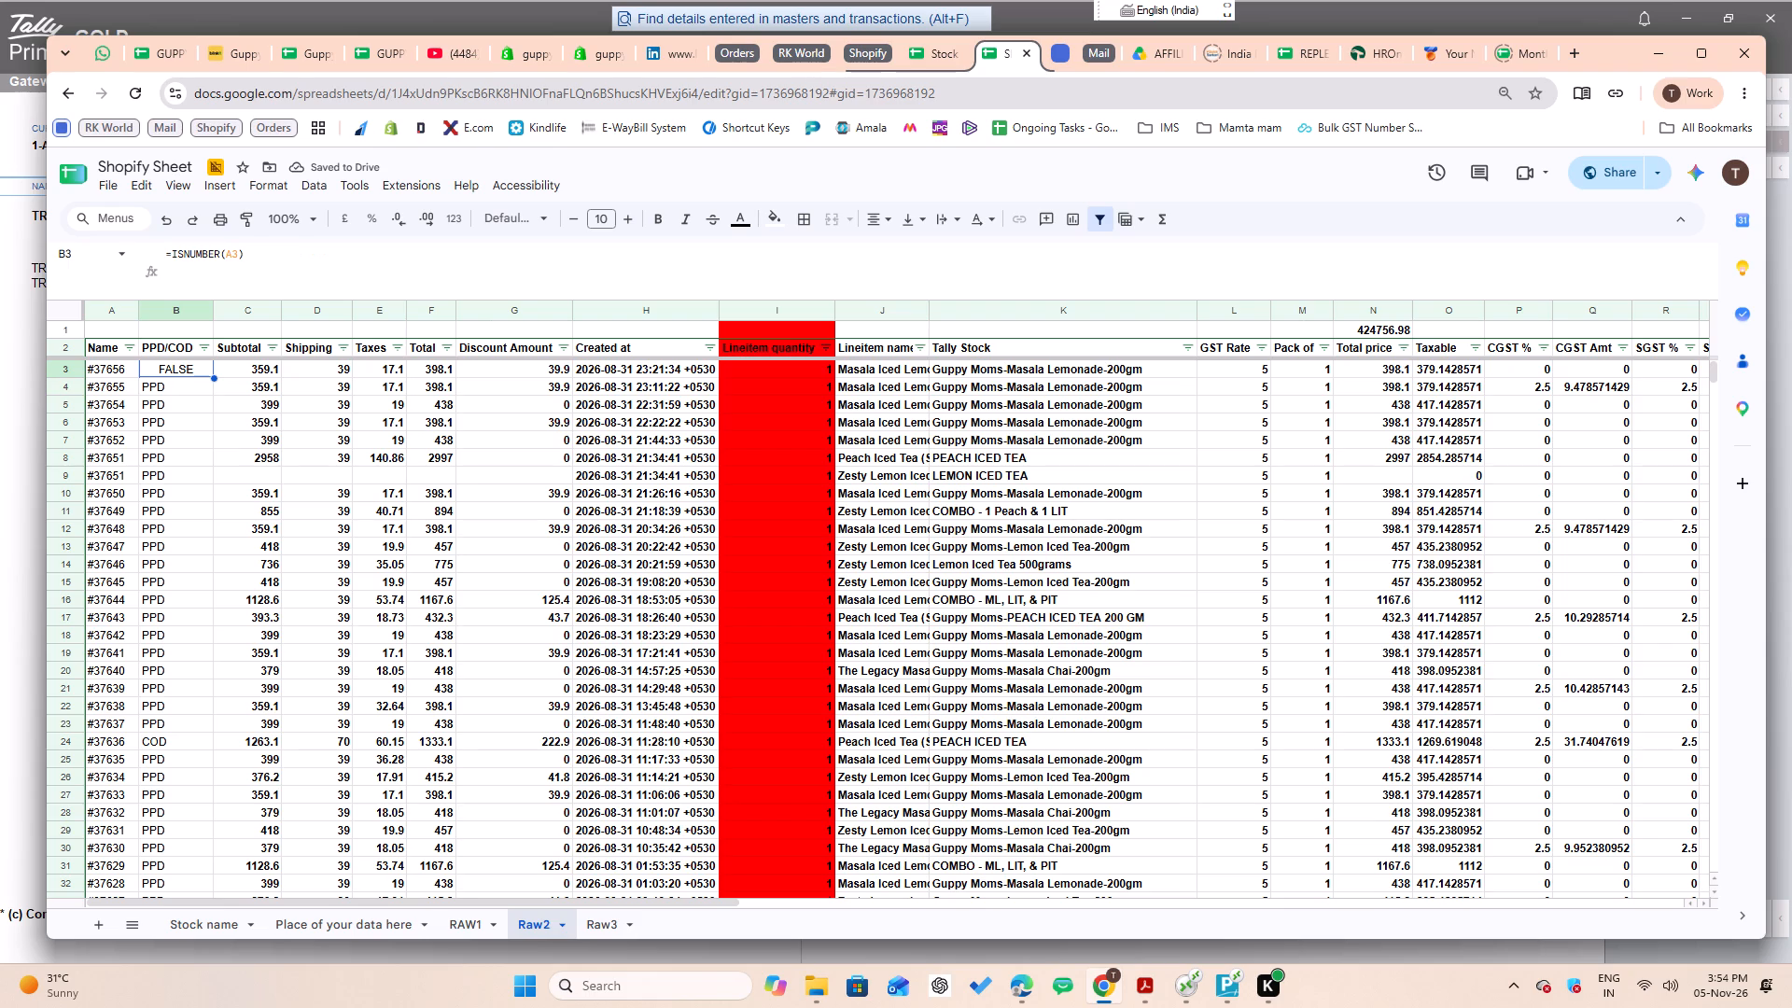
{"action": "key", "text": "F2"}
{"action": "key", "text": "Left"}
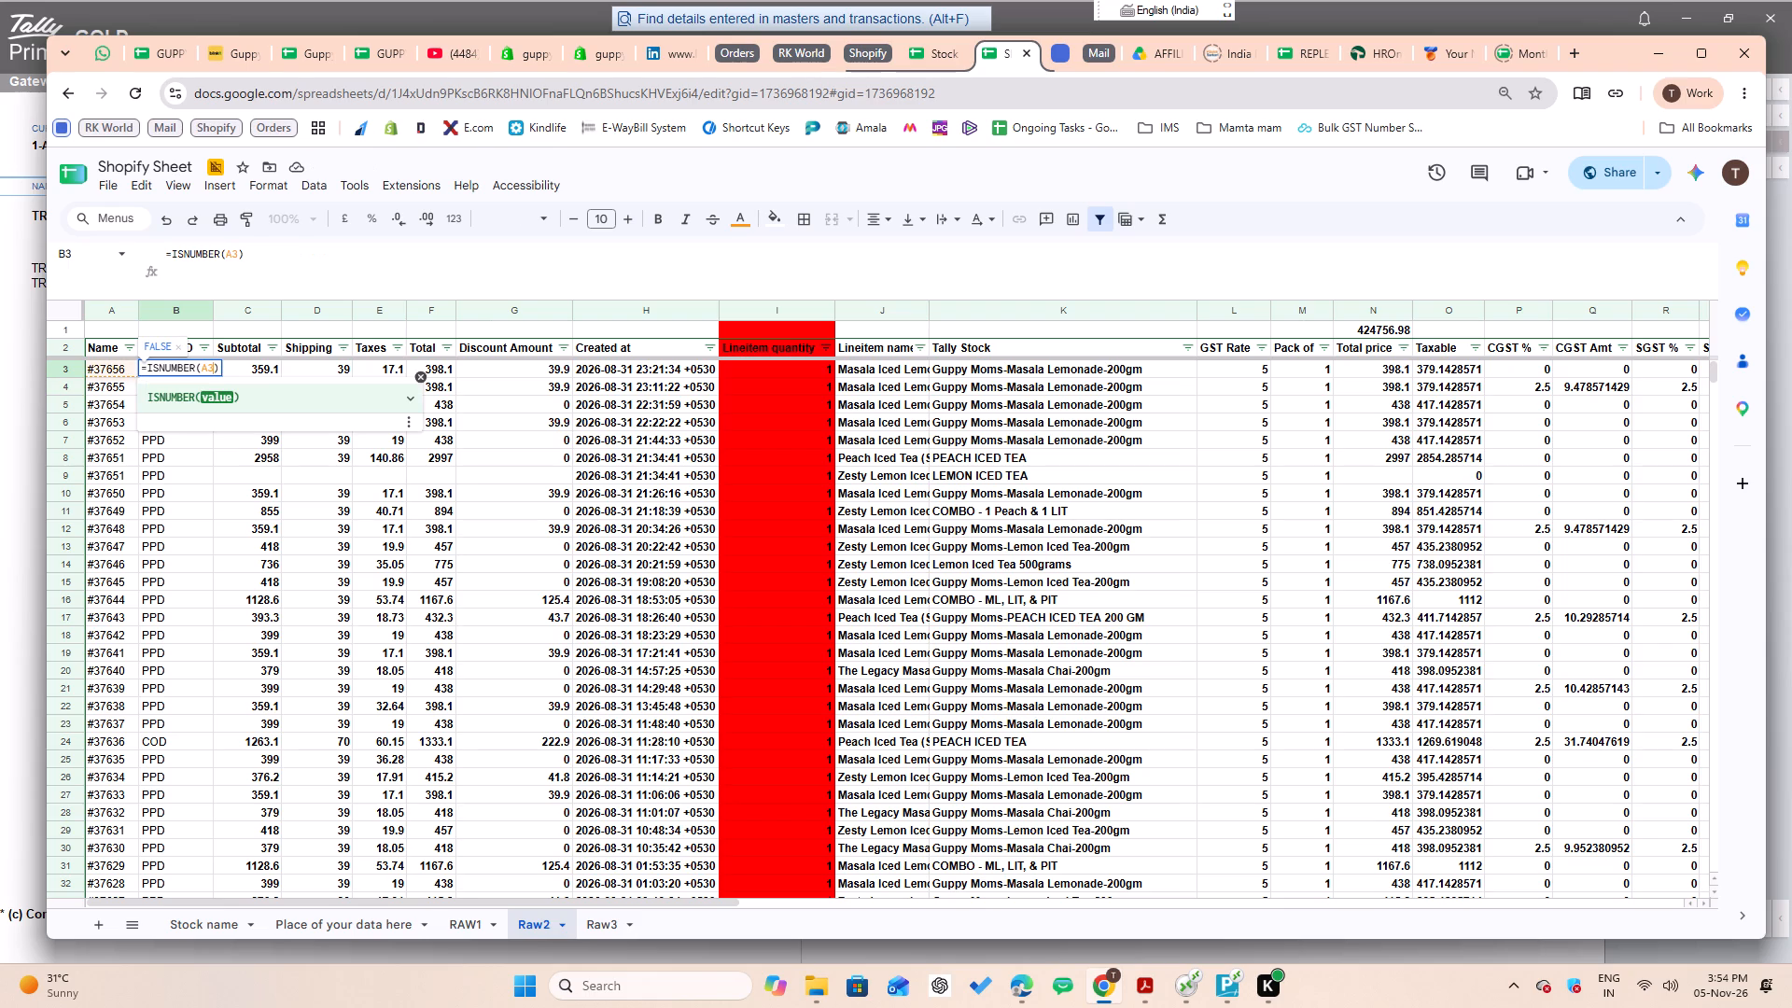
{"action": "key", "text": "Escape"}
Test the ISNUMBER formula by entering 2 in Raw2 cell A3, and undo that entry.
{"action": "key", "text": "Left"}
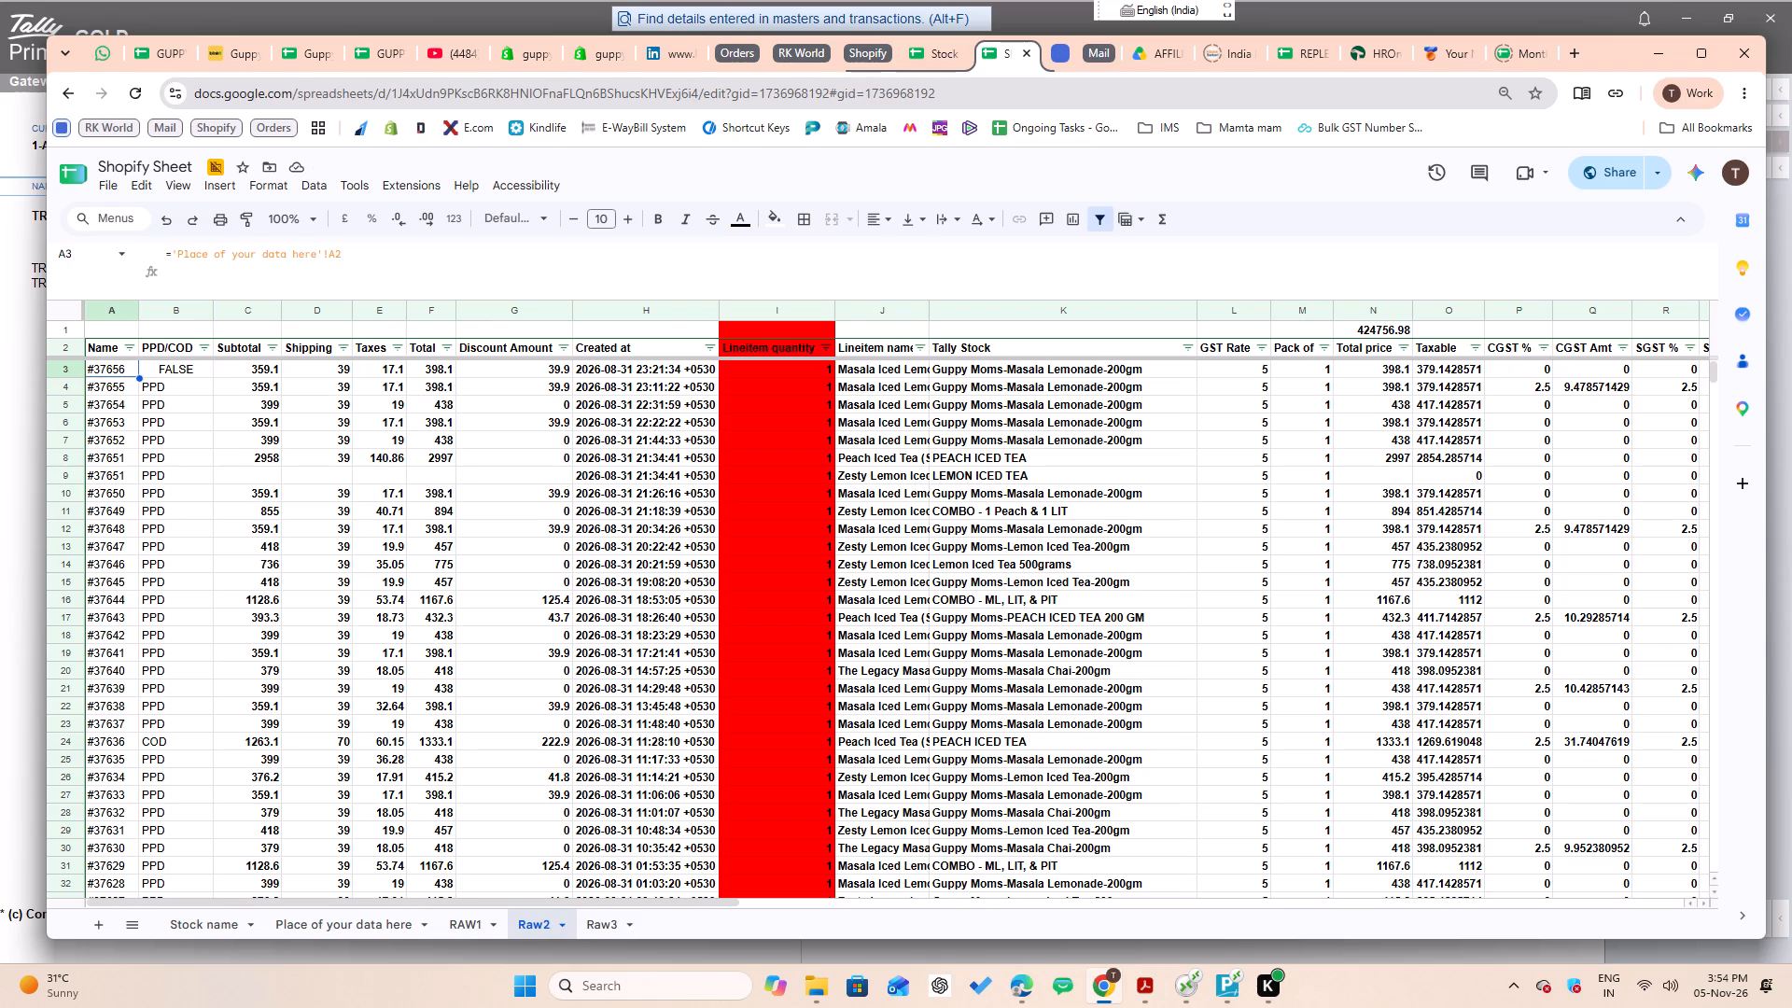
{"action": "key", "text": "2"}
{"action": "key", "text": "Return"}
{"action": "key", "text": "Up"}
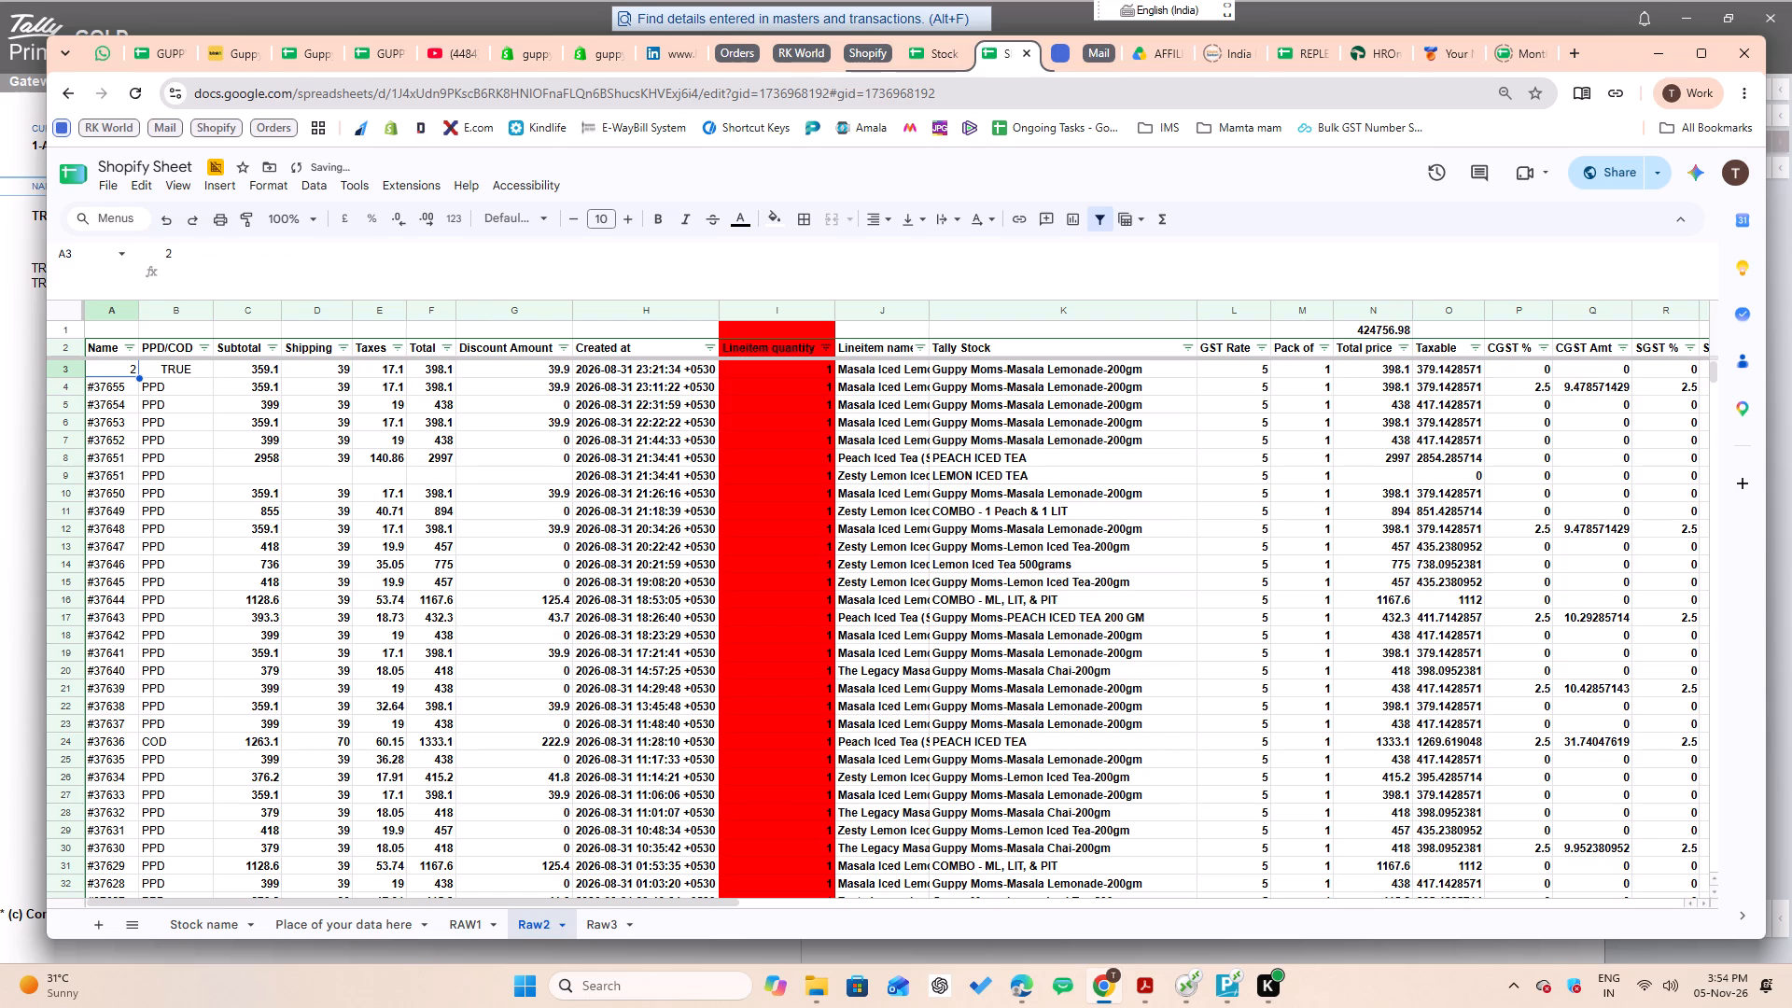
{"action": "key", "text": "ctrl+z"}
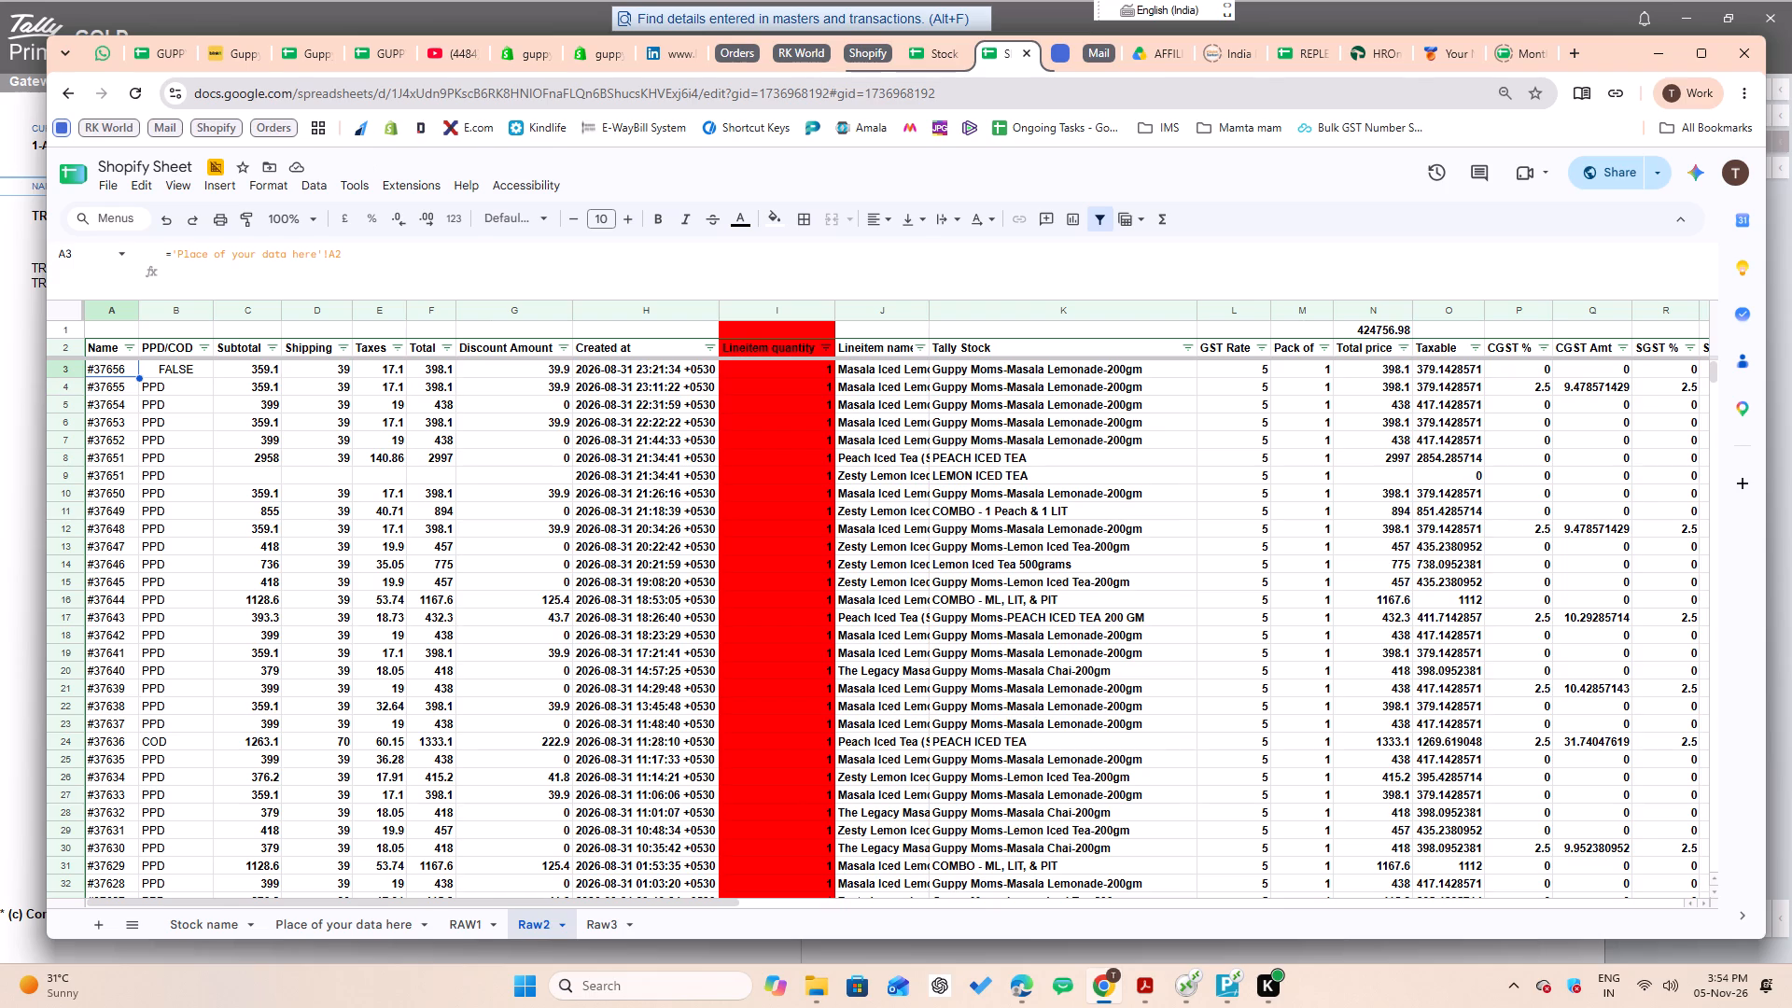
Undo the ISNUMBER and IF edits in Raw2 cell B3 back to =VLOOKUP(A3,'RAW1'!E:F,2,0).
{"action": "key", "text": "Up"}
{"action": "key", "text": "Down"}
{"action": "key", "text": "ctrl+z"}
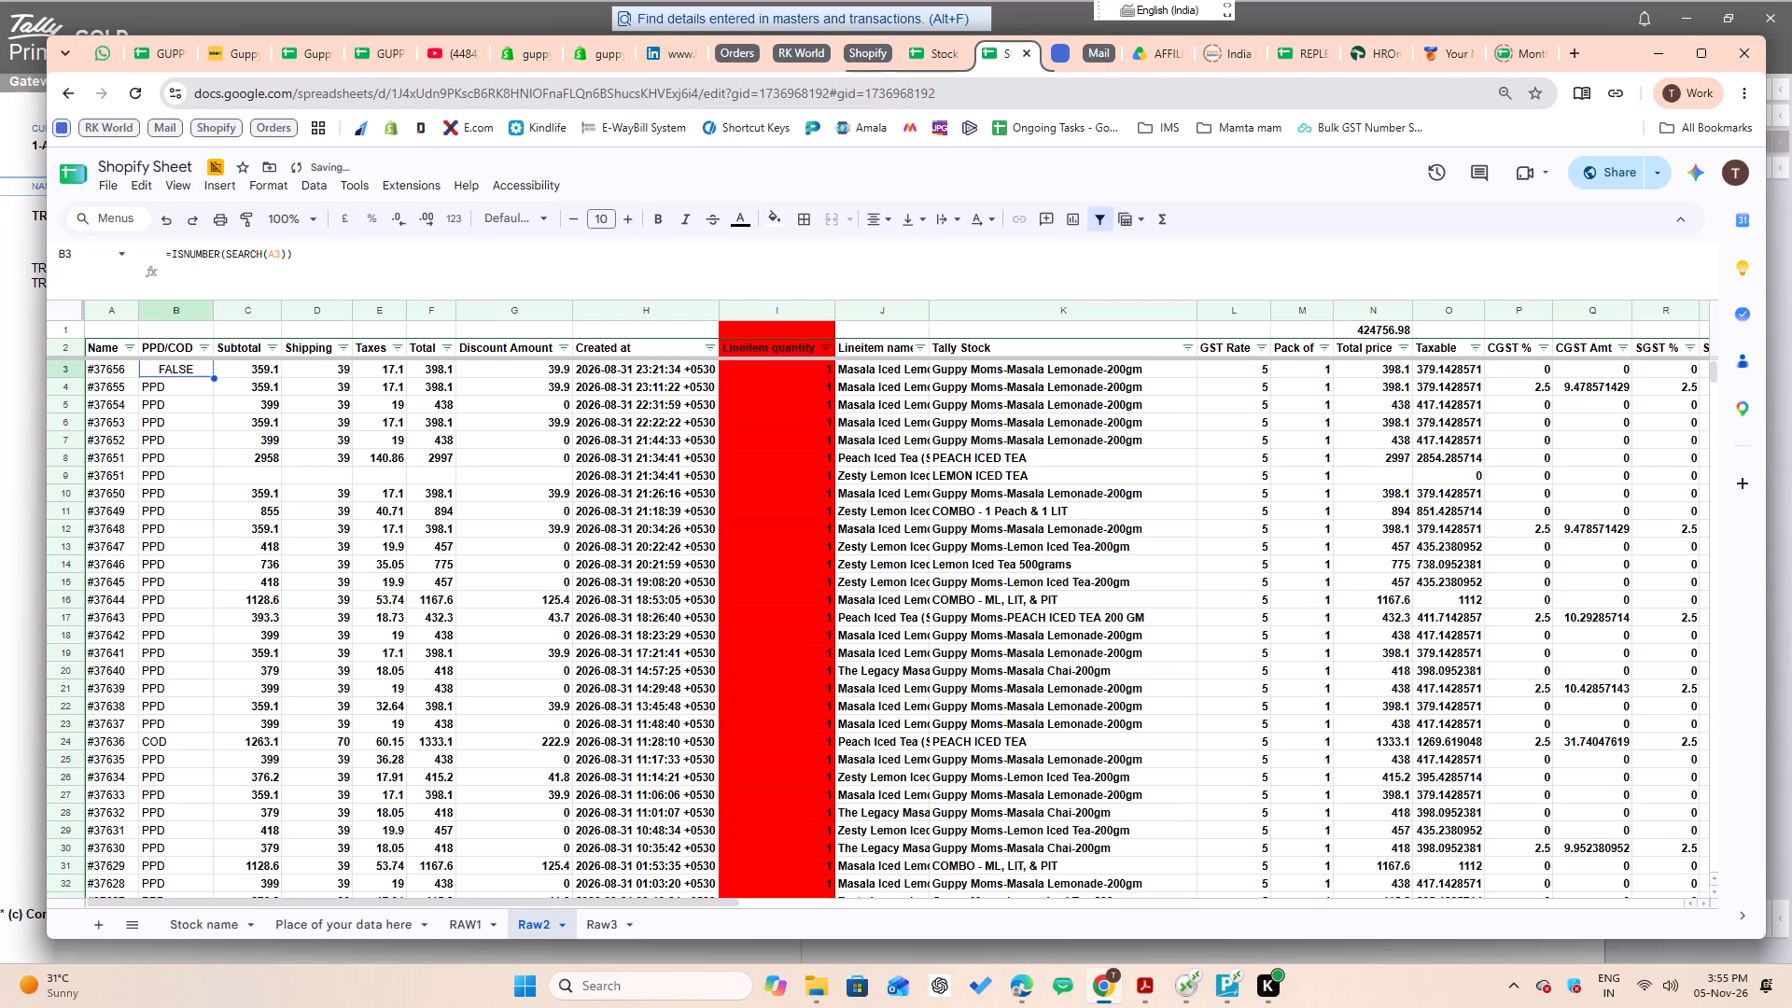
{"action": "key", "text": "ctrl+z"}
{"action": "key", "text": "ctrl+z"}
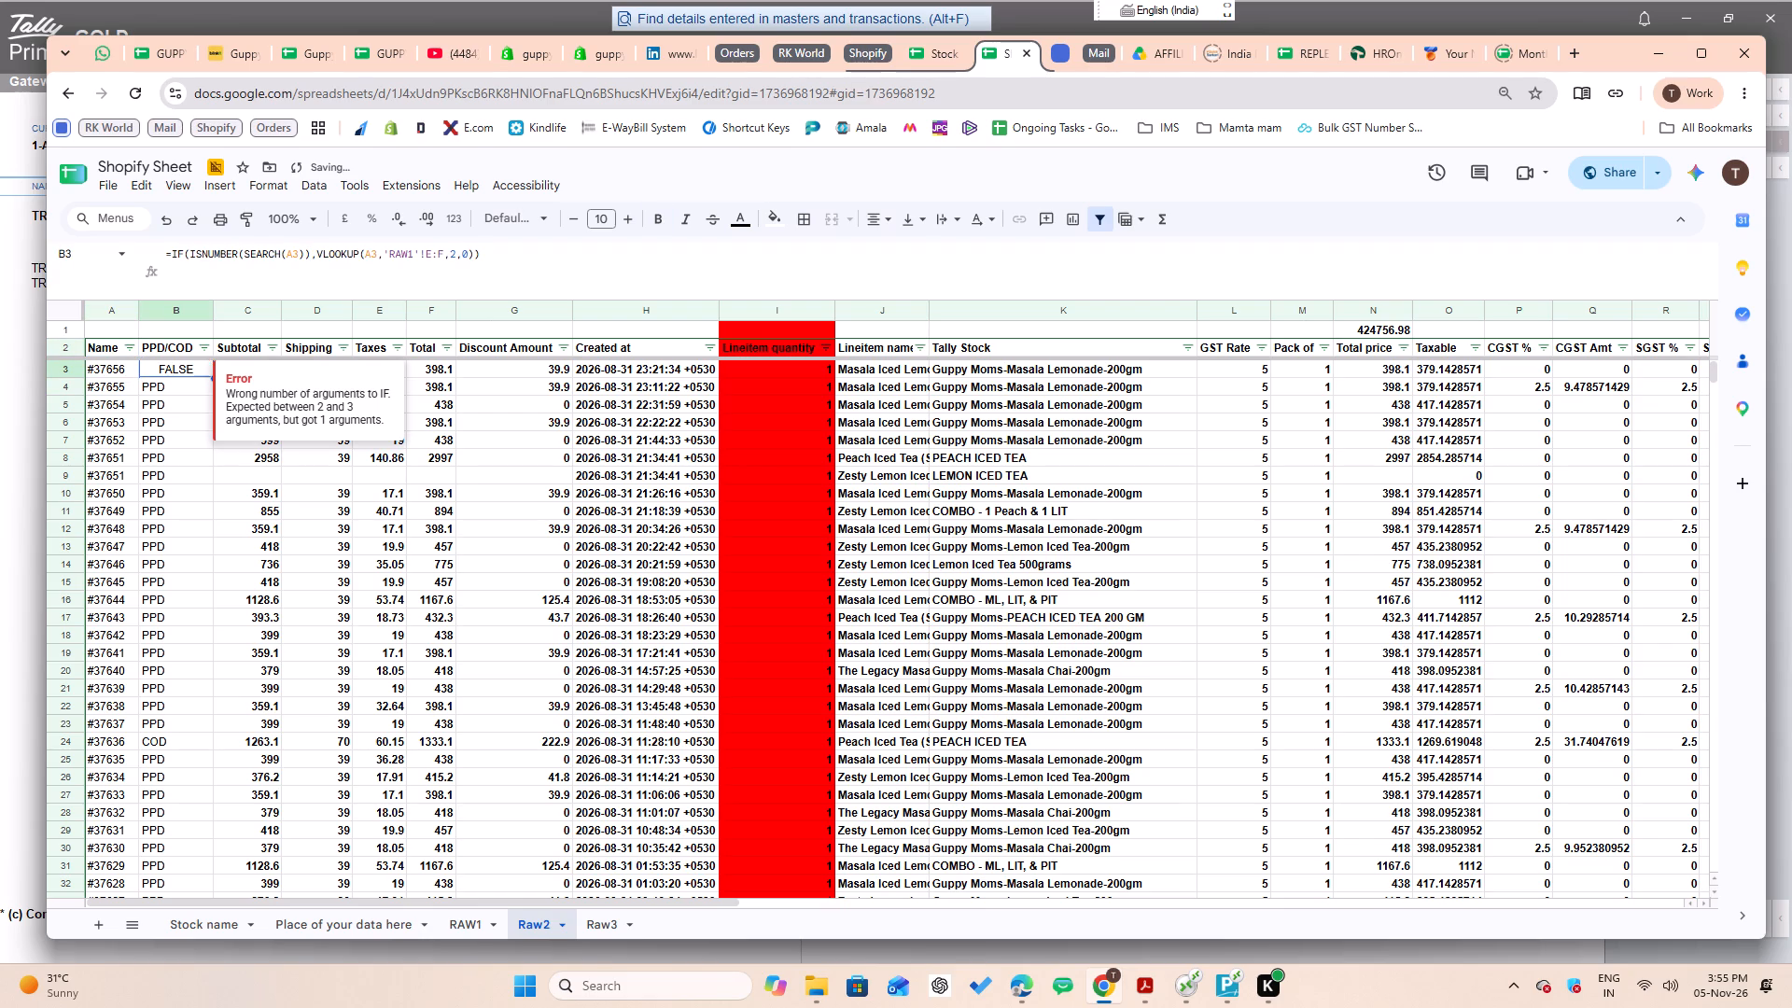
{"action": "key", "text": "ctrl+z"}
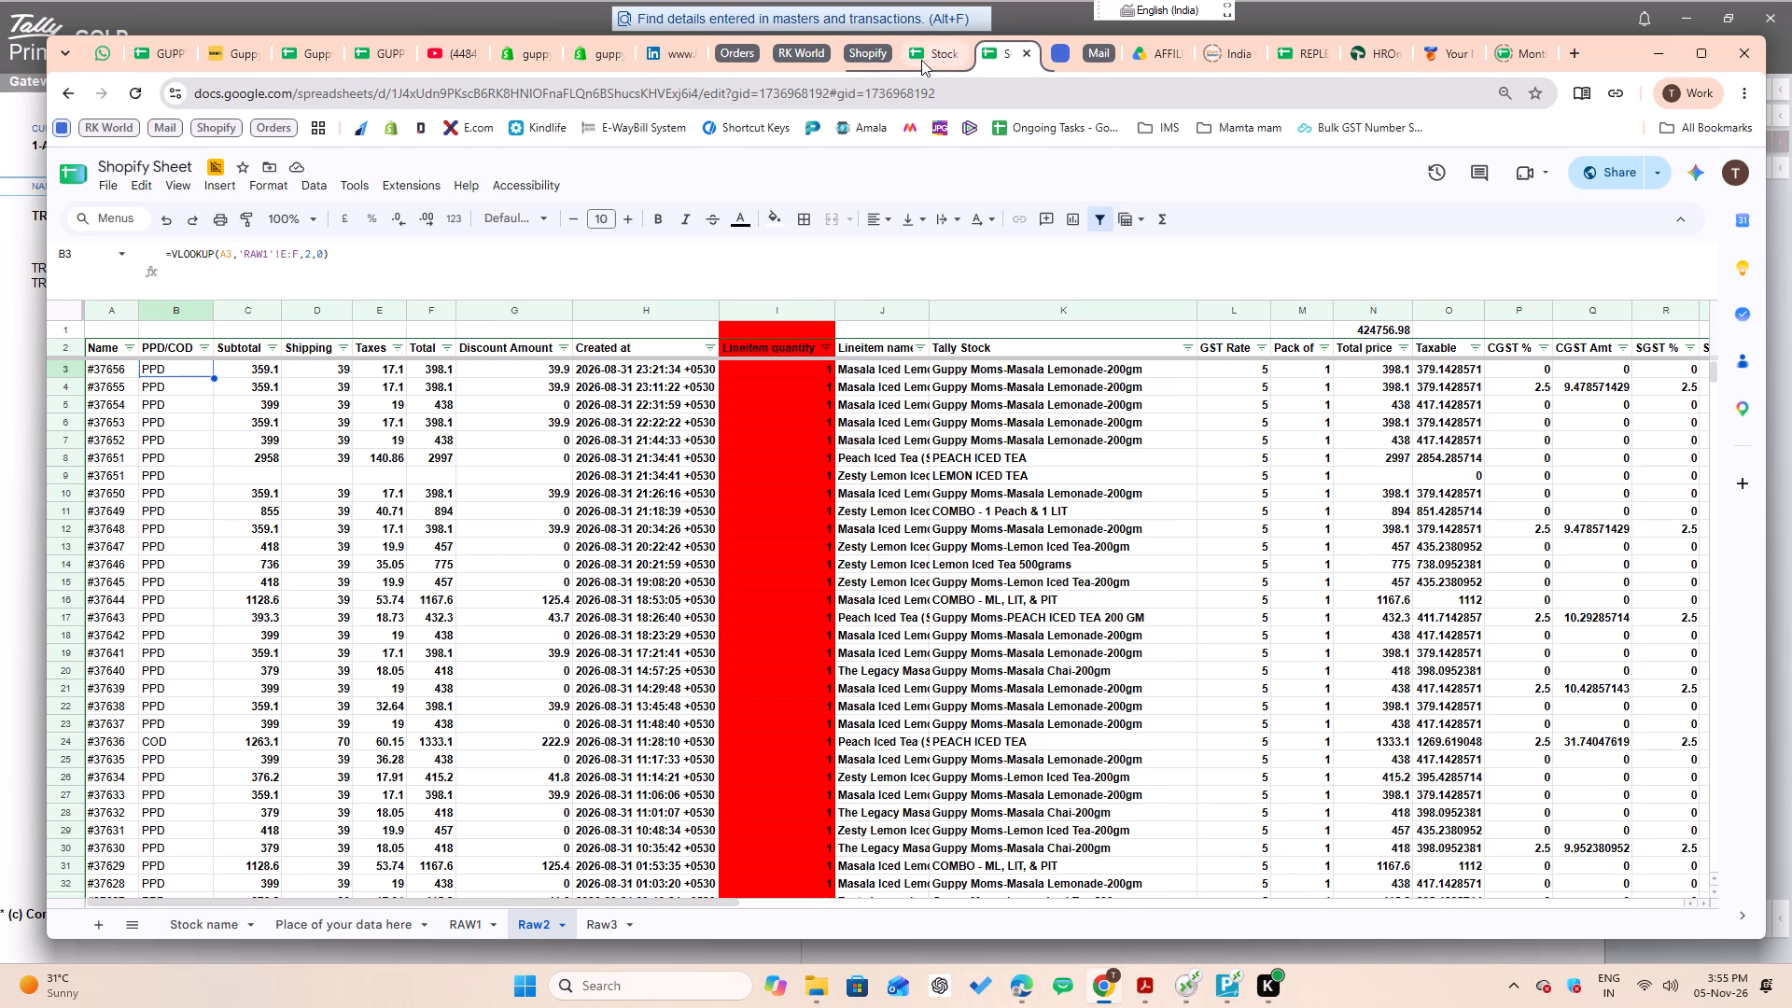
Collapse the Shopify tab group in the browser.
{"action": "left_click", "coordinate": [871, 49]}
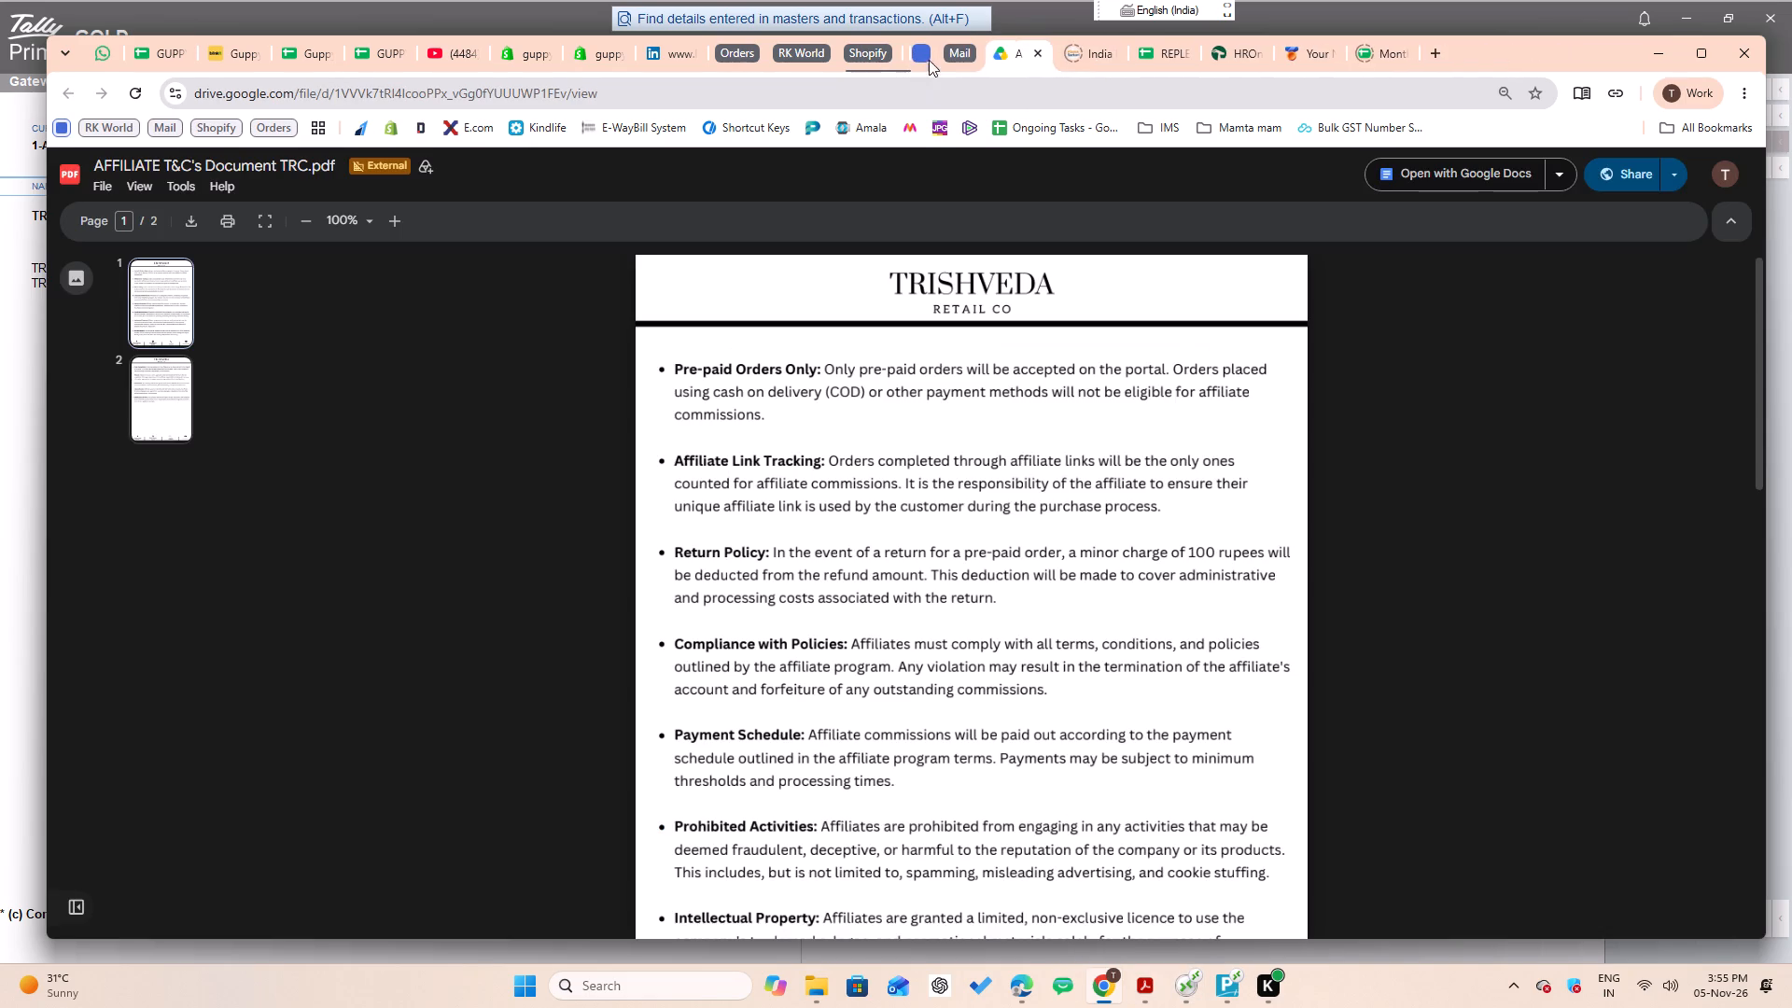